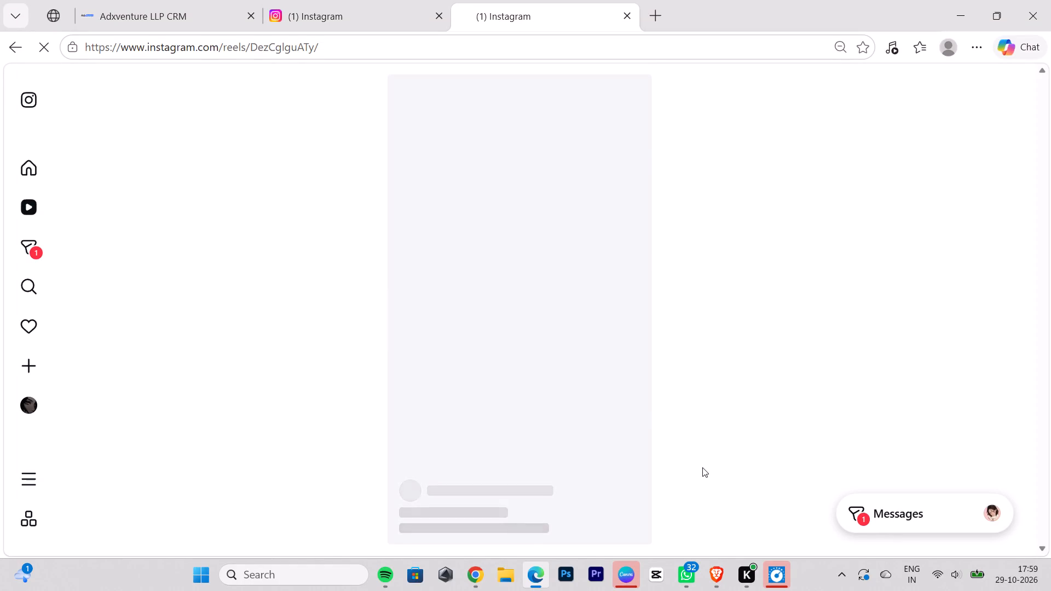
# Turn on the reel's sound and play the video to watch it.
pyautogui.click(628, 528)
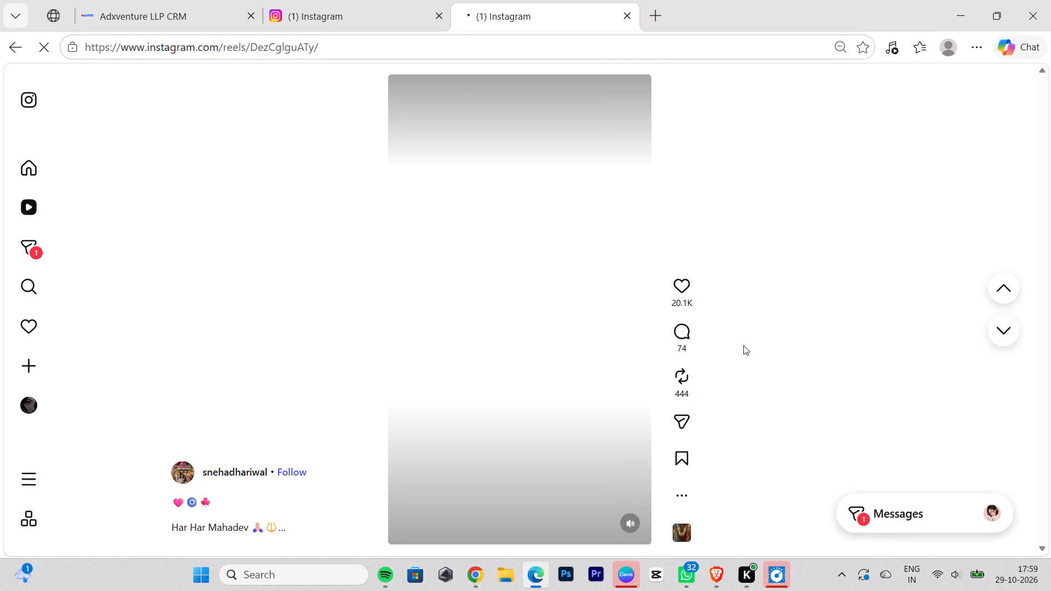
pyautogui.doubleClick(563, 323)
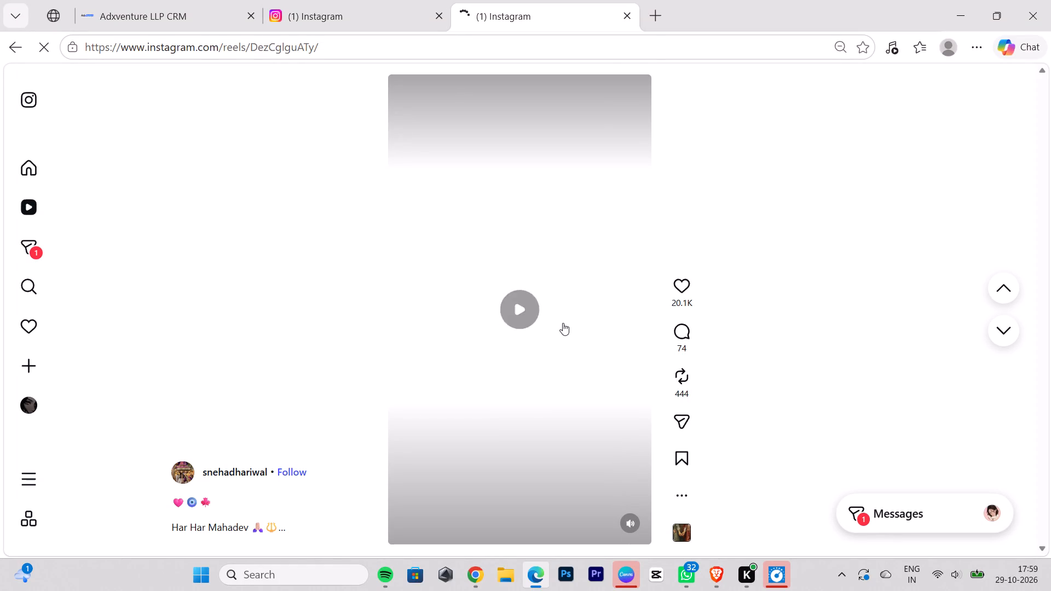
pyautogui.click(563, 323)
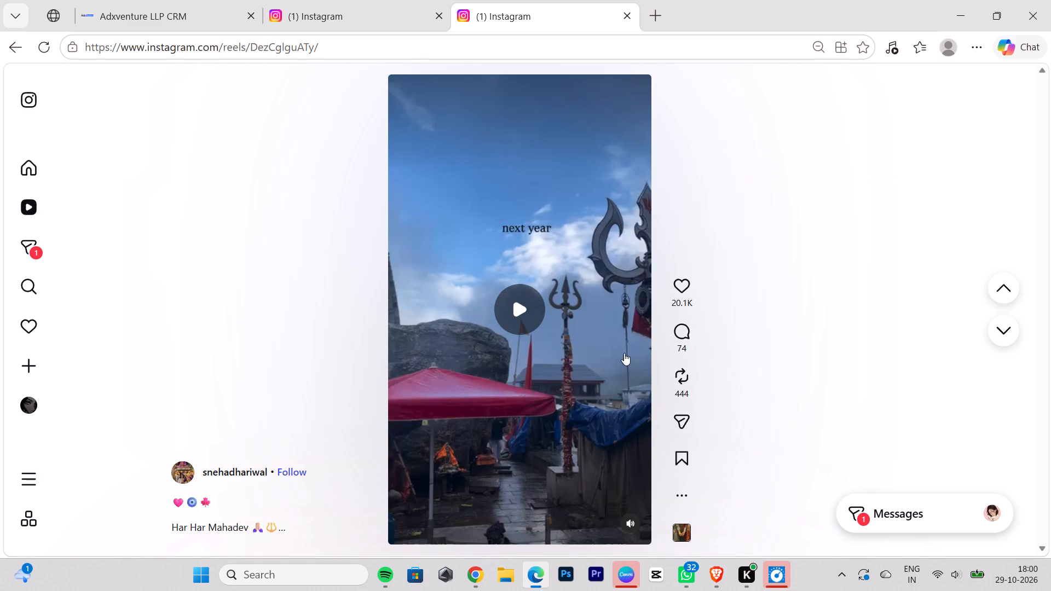
pyautogui.click(532, 340)
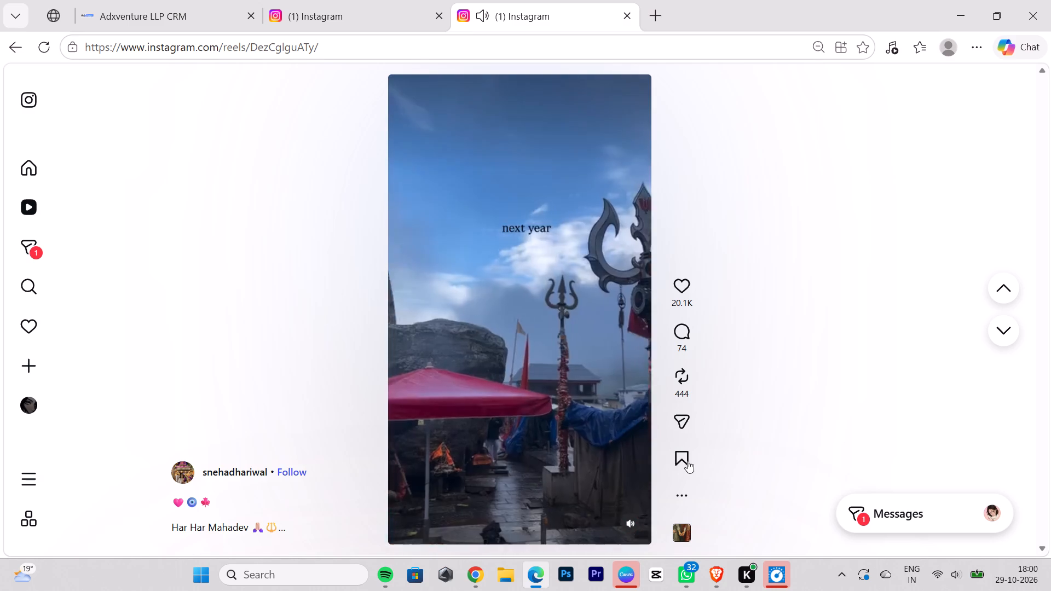
# Copy the reel's link from its share options and close the share dialog.
pyautogui.click(681, 418)
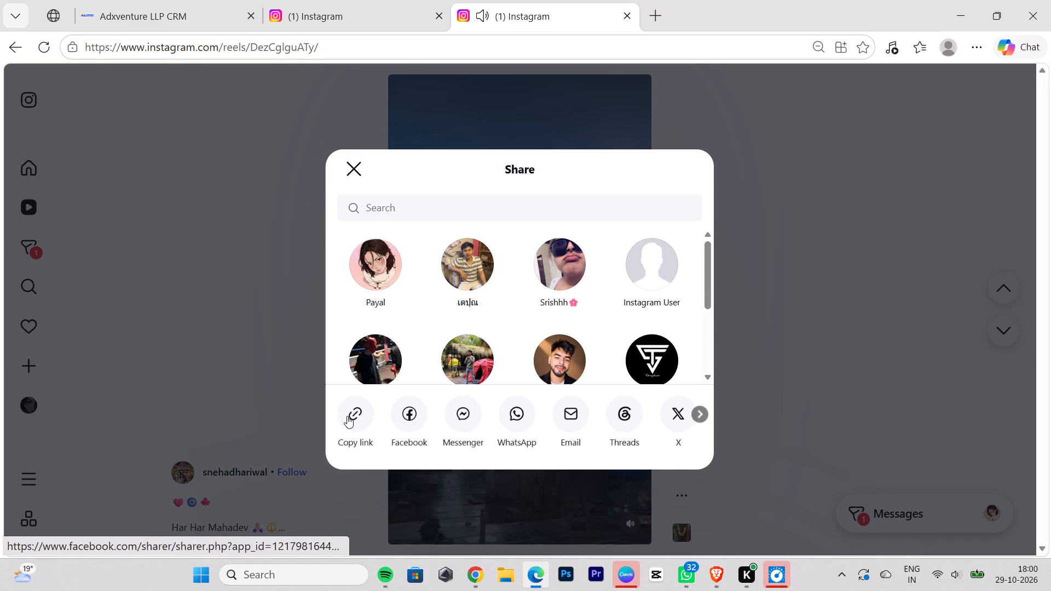
pyautogui.tripleClick(347, 415)
pyautogui.click(721, 239)
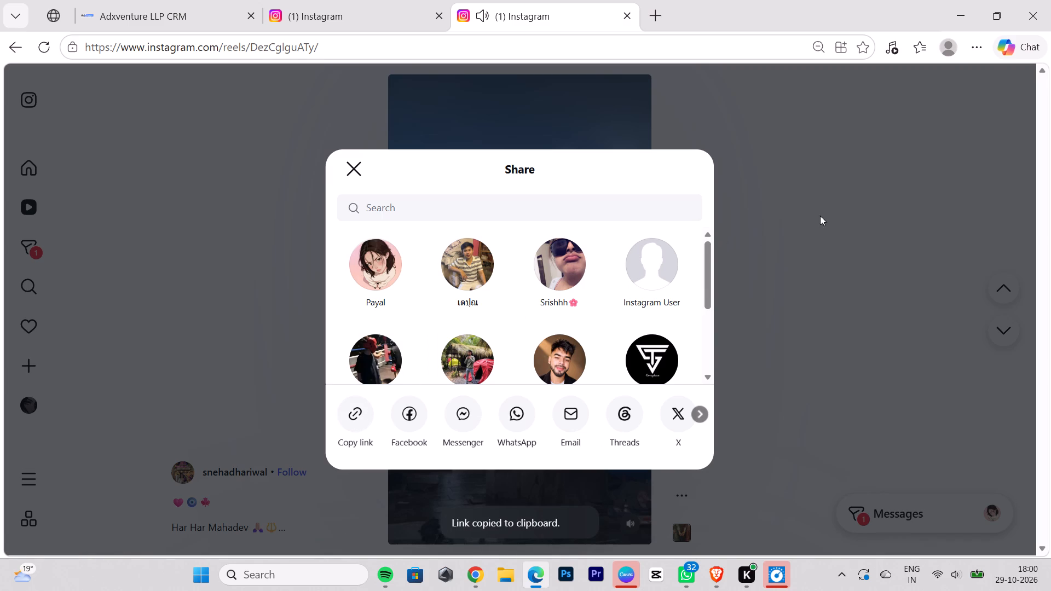
pyautogui.click(820, 216)
# Switch to Google Chrome and search the web in a new tab for an Instagram video downloader.
pyautogui.click(477, 574)
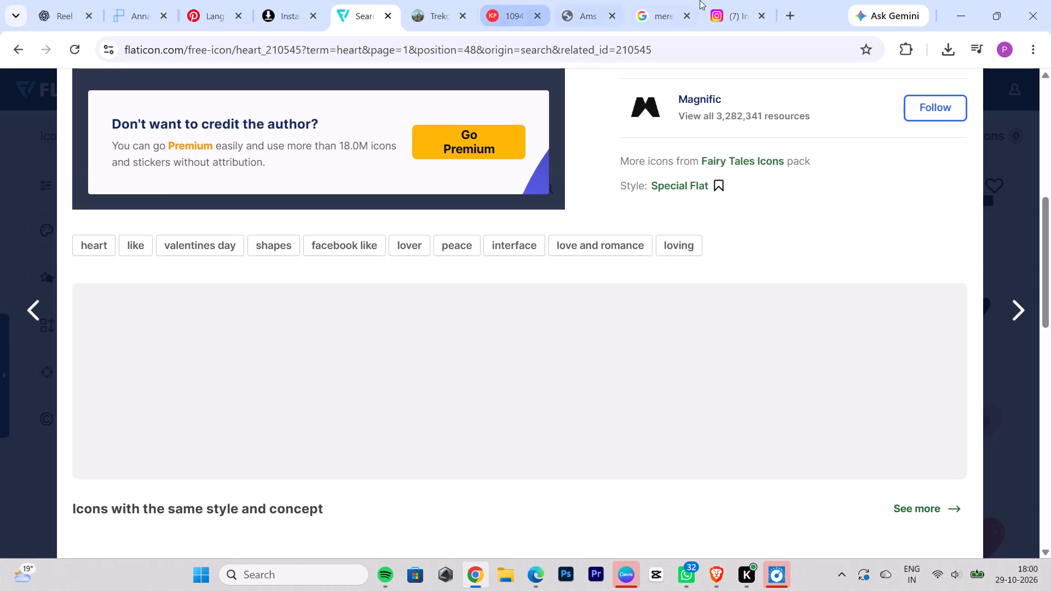
pyautogui.click(786, 8)
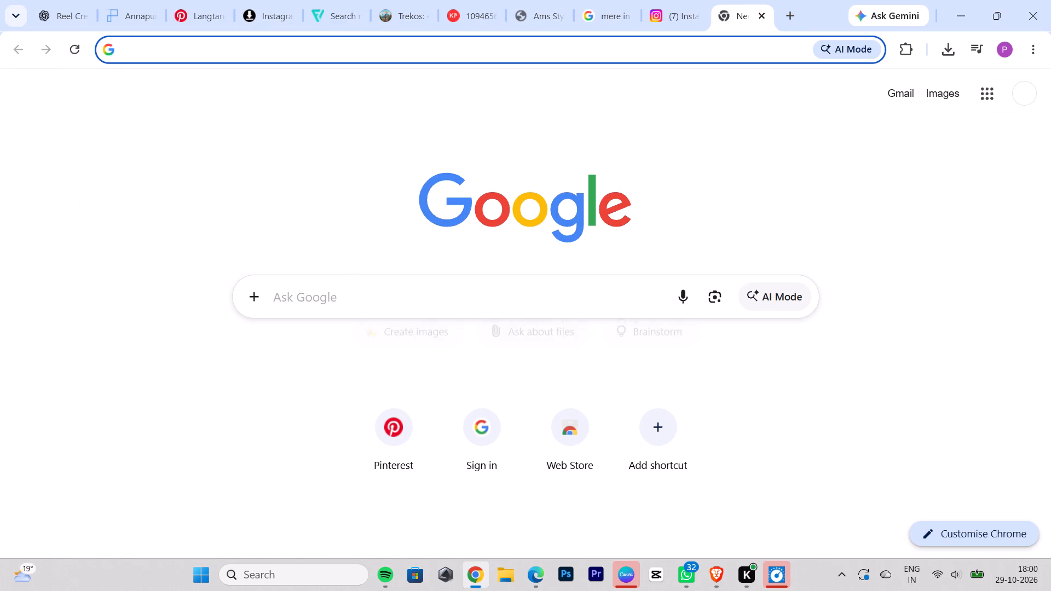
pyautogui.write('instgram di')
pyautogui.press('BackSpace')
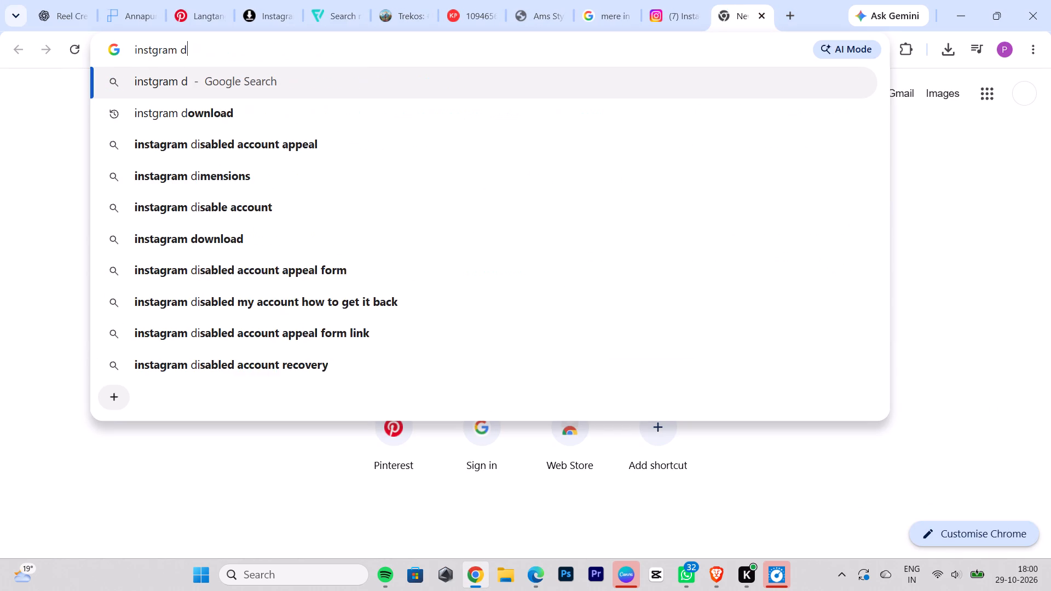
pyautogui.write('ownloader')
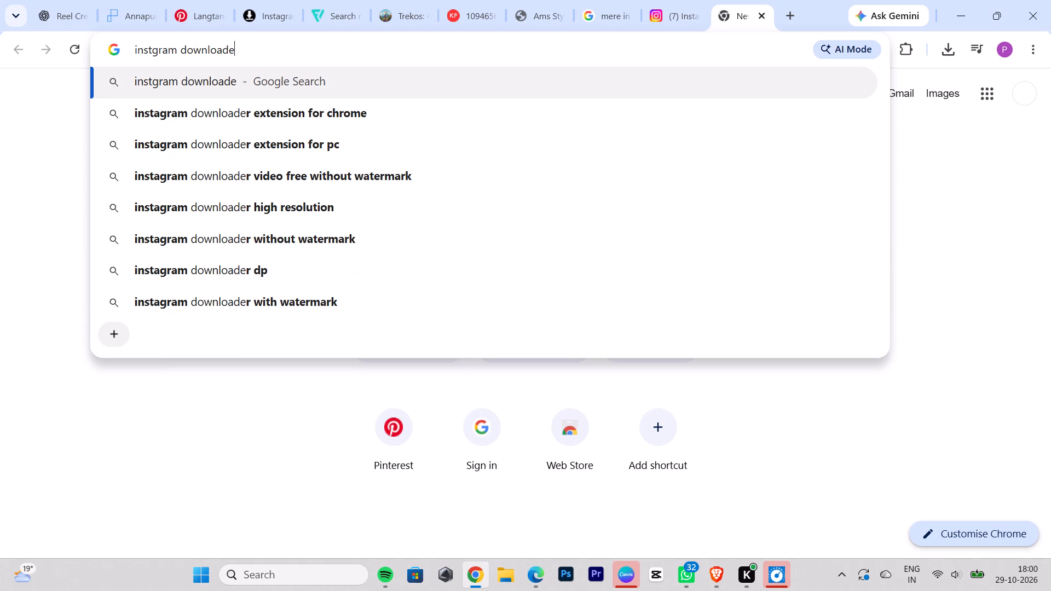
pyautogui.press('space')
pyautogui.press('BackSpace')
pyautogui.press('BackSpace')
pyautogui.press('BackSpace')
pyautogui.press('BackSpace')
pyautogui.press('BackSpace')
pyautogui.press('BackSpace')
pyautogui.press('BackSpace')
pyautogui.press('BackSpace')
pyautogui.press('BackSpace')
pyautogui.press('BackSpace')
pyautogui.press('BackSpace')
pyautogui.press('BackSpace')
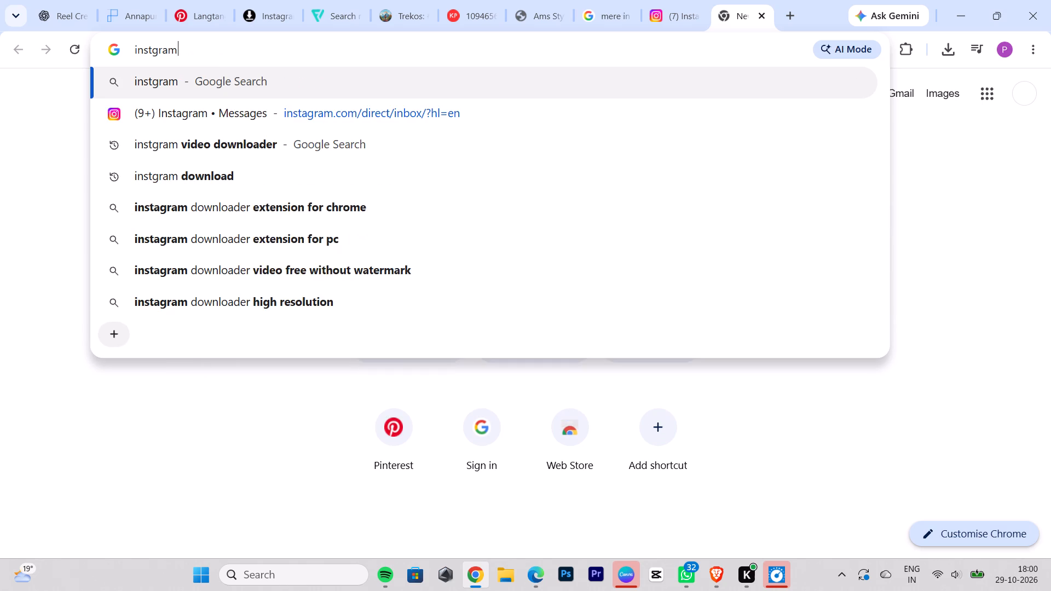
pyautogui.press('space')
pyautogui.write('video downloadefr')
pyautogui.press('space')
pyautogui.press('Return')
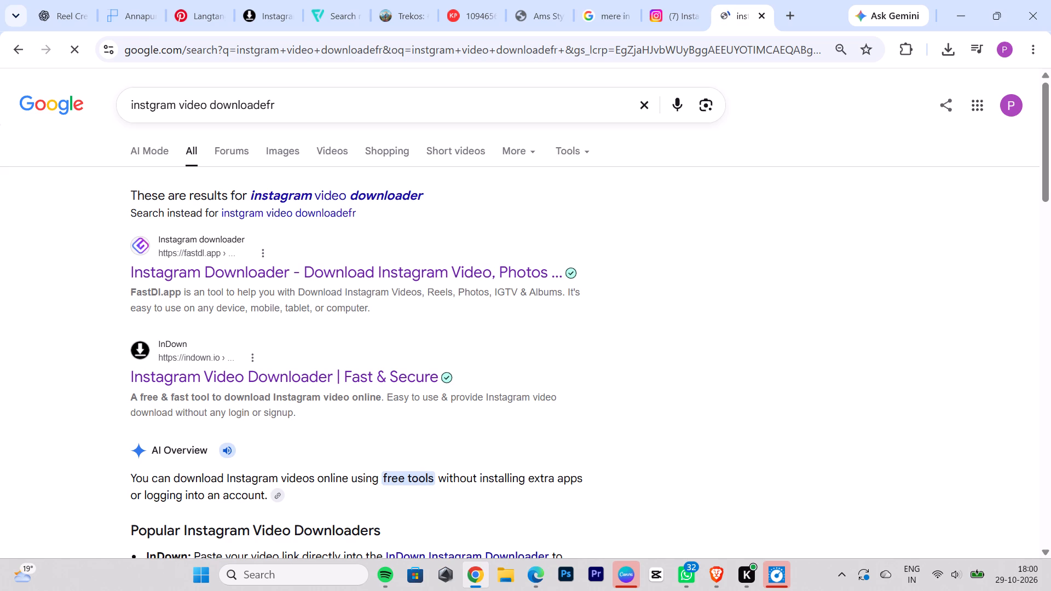
# Open the FastDl Instagram Downloader site from the search results.
pyautogui.click(386, 278)
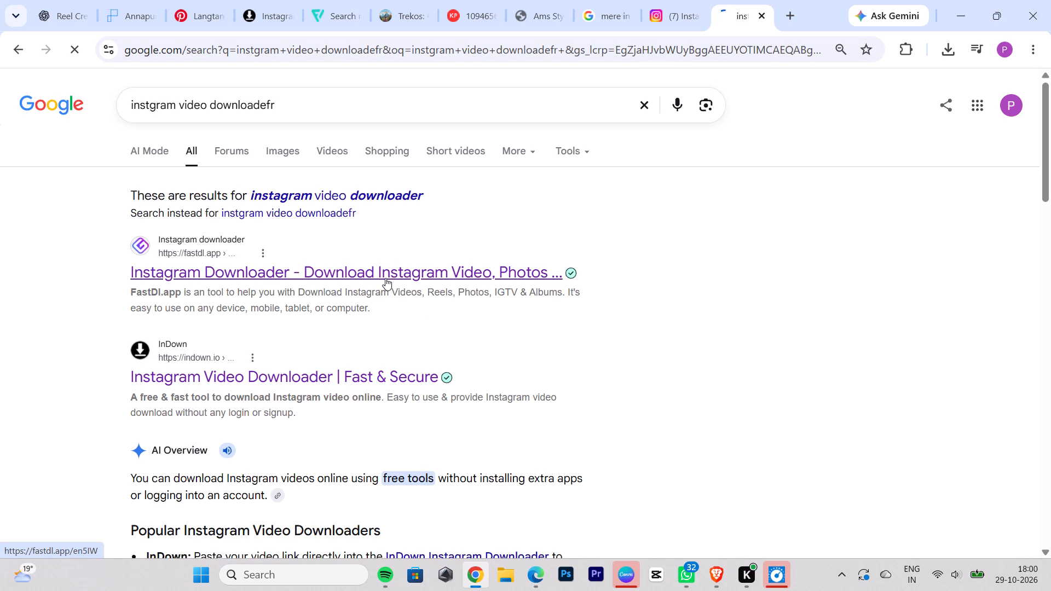
pyautogui.click(385, 278)
pyautogui.doubleClick(395, 271)
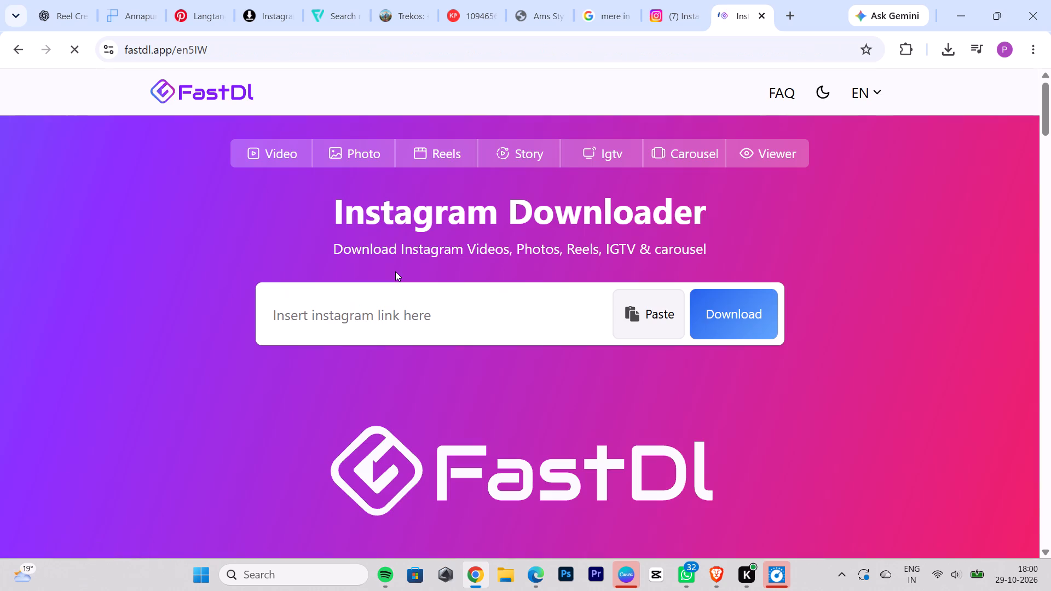
# Paste the copied reel link into the FastDl link field and submit it to fetch the video for download.
pyautogui.click(395, 295)
pyautogui.hotkey('ctrl', 'v')
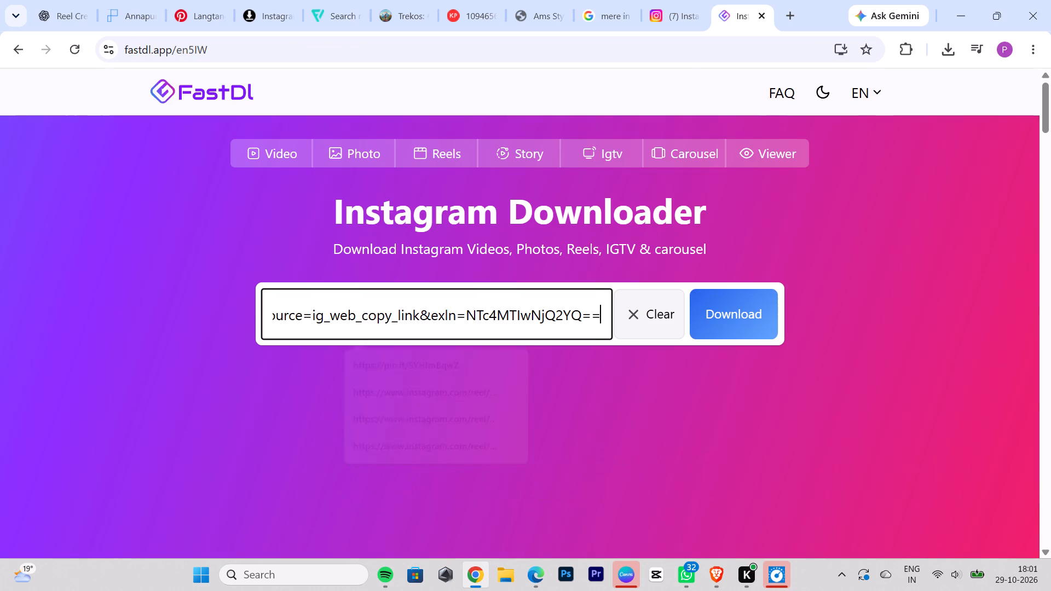
pyautogui.press('Return')
pyautogui.click(726, 317)
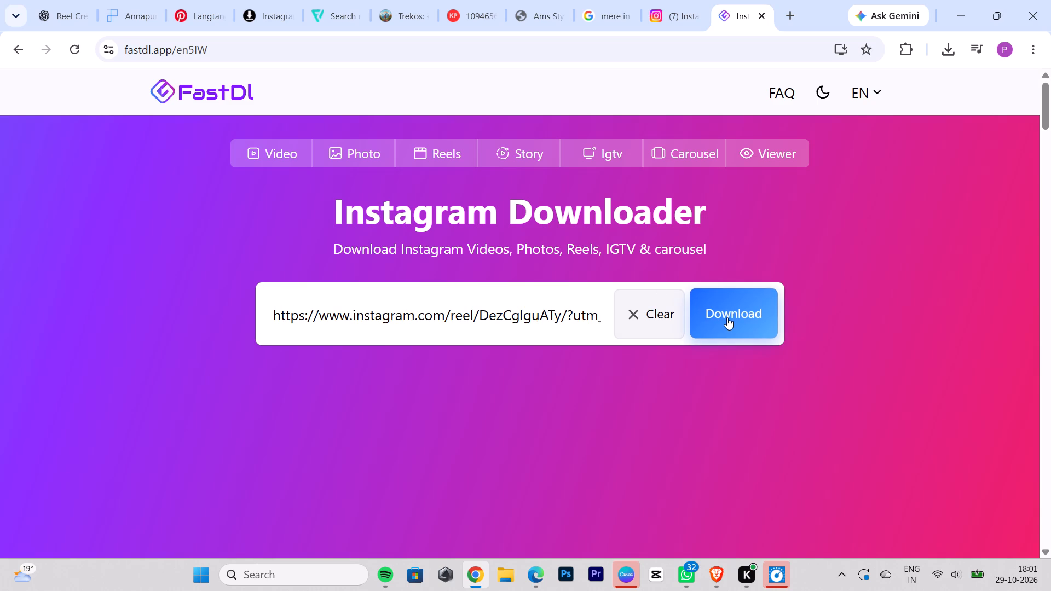
pyautogui.click(730, 320)
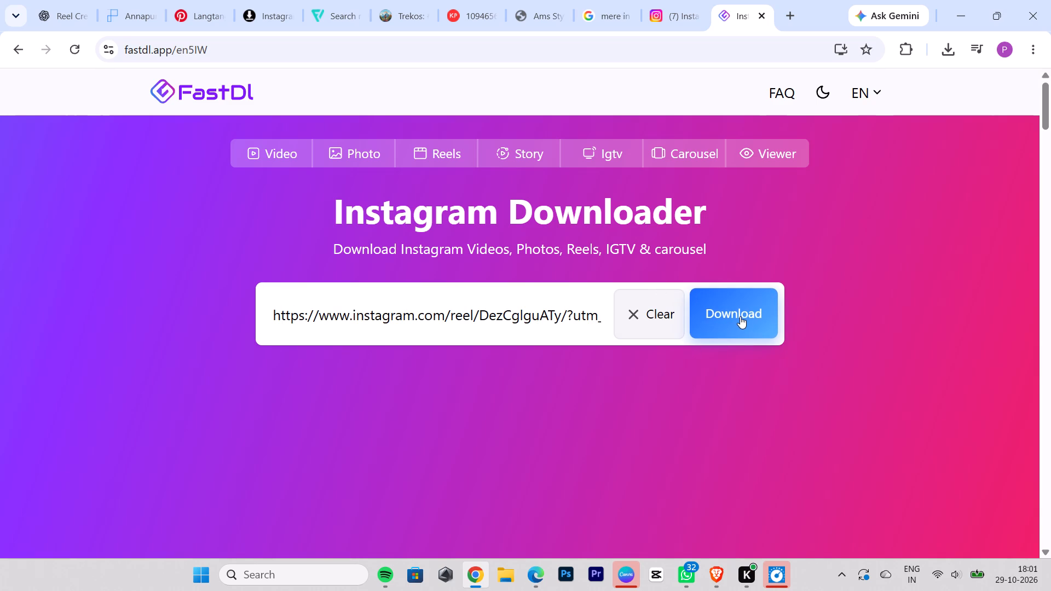
pyautogui.click(740, 316)
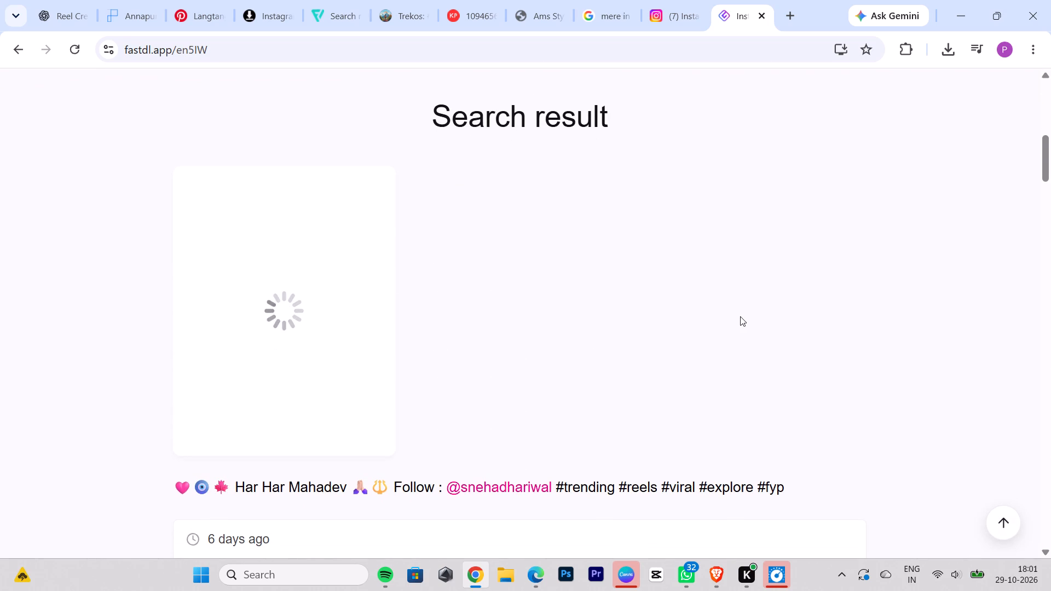
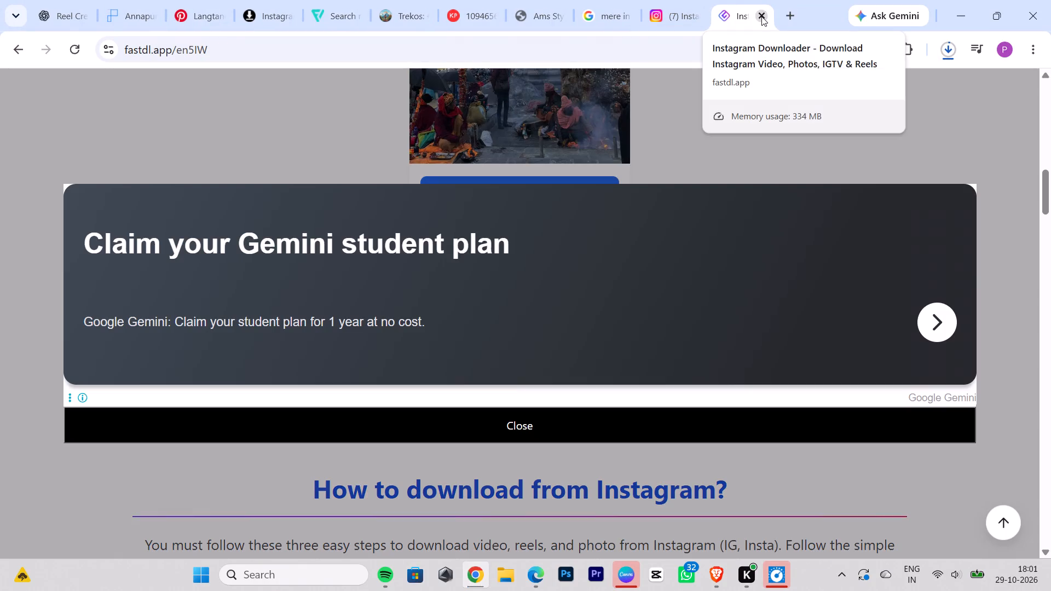
# Close the FastDl Instagram Downloader tab.
pyautogui.click(761, 16)
# Browse through the posts and reels in the Instagram home feed.
pyautogui.scroll(-5, 732, 357)
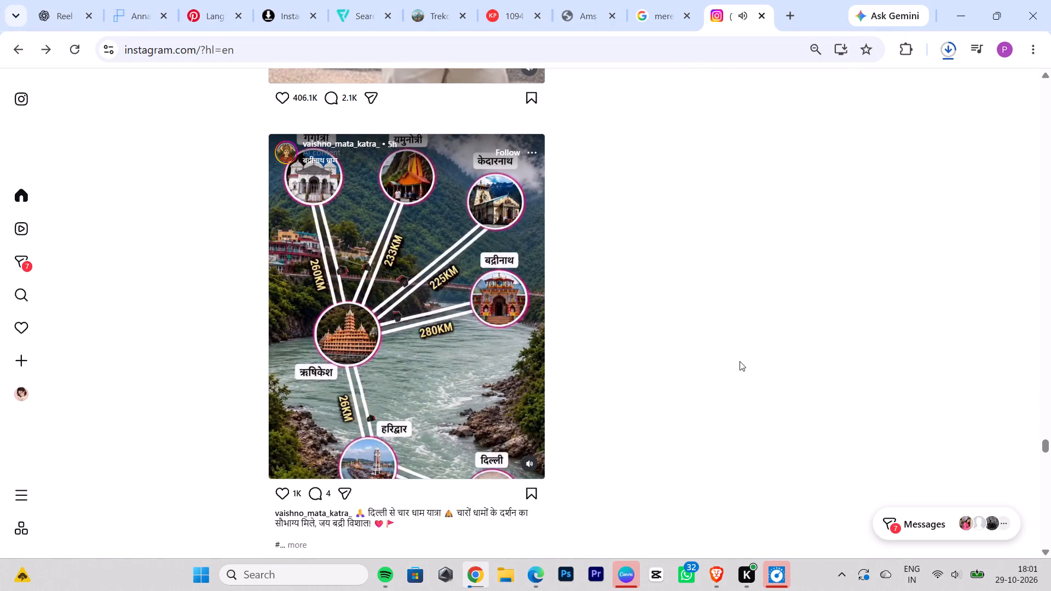
pyautogui.scroll(5, 740, 361)
pyautogui.scroll(-2, 740, 361)
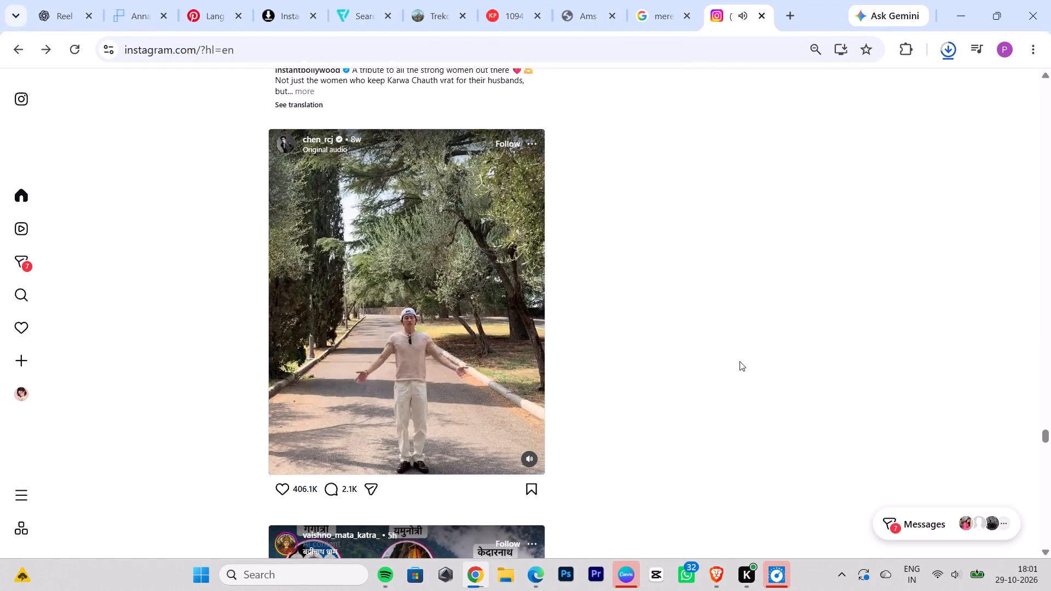
pyautogui.scroll(-8, 740, 361)
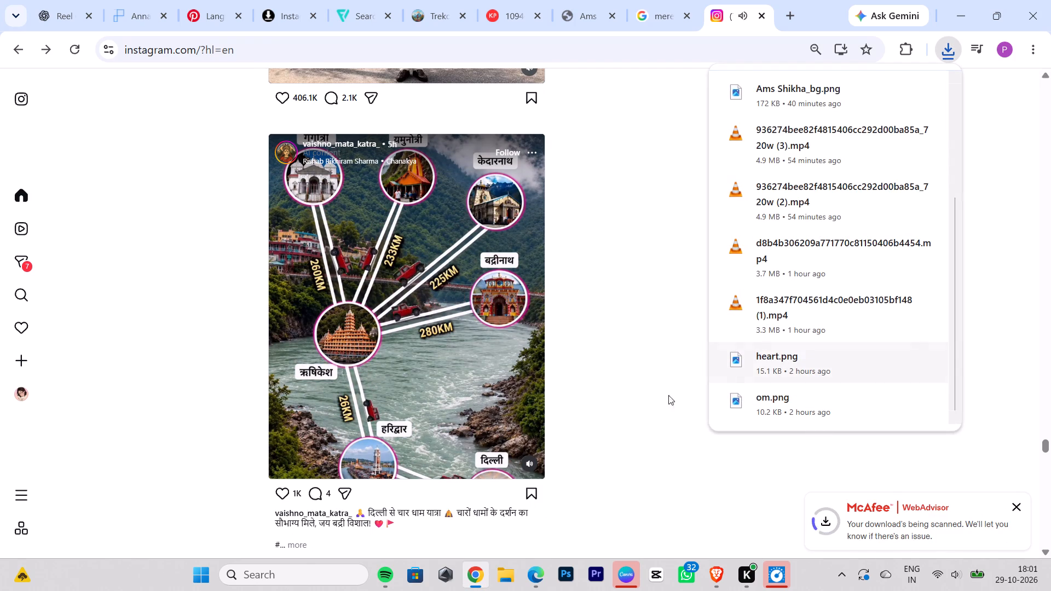
pyautogui.click(638, 369)
pyautogui.scroll(-10, 638, 369)
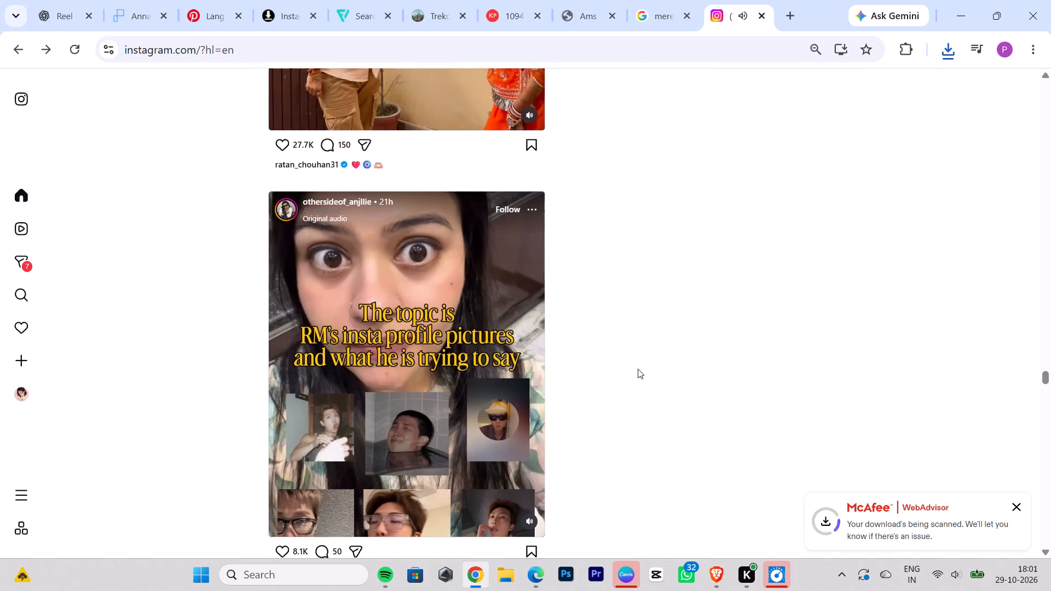
pyautogui.scroll(-1, 638, 369)
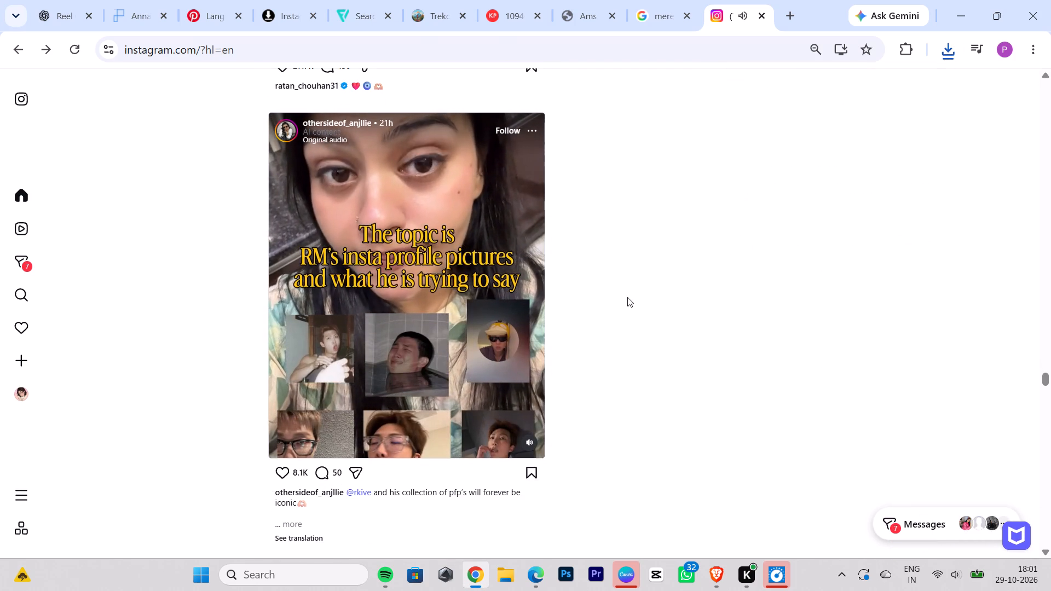
pyautogui.scroll(-4, 632, 288)
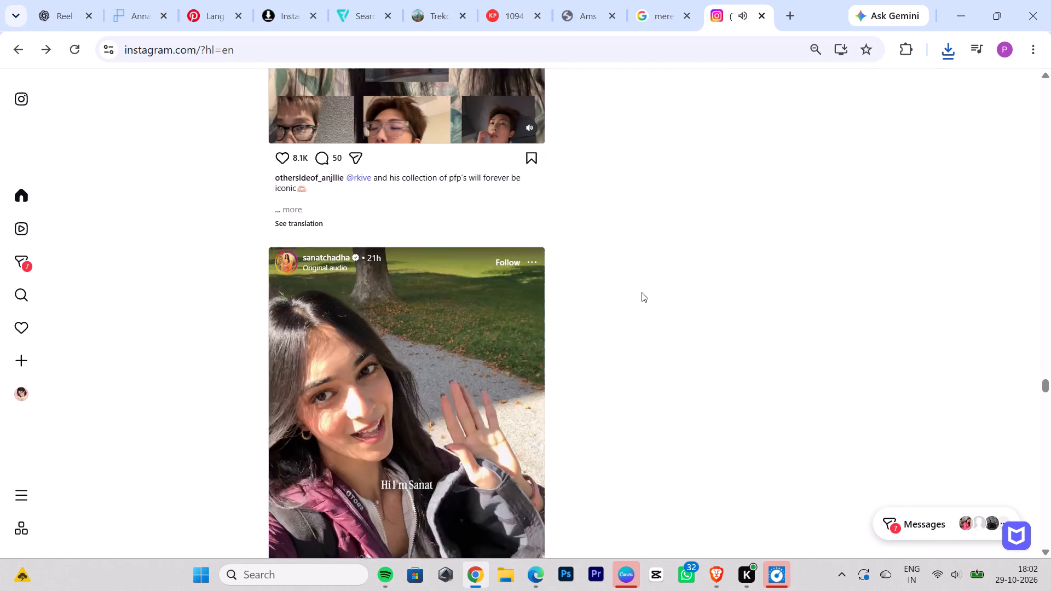
pyautogui.scroll(-9, 643, 293)
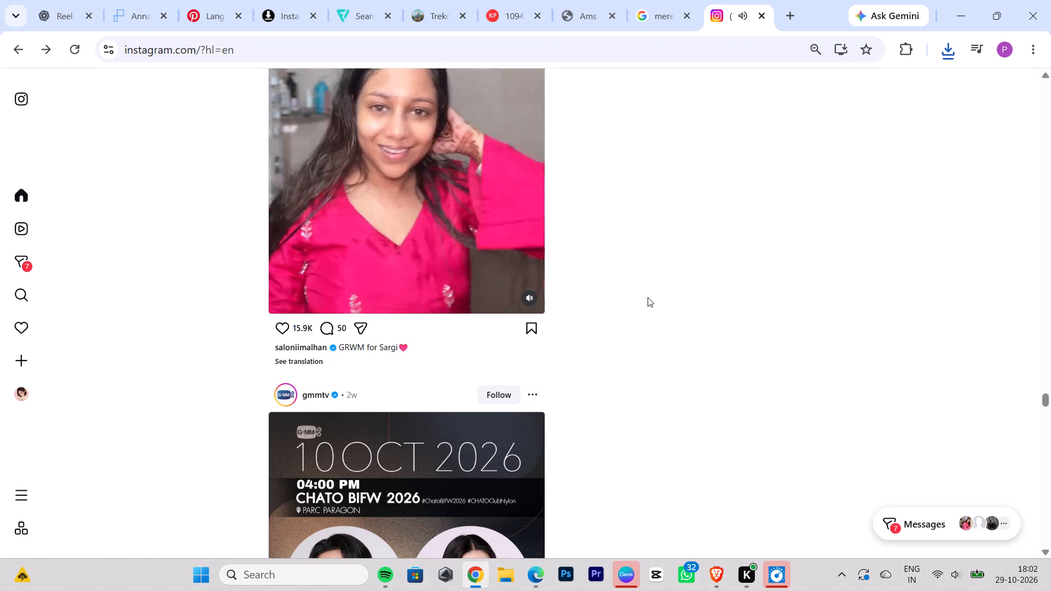
pyautogui.scroll(-6, 652, 304)
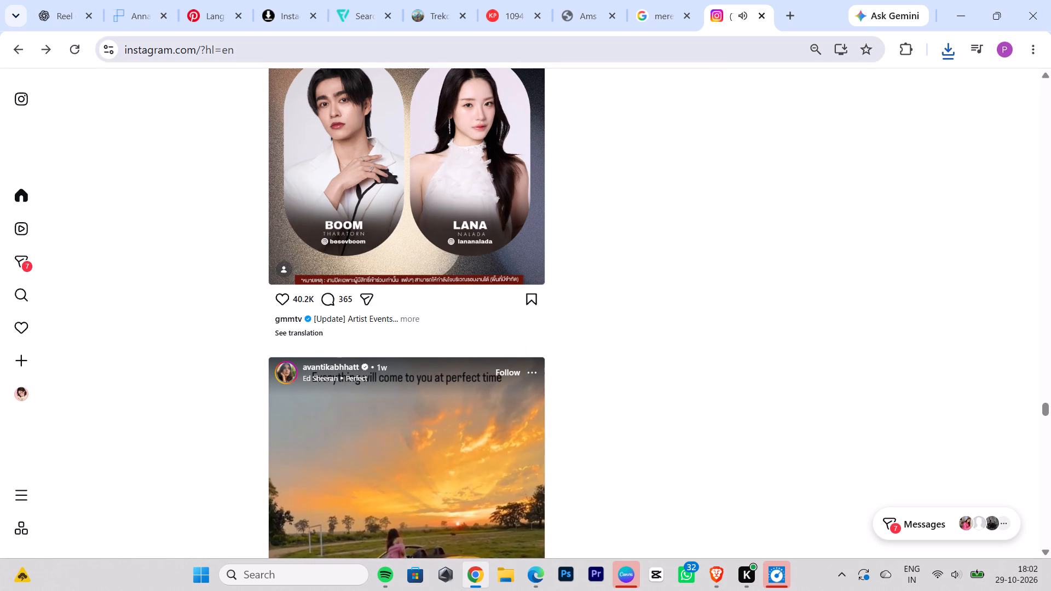
pyautogui.scroll(3, 590, 300)
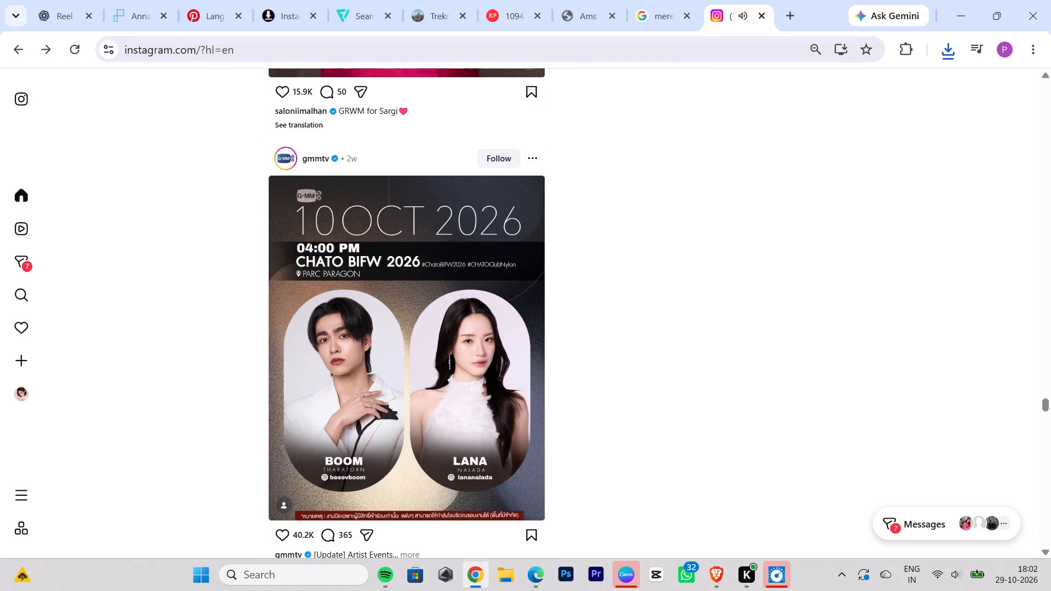
# Close the Instagram, "mere in hindi" search, Ams and Trekos tabs, keeping the KlickPin download tab open.
pyautogui.click(763, 18)
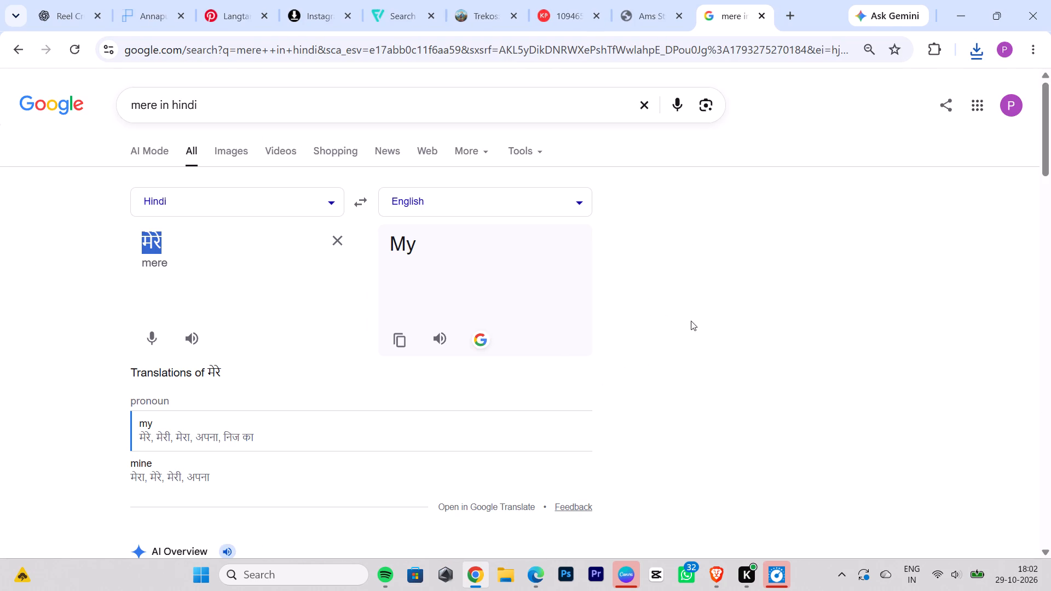
pyautogui.click(680, 20)
pyautogui.click(680, 20)
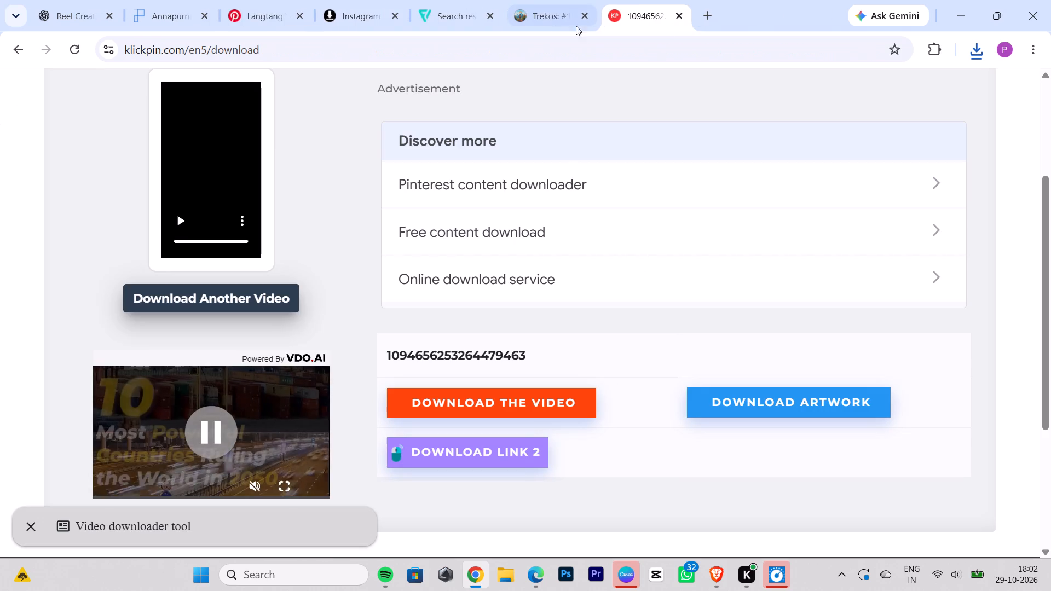
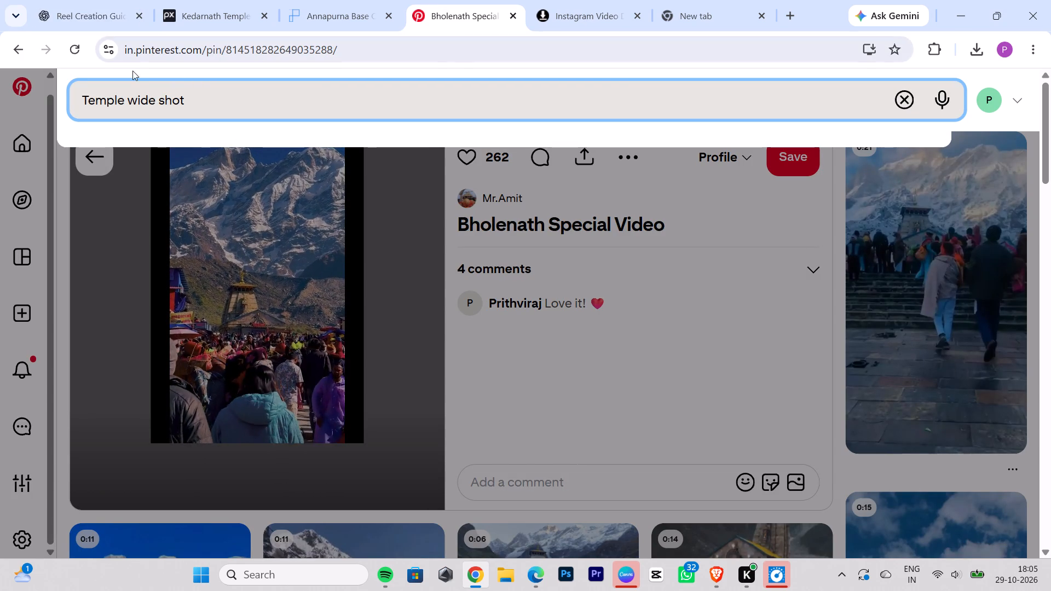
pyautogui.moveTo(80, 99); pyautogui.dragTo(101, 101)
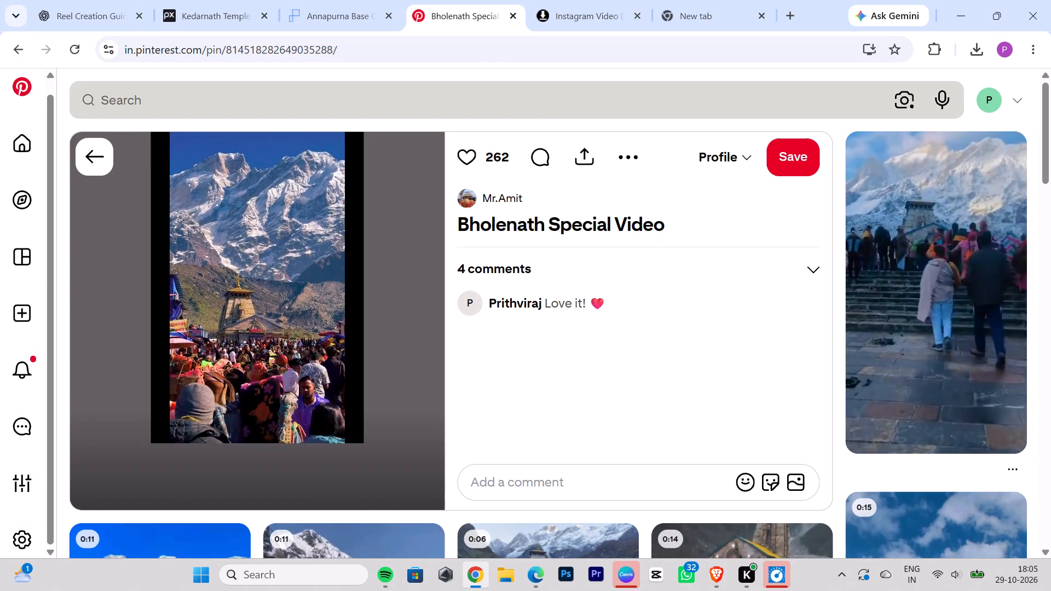
# Search Pinterest for "kedarnath temple wide shot video".
pyautogui.click(101, 101)
pyautogui.write('kedarnath temple wide shot video')
pyautogui.press('space')
pyautogui.press('Return')
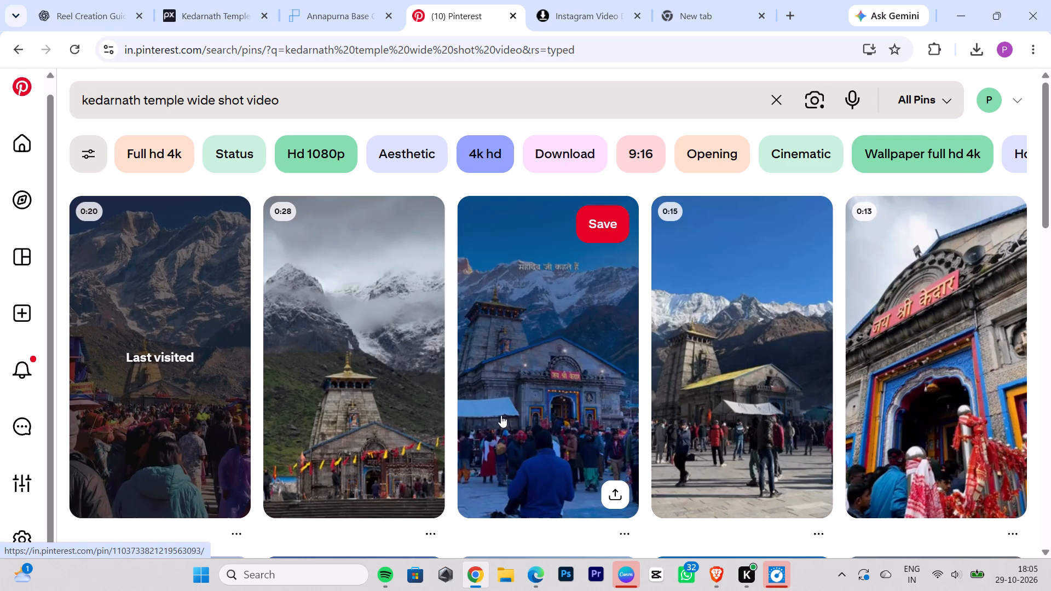
# Open the Kedarnath pin showing the yellow-roofed temple under snowy peaks, look through its related videos and return to the search results.
pyautogui.click(733, 395)
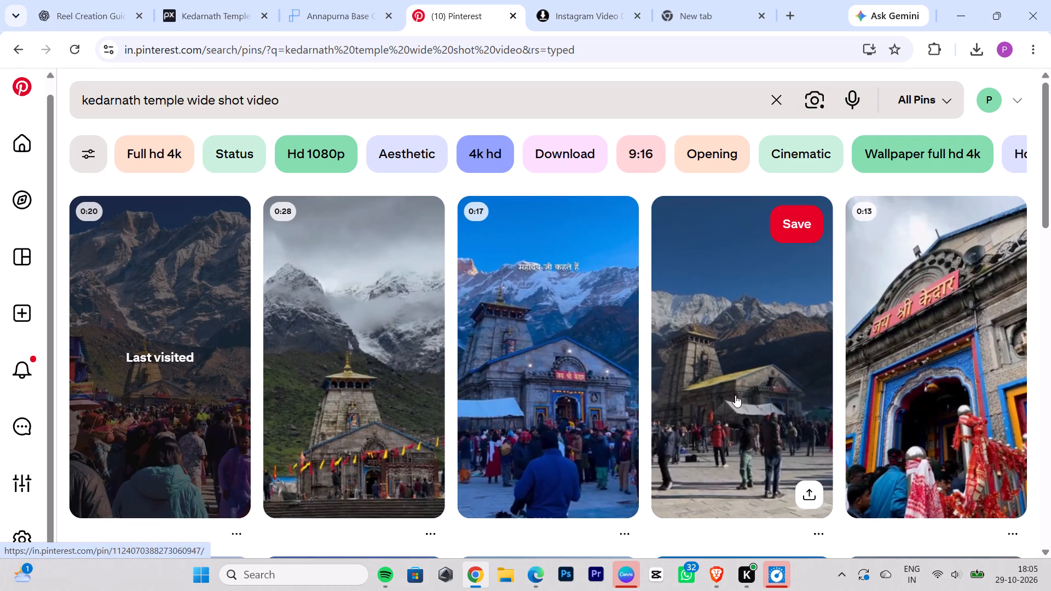
pyautogui.scroll(-5, 747, 395)
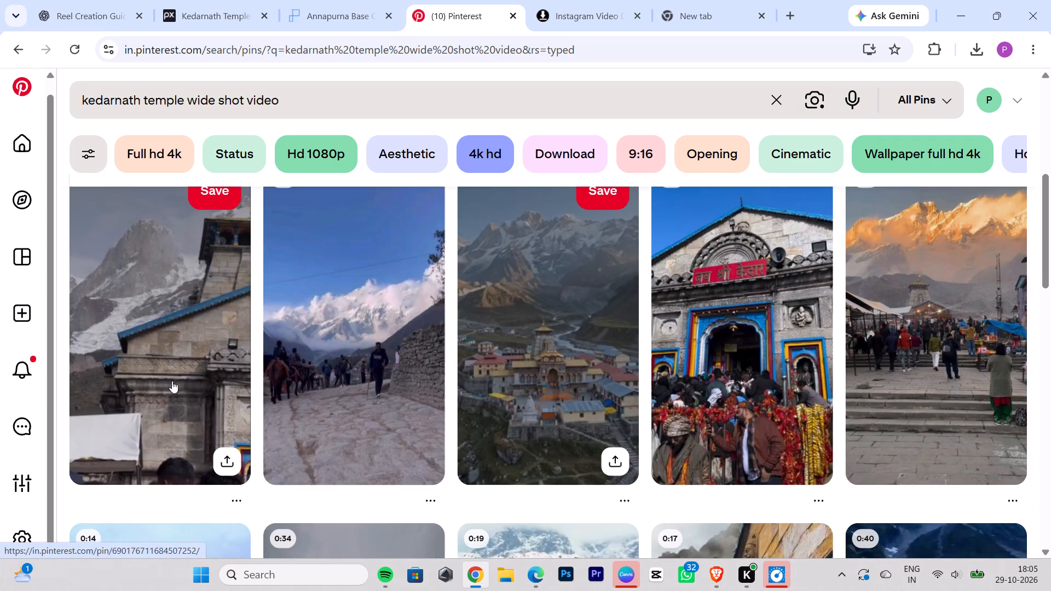
pyautogui.scroll(5, 767, 367)
pyautogui.click(739, 350)
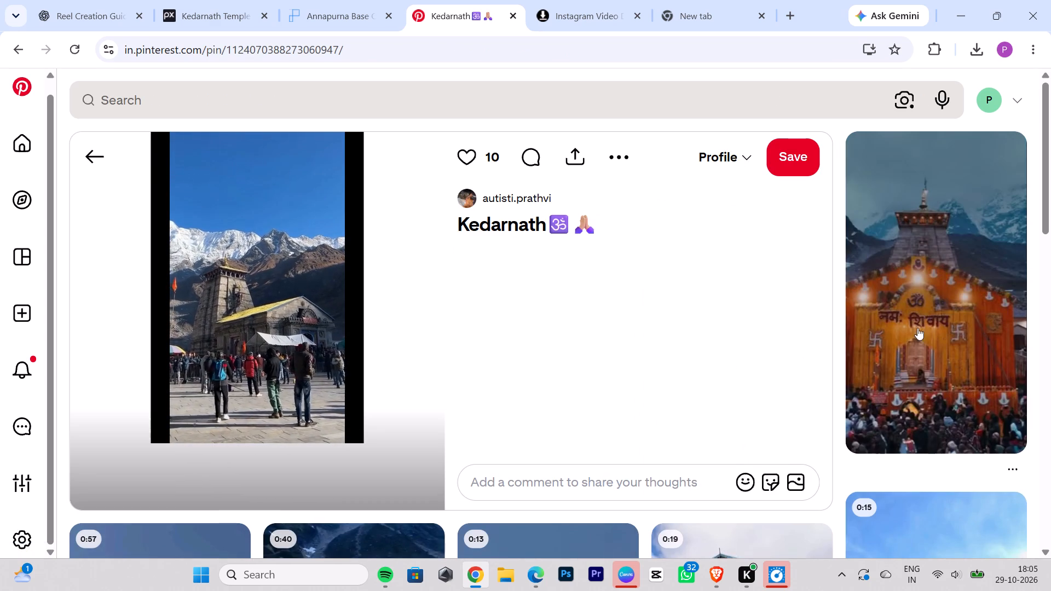
pyautogui.scroll(-5, 952, 319)
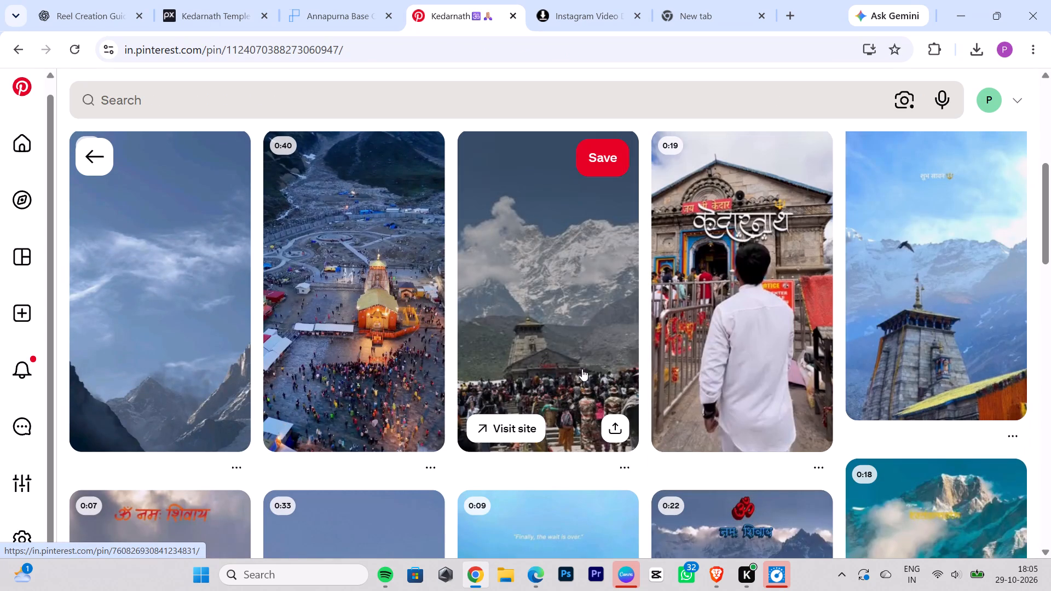
pyautogui.scroll(-4, 797, 343)
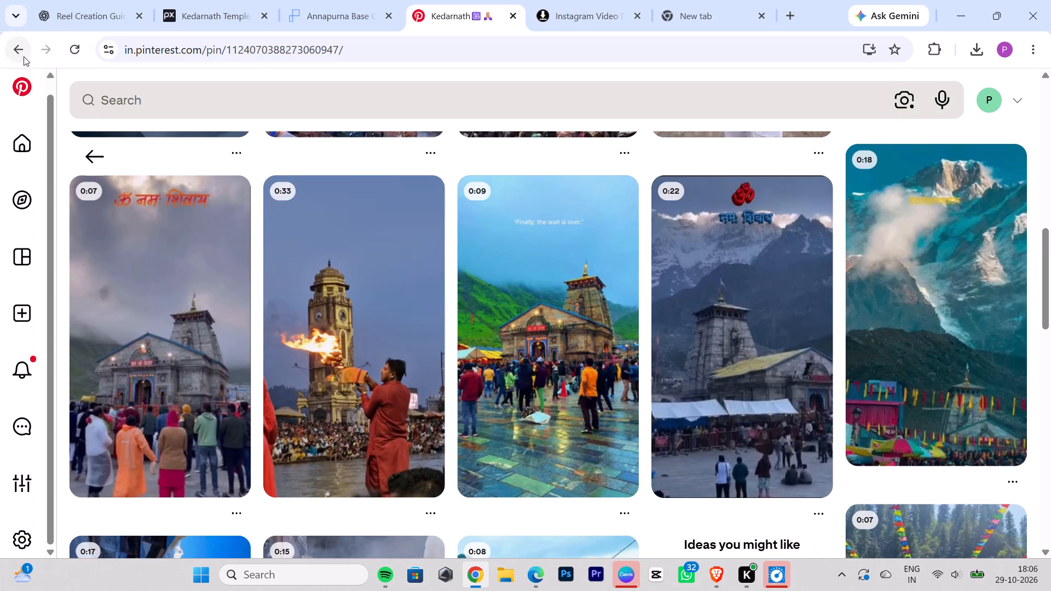
pyautogui.click(24, 55)
# Browse further results, view the pin "Kedarnath - A Journey to Faith and Love" and its related videos, and return to the results.
pyautogui.scroll(-3, 788, 333)
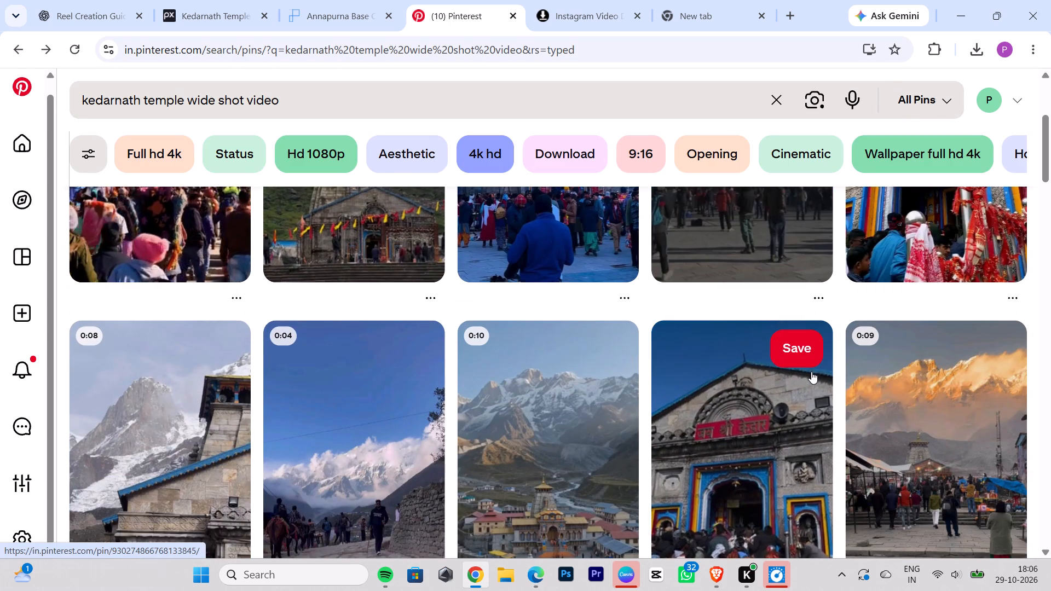
pyautogui.scroll(-6, 811, 372)
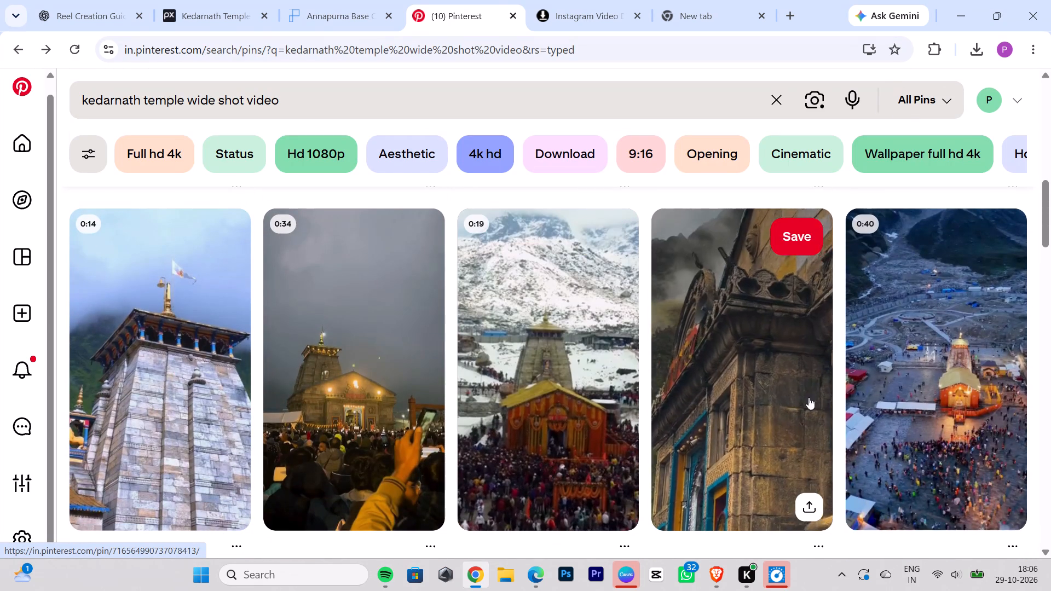
pyautogui.scroll(-5, 939, 419)
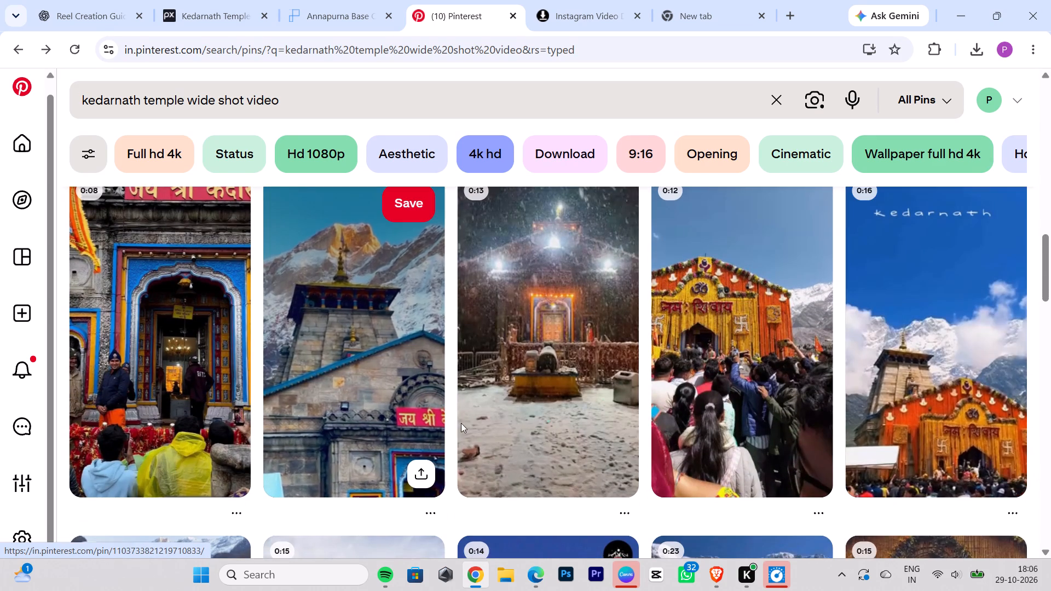
pyautogui.scroll(-4, 957, 371)
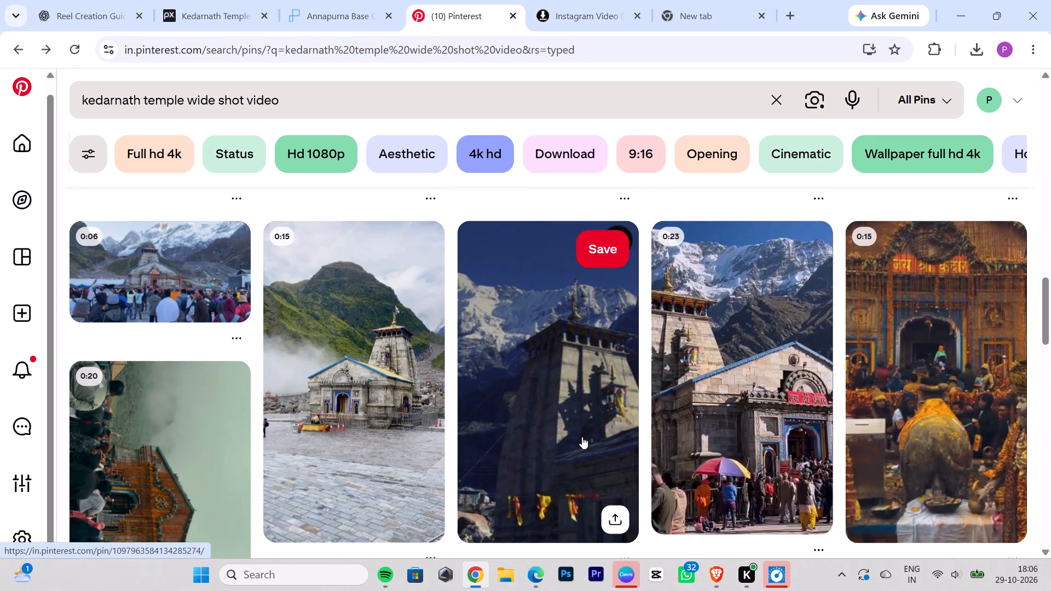
pyautogui.click(582, 437)
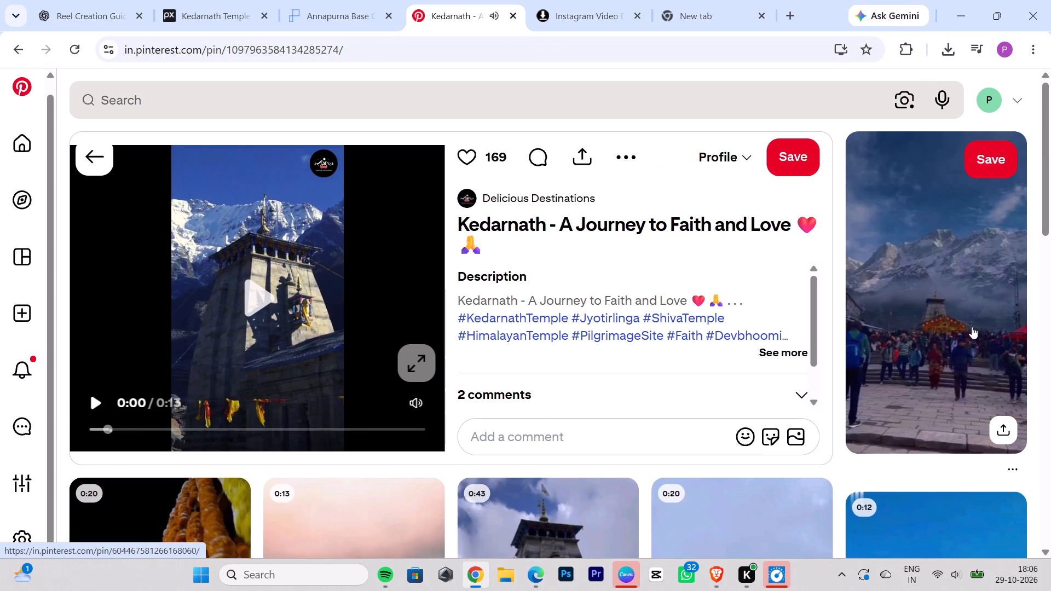
pyautogui.scroll(-5, 904, 378)
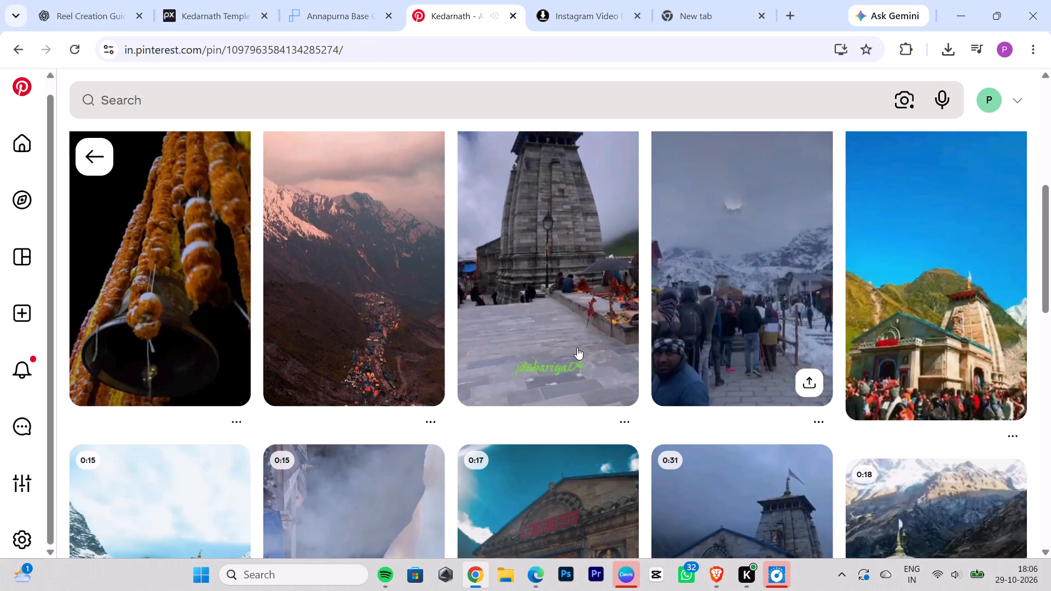
pyautogui.click(94, 161)
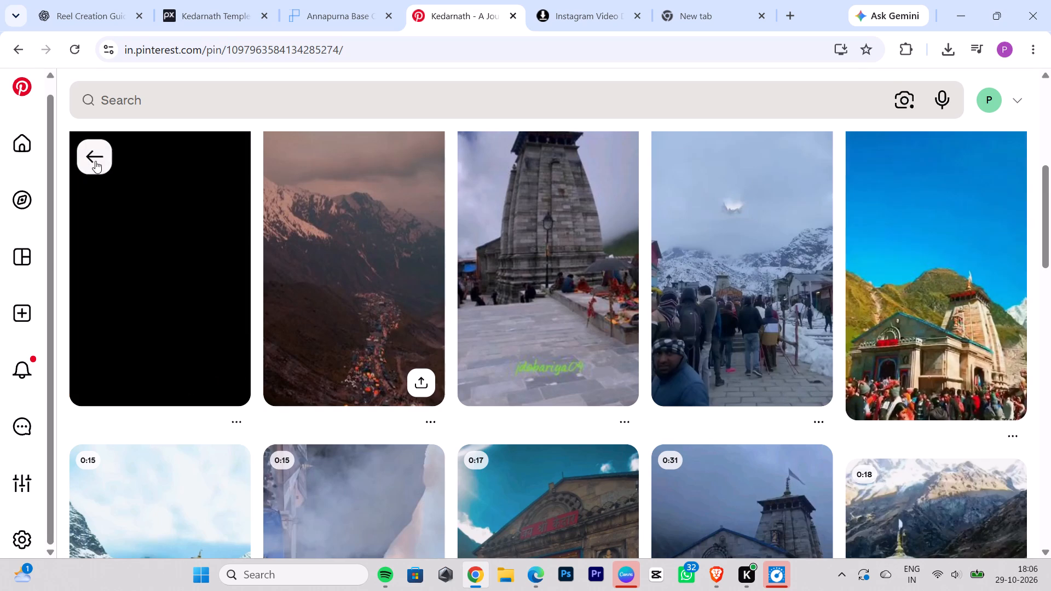
# Find the video pin of a metal trishul against cloudy mountains, copy its share link and leave the pin.
pyautogui.scroll(-2, 728, 328)
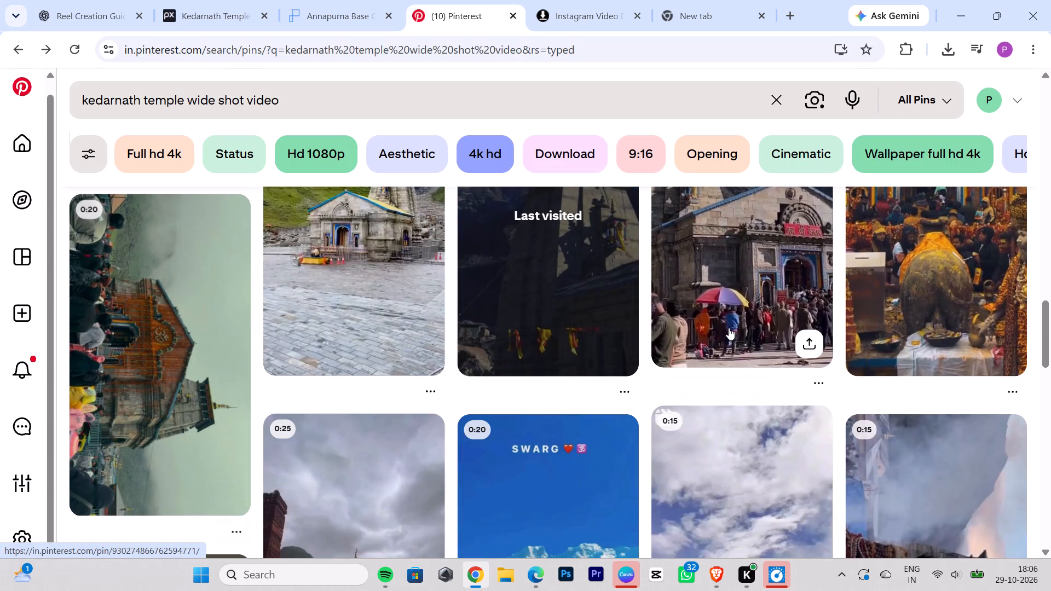
pyautogui.scroll(-5, 799, 341)
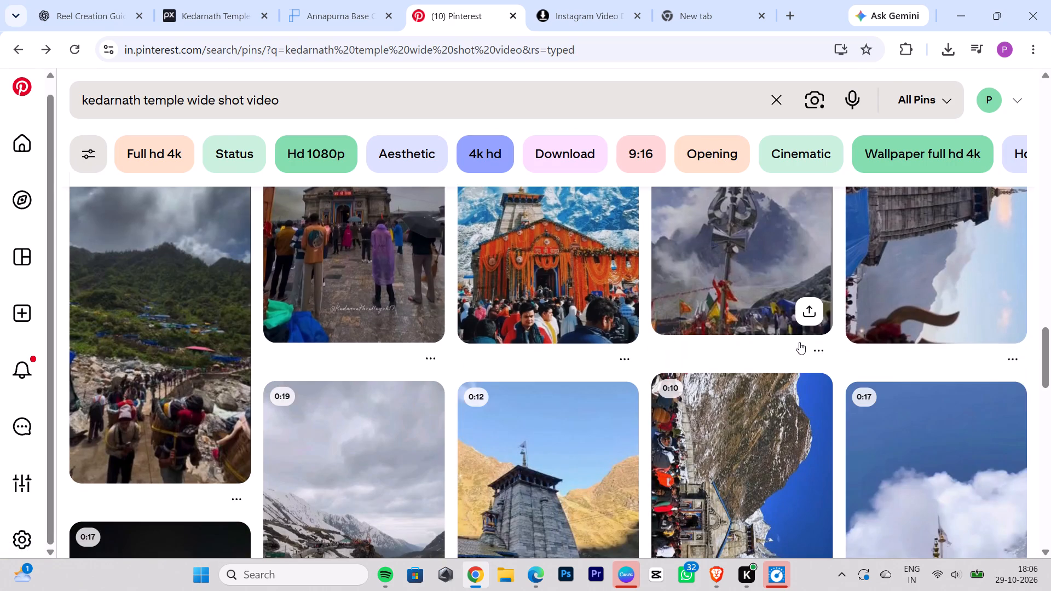
pyautogui.click(757, 243)
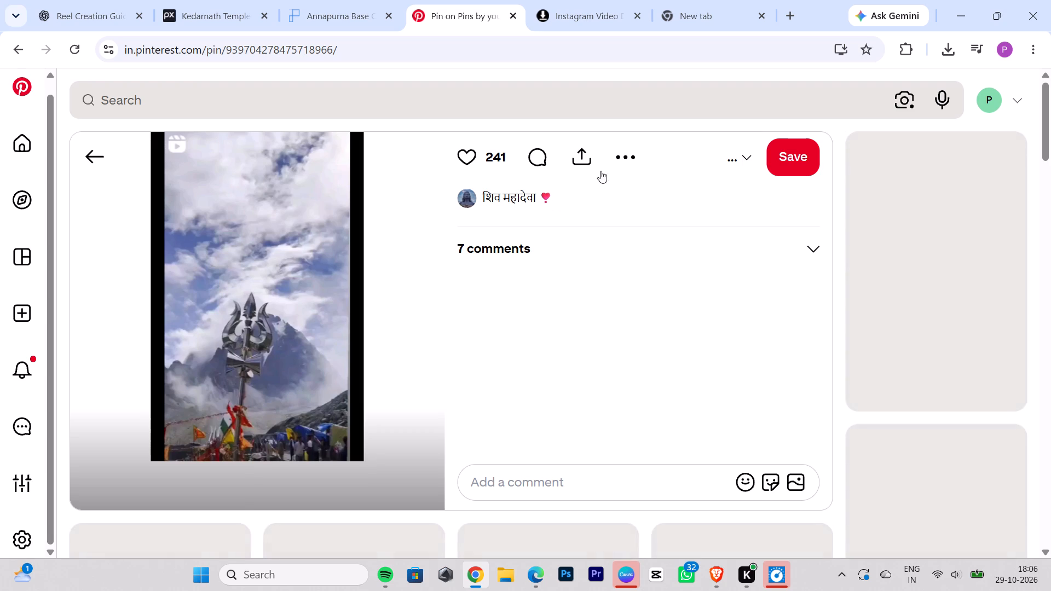
pyautogui.click(590, 165)
pyautogui.tripleClick(457, 235)
pyautogui.click(457, 235)
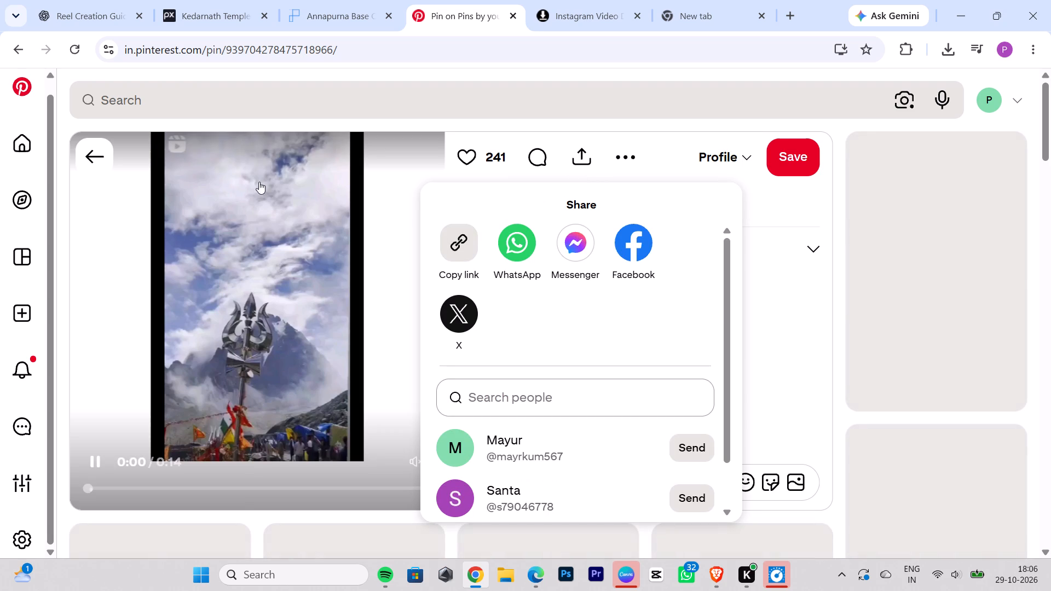
pyautogui.click(91, 161)
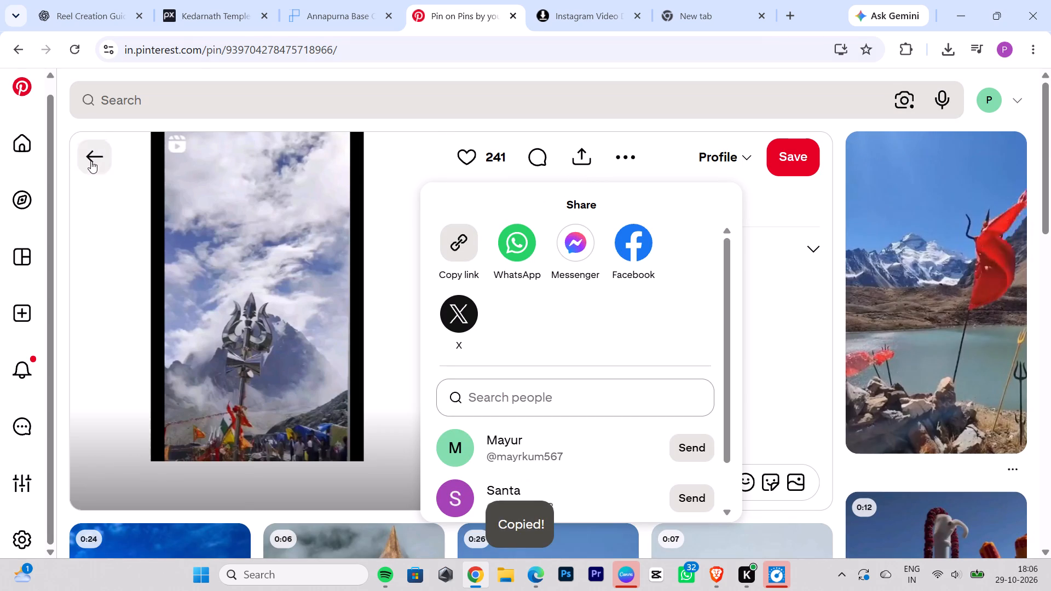
# Browse further through the Kedarnath wide-shot results for suitable temple, bell and mountain video clips.
pyautogui.scroll(-4, 760, 341)
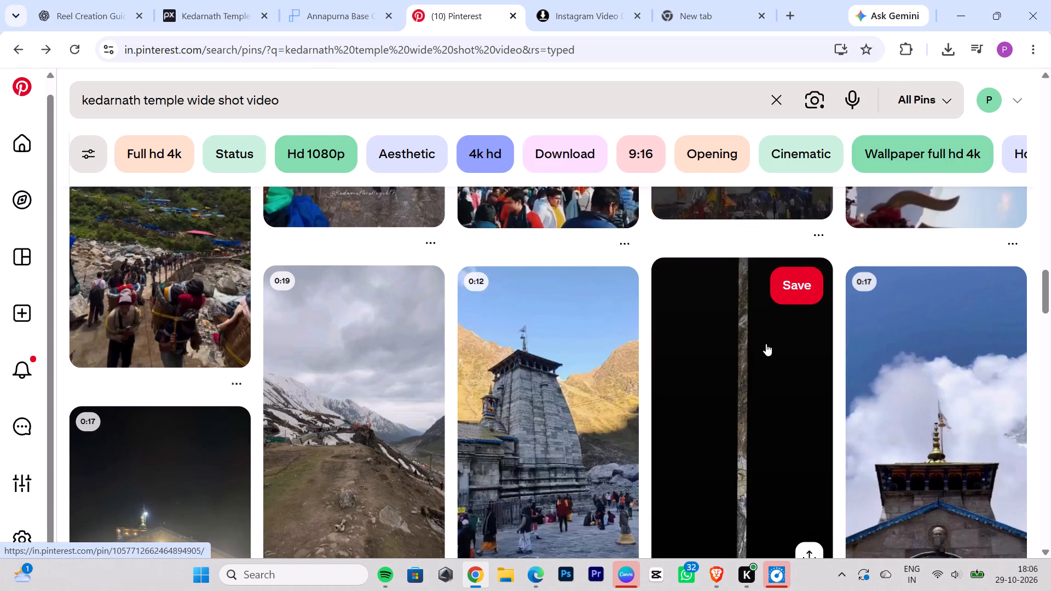
pyautogui.scroll(-1, 767, 347)
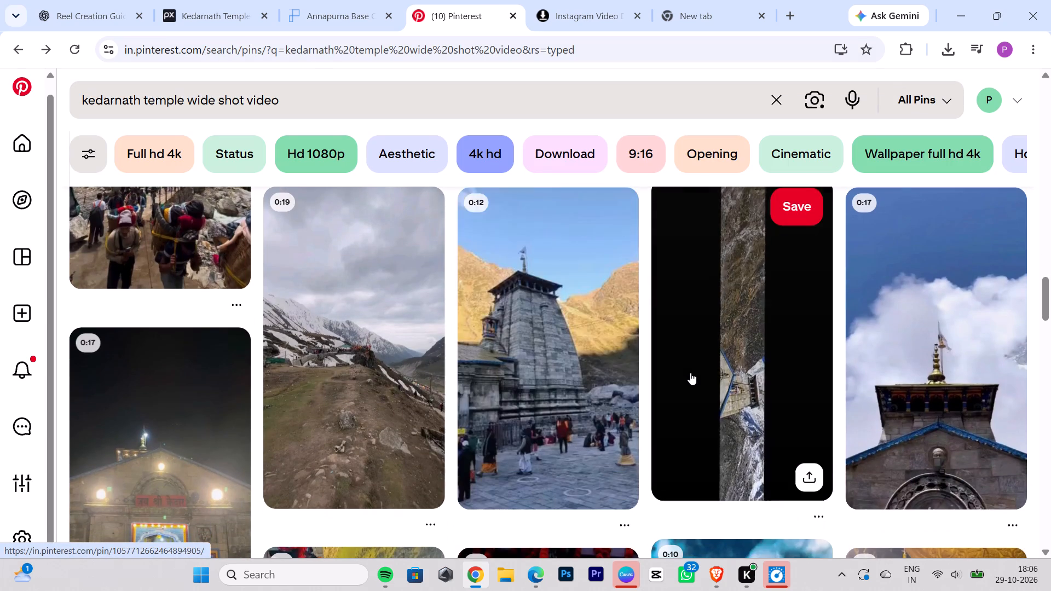
pyautogui.scroll(-4, 690, 373)
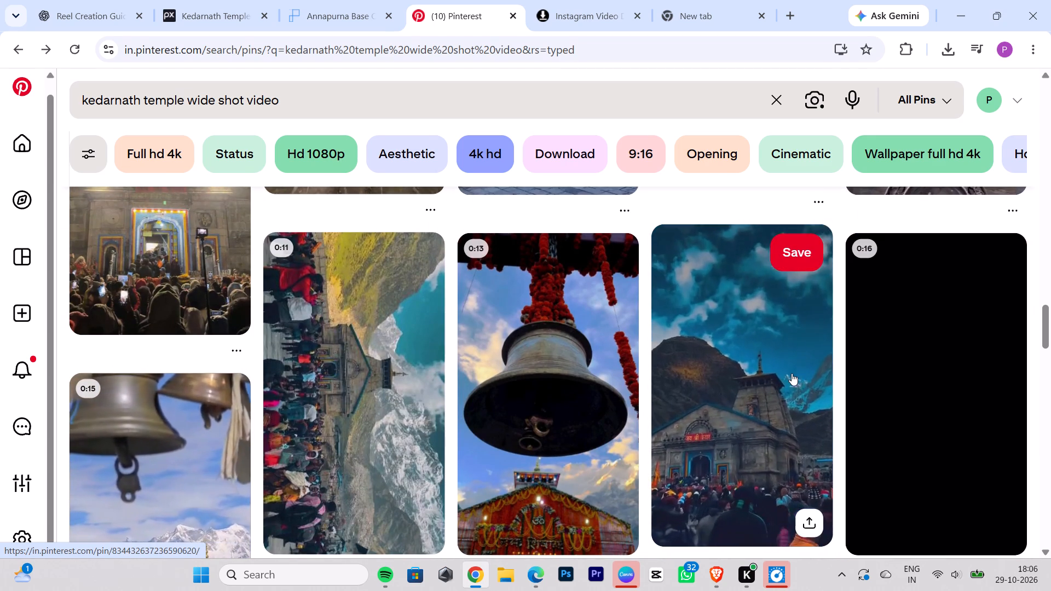
pyautogui.scroll(-5, 791, 373)
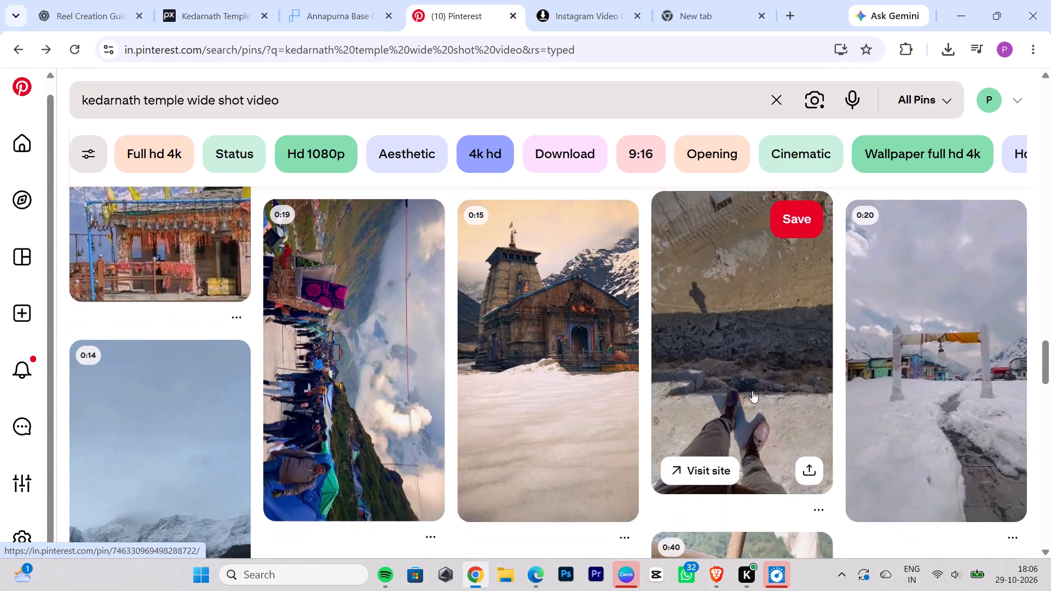
pyautogui.scroll(-5, 528, 316)
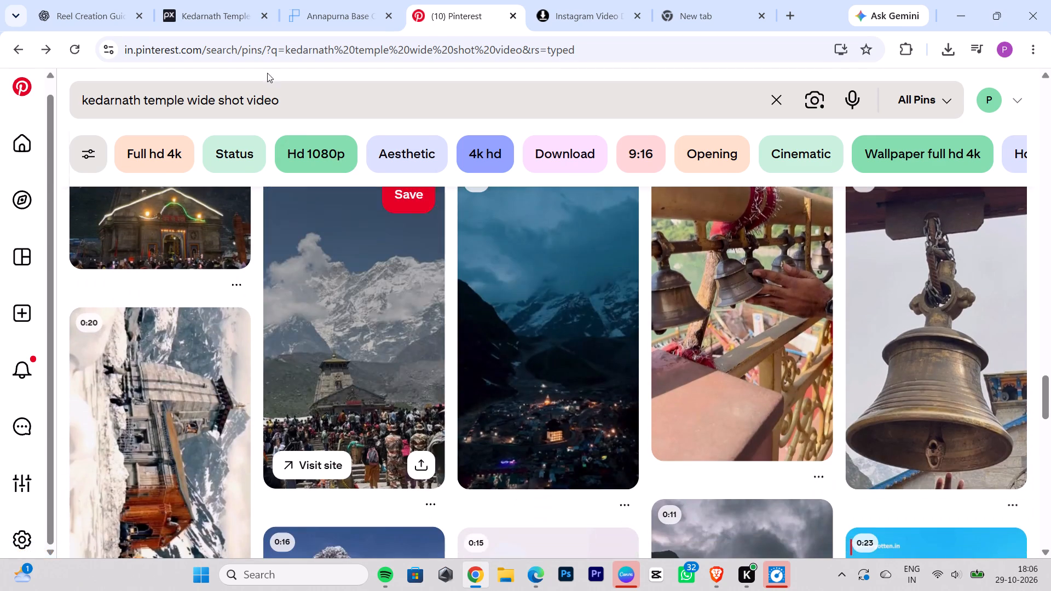
# Replace the search query and search Pinterest for "kedarnath tremple video".
pyautogui.moveTo(311, 118); pyautogui.dragTo(70, 91)
pyautogui.press('BackSpace')
pyautogui.write('kedarnath trempler')
pyautogui.press('space')
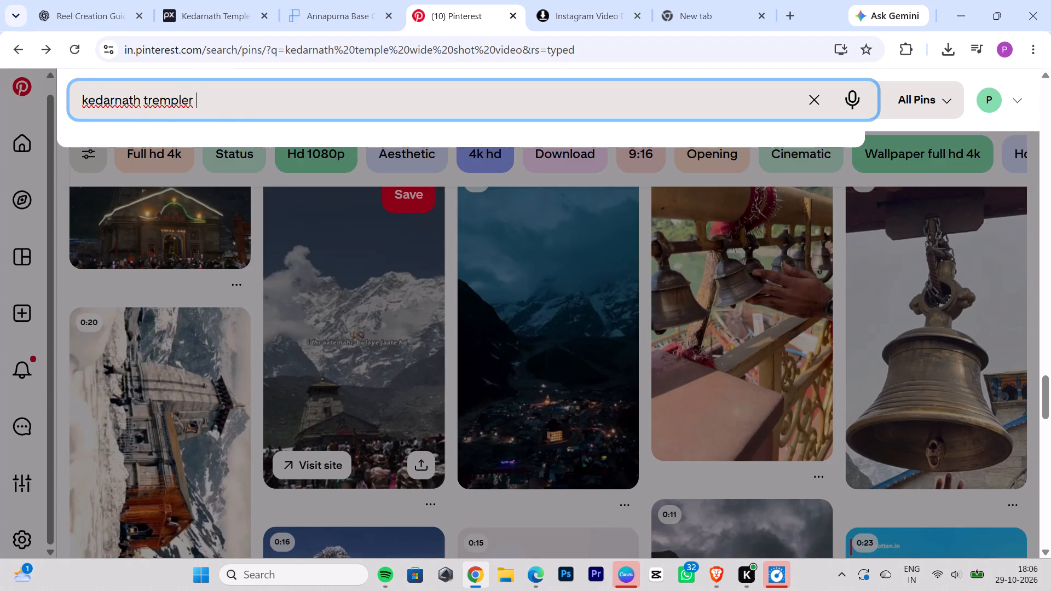
pyautogui.press('BackSpace')
pyautogui.press('BackSpace')
pyautogui.press('space')
pyautogui.write('video')
pyautogui.press('space')
pyautogui.press('Return')
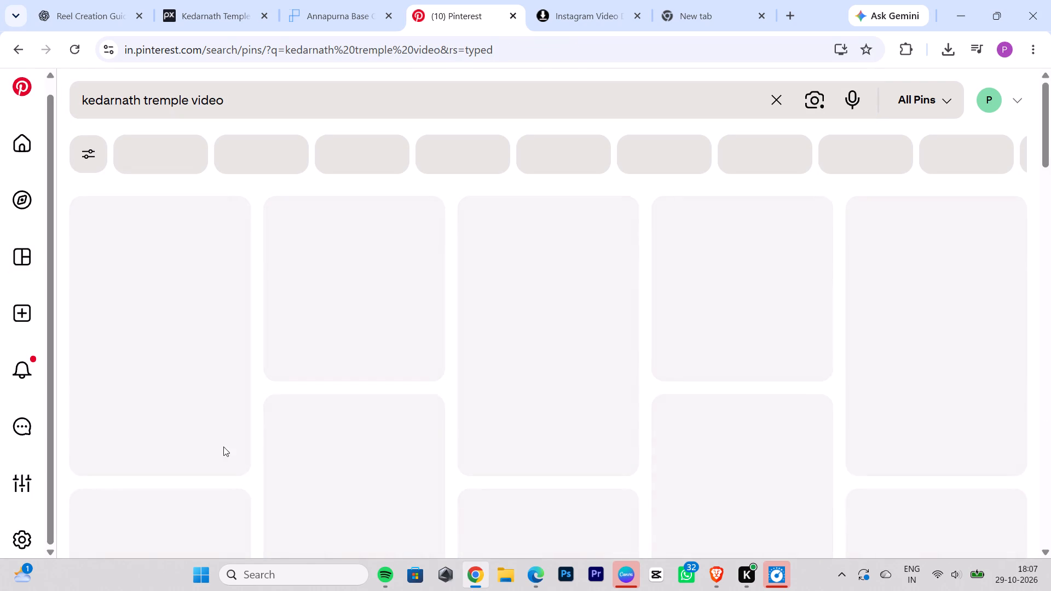
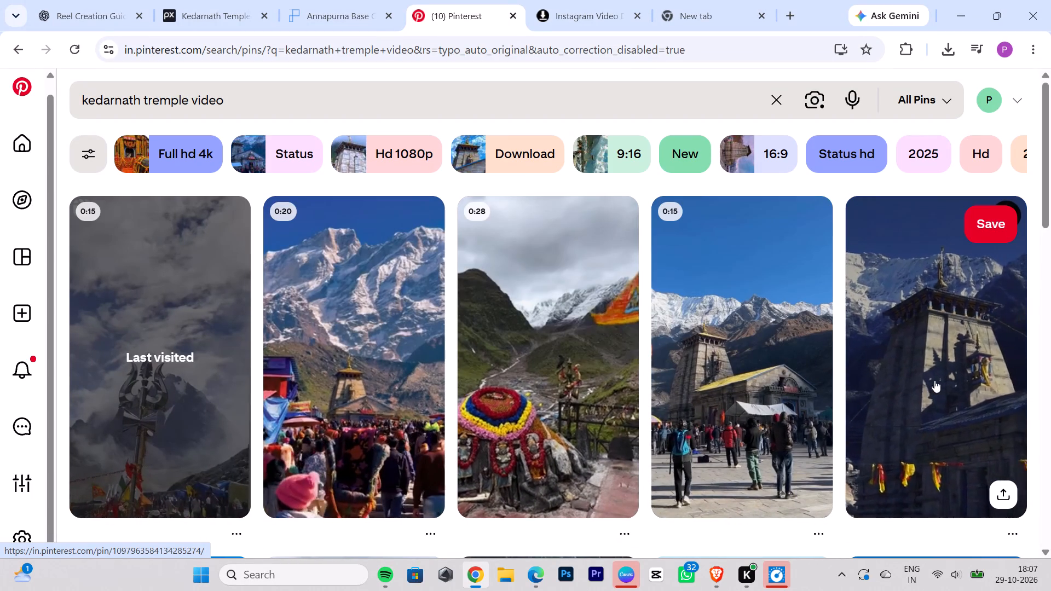
# Browse the "kedarnath tremple video" results for suitable temple and mountain video clips.
pyautogui.scroll(-4, 934, 380)
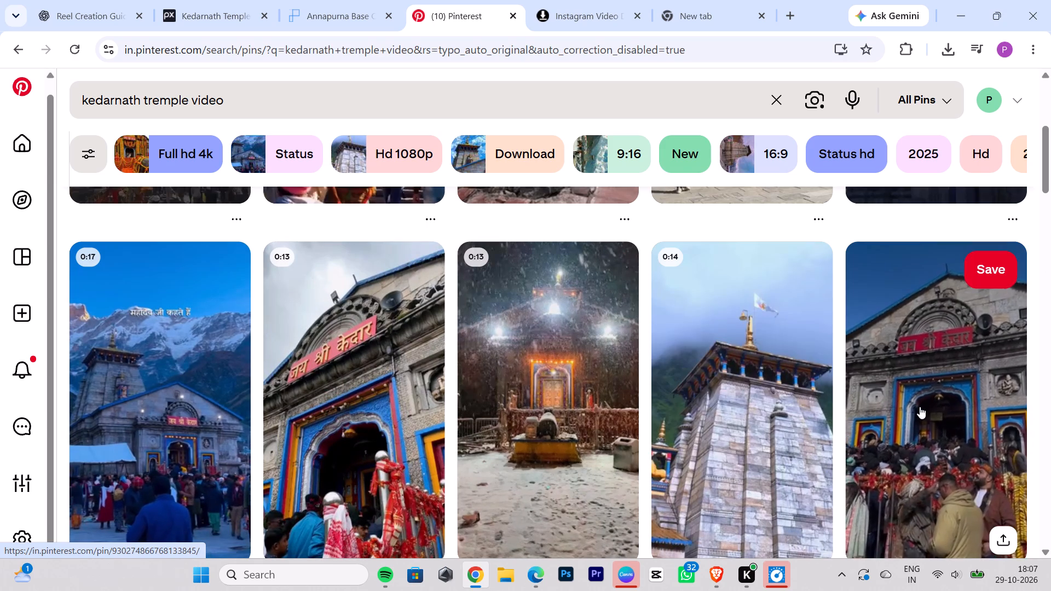
pyautogui.scroll(-2, 920, 407)
pyautogui.scroll(-3, 740, 340)
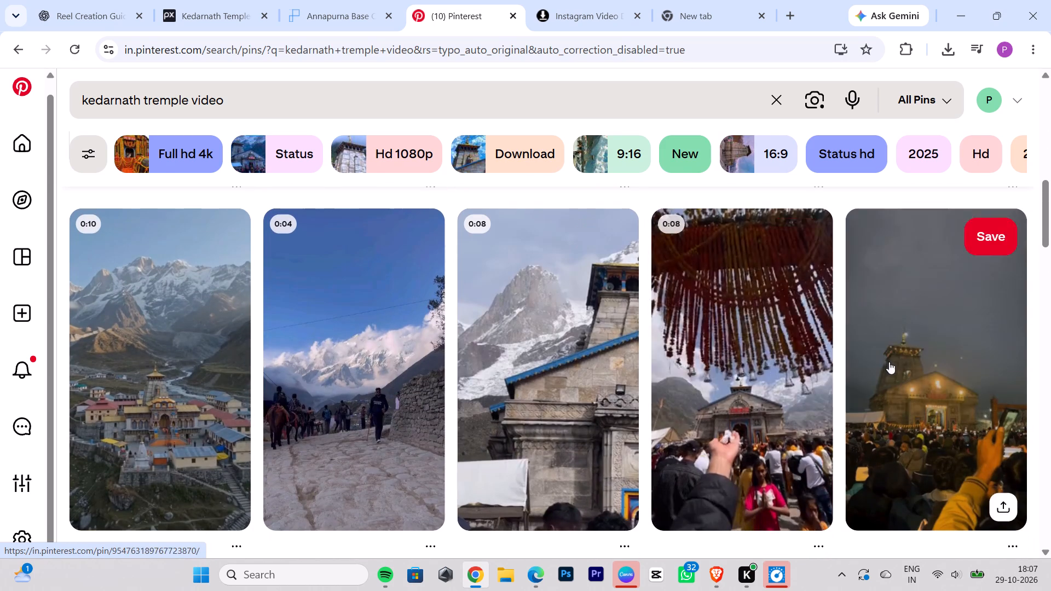
pyautogui.scroll(-4, 621, 410)
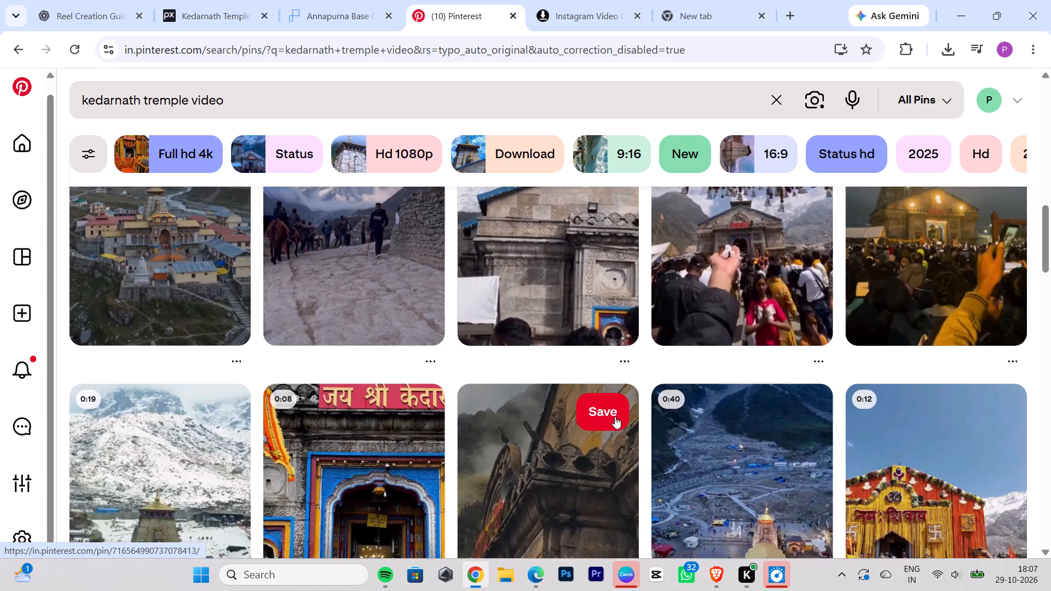
pyautogui.scroll(-2, 615, 416)
pyautogui.scroll(-4, 783, 348)
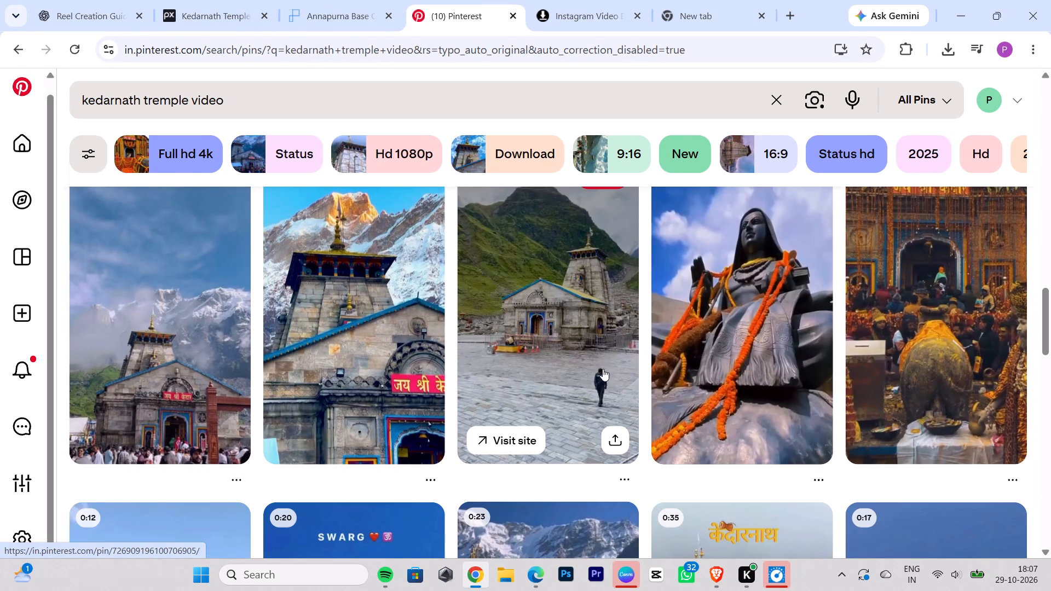
pyautogui.scroll(-3, 603, 369)
pyautogui.scroll(2, 603, 369)
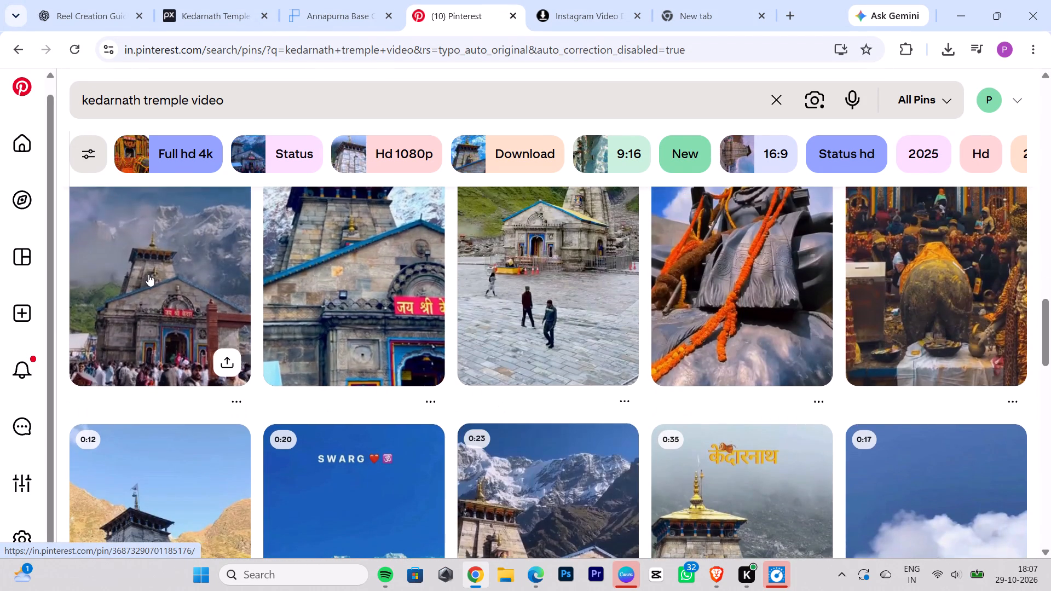
# View YatraDham.Org's Kedarnath Ganga aarti pin and its related pins "kedarnath temple uttrakhand India" and "mahadev", and return to the search results.
pyautogui.click(195, 283)
pyautogui.click(198, 284)
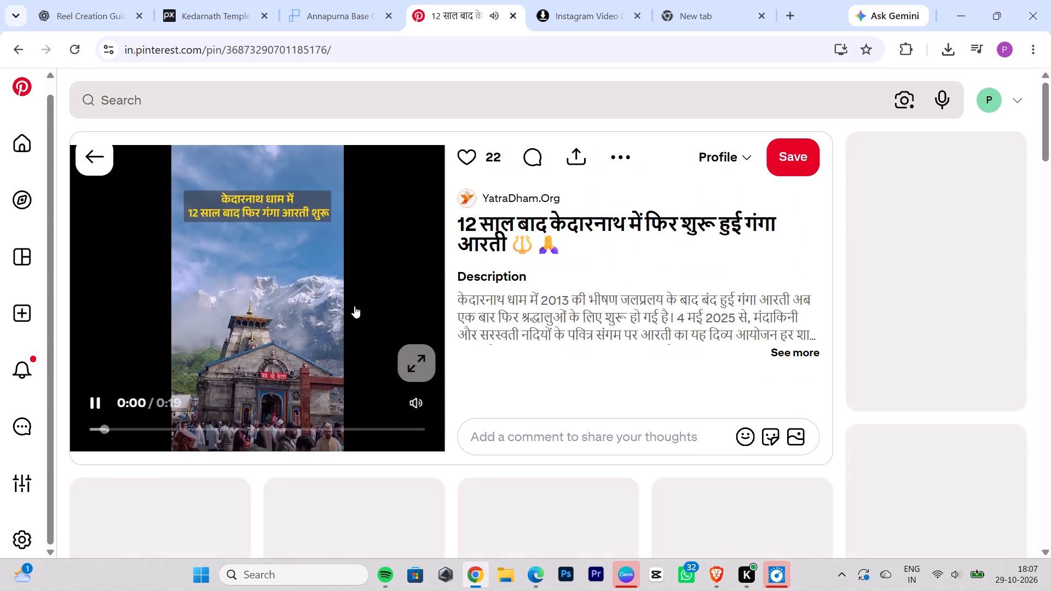
pyautogui.click(954, 339)
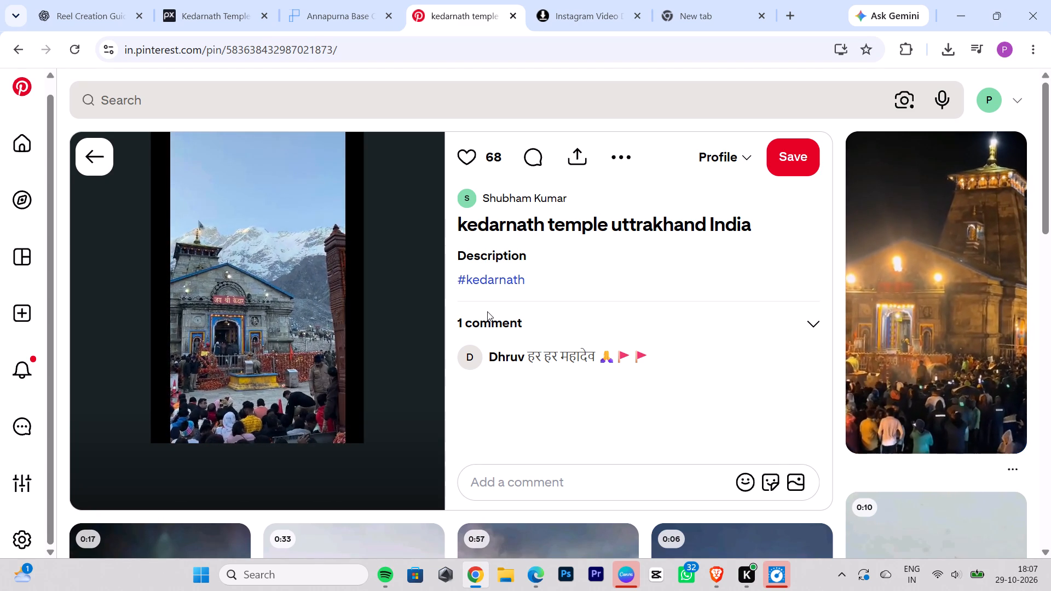
pyautogui.scroll(-4, 559, 337)
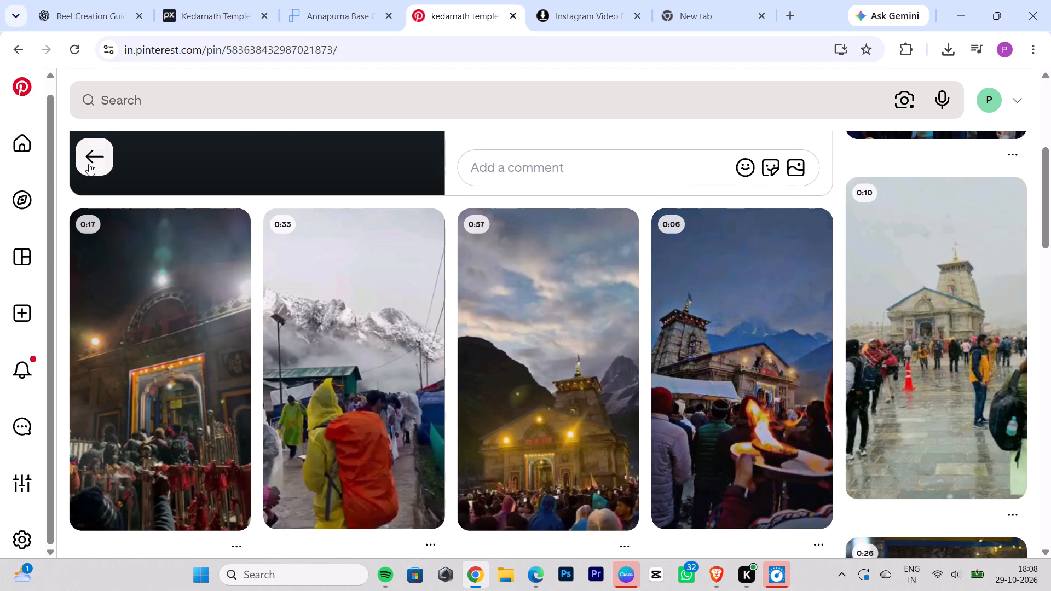
pyautogui.click(89, 164)
pyautogui.scroll(-5, 766, 320)
pyautogui.scroll(-1, 778, 210)
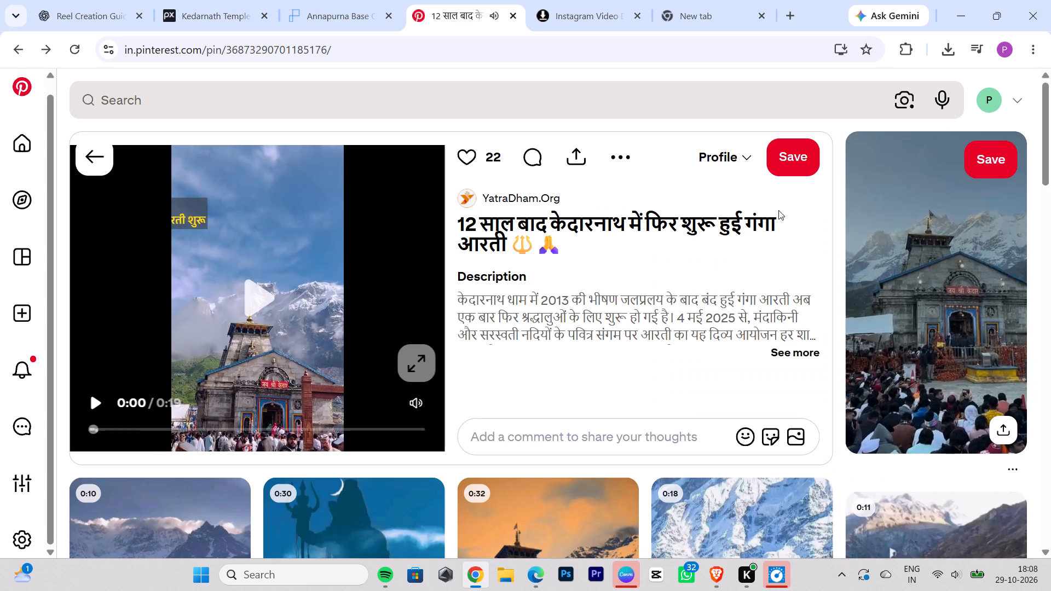
pyautogui.scroll(-2, 778, 210)
pyautogui.click(735, 444)
pyautogui.scroll(-1, 735, 444)
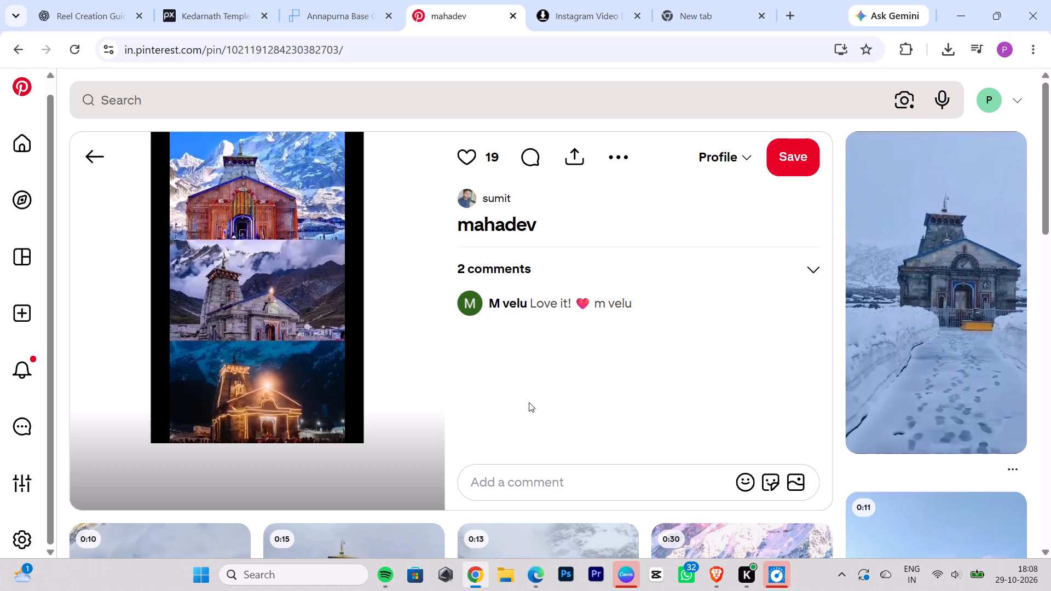
pyautogui.click(88, 157)
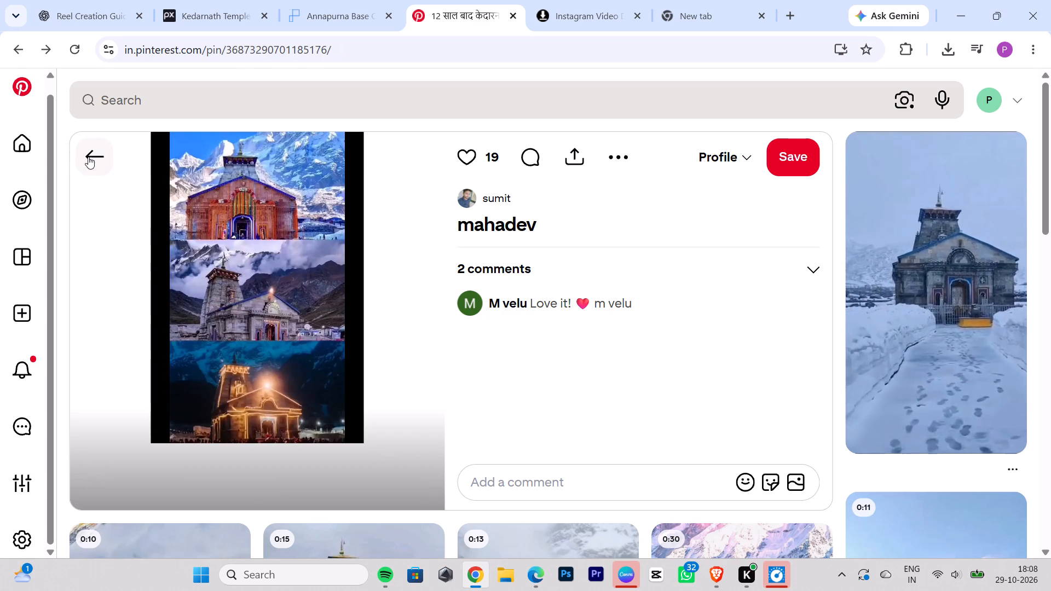
pyautogui.click(108, 157)
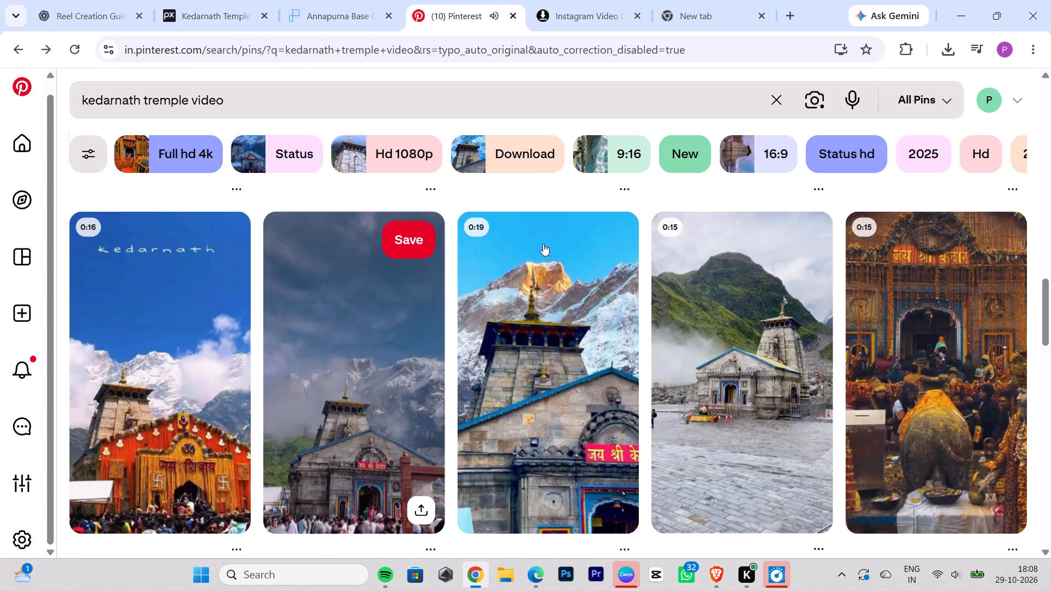
# Open TheGreatHimalayanJourney's "।। हर हर महादेव ।।" video pin of the temple below snowy mountains and copy its share link.
pyautogui.scroll(-3, 809, 273)
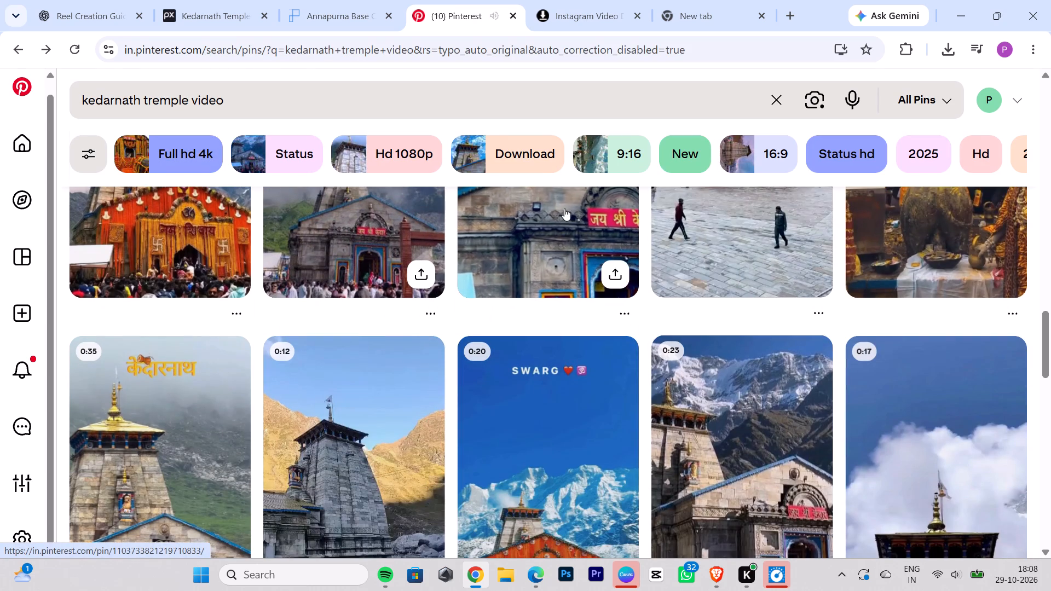
pyautogui.scroll(-2, 794, 468)
pyautogui.click(773, 356)
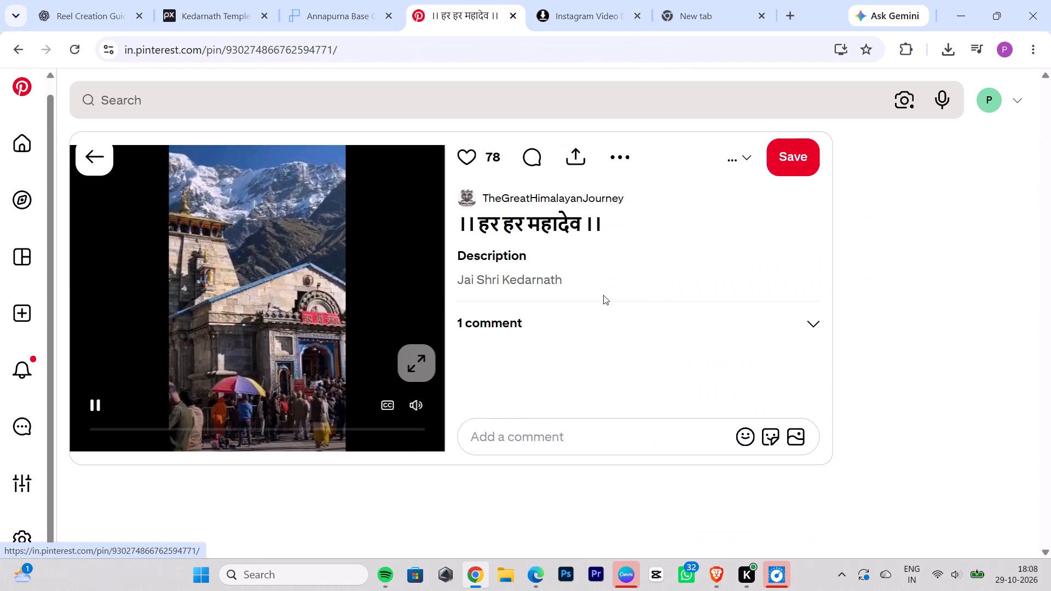
pyautogui.click(566, 165)
pyautogui.tripleClick(445, 248)
pyautogui.click(445, 248)
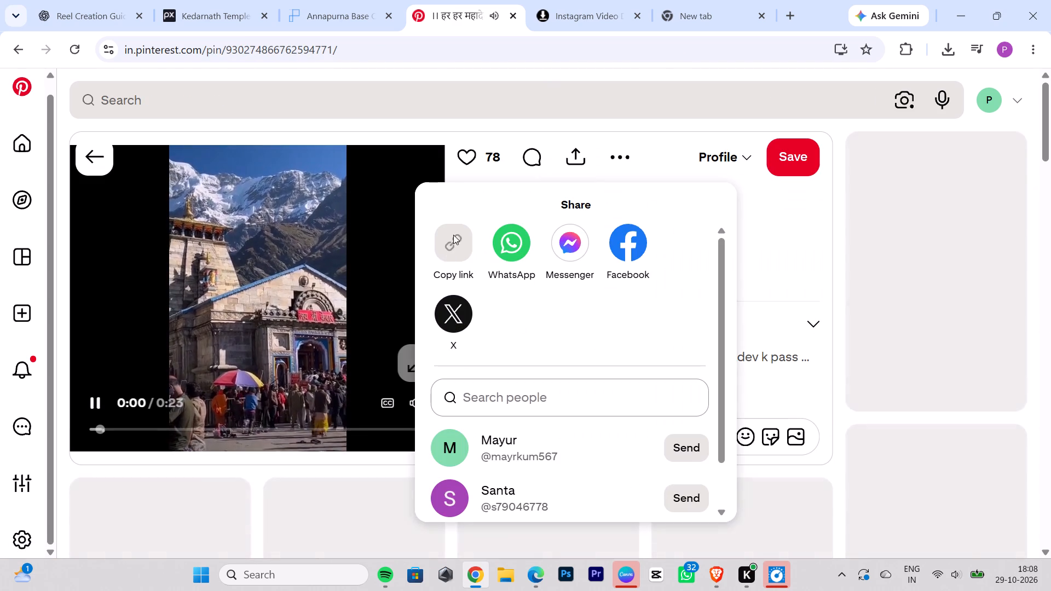
pyautogui.doubleClick(449, 258)
# Search Google for "pinterset video download" in the empty browser tab and open the KlickPin Pinterest Video Downloader site.
pyautogui.click(710, 7)
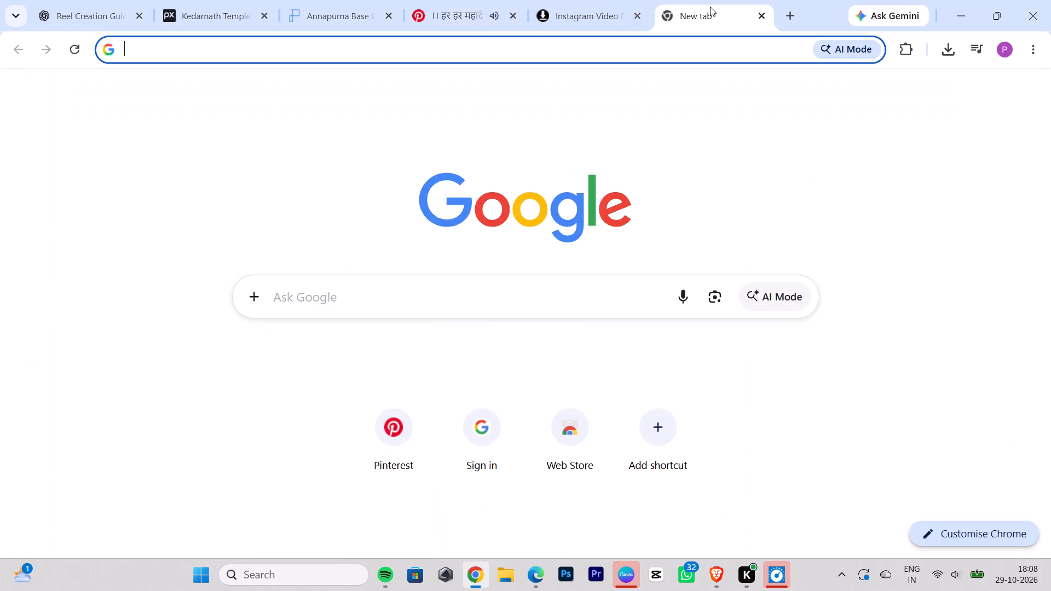
pyautogui.write('pinterset video download')
pyautogui.press('space')
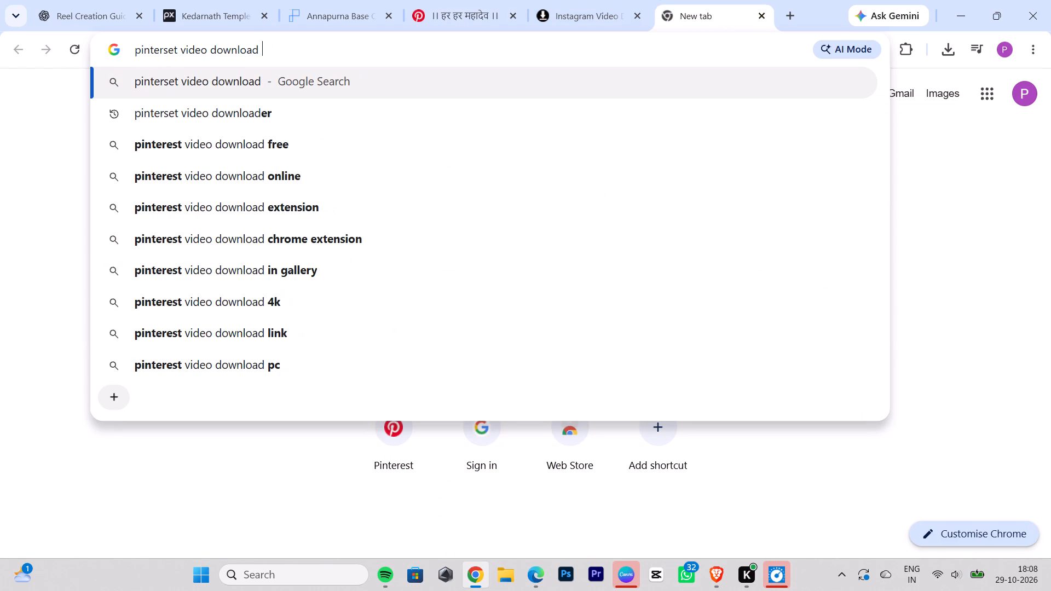
pyautogui.press('Return')
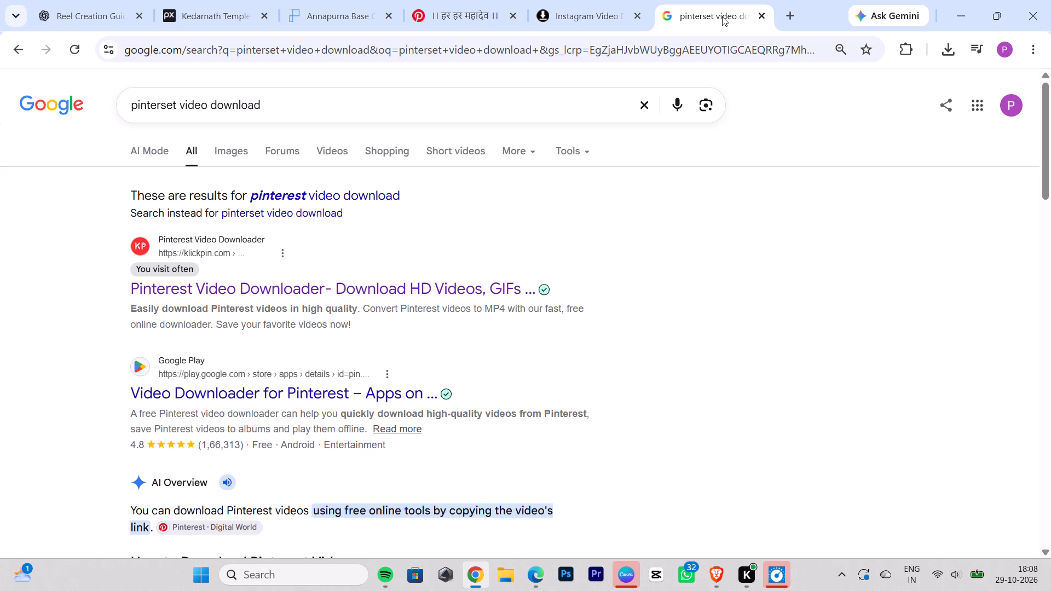
pyautogui.click(419, 283)
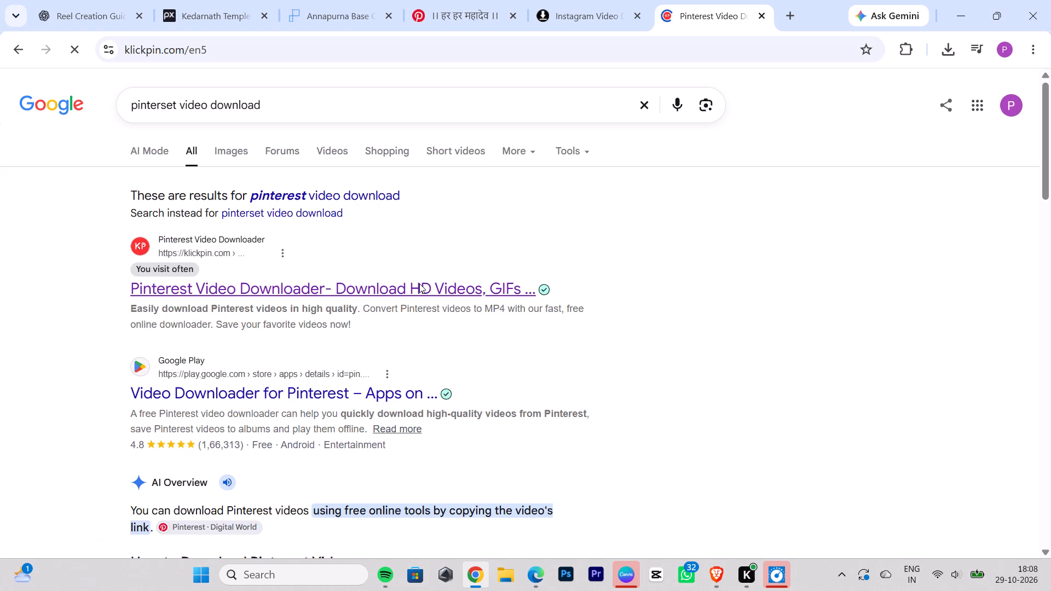
# Submit the copied pin link to KlickPin to fetch the temple video's download options.
pyautogui.click(374, 312)
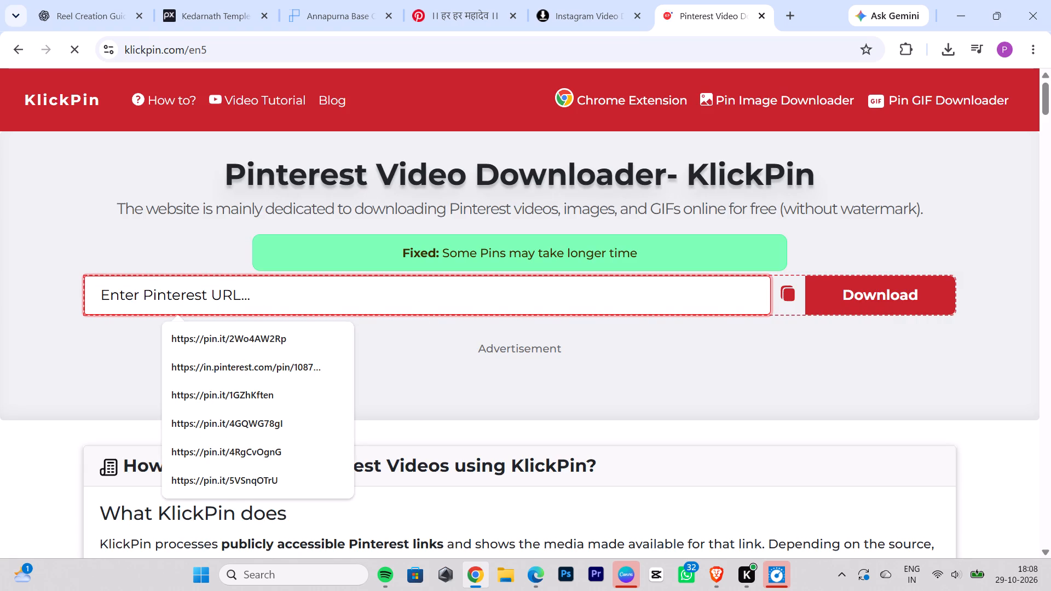
pyautogui.hotkey('ctrl', 'v')
pyautogui.press('Return')
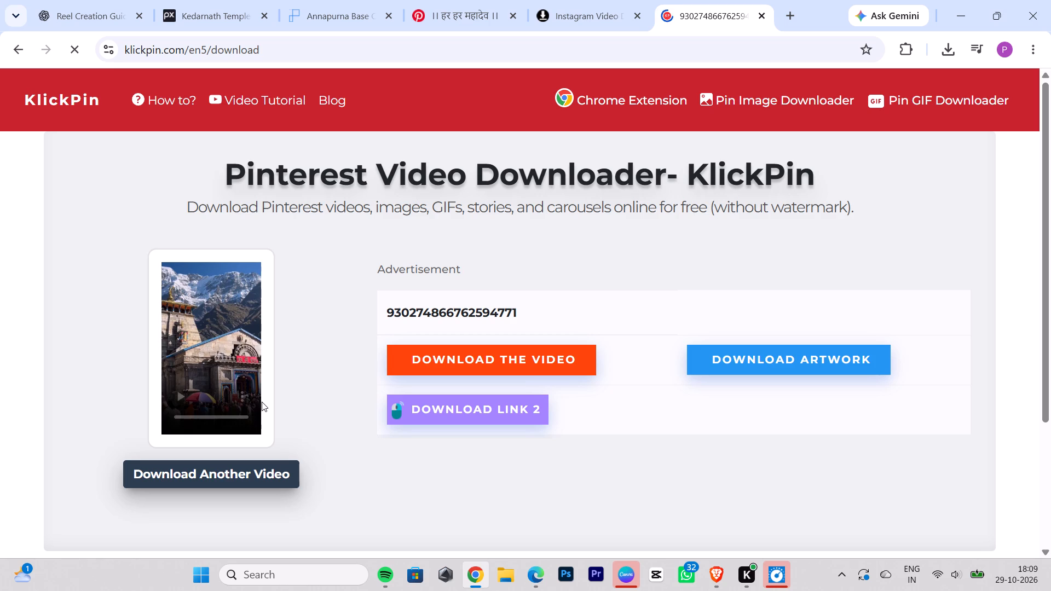
pyautogui.click(336, 282)
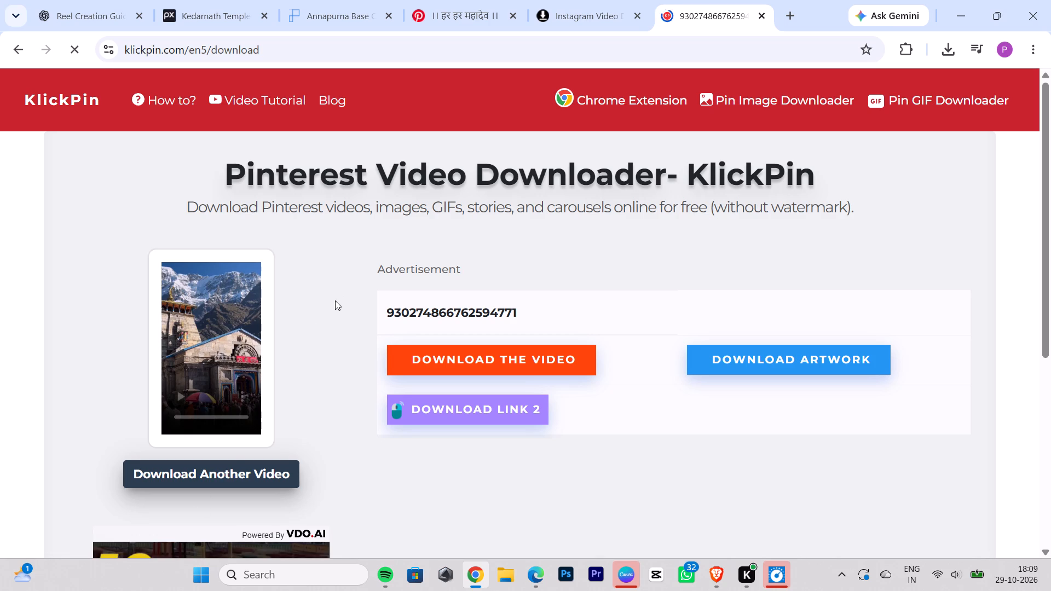
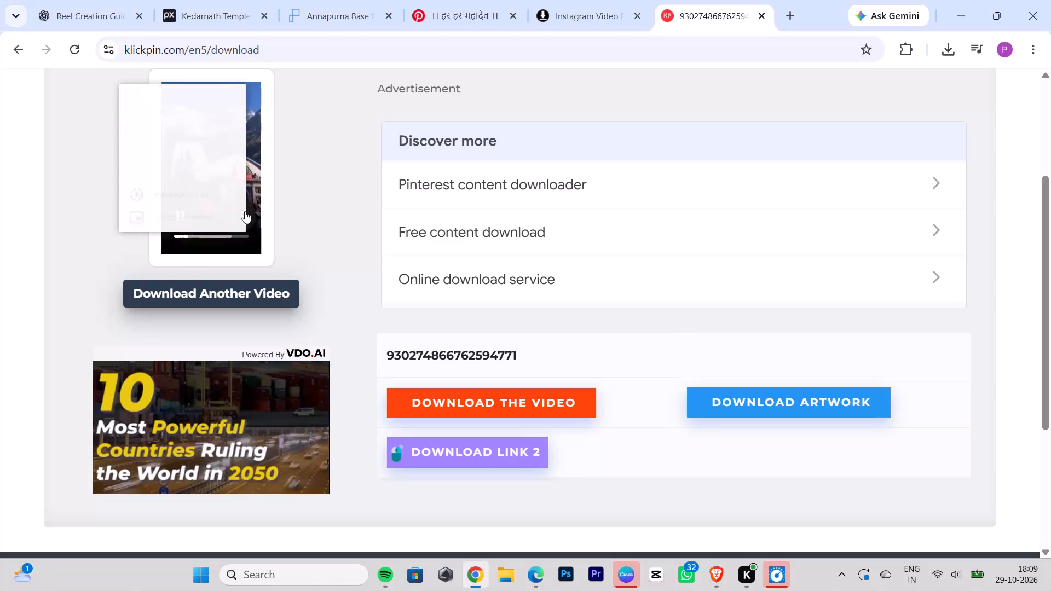
# Download the Kedarnath temple video from the preview player's options on the KlickPin page.
pyautogui.doubleClick(197, 83)
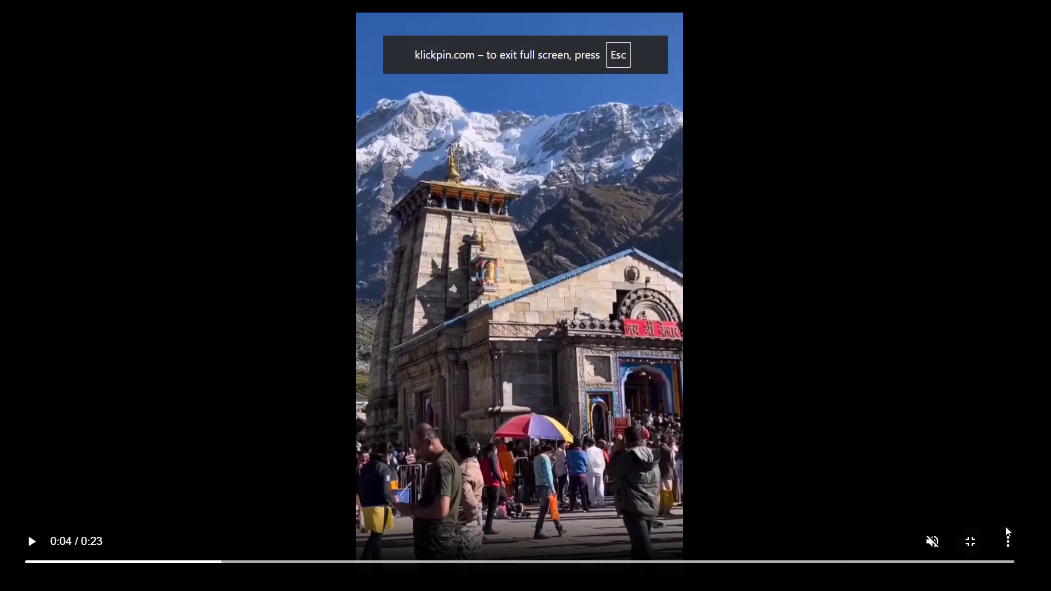
pyautogui.click(969, 544)
pyautogui.click(241, 208)
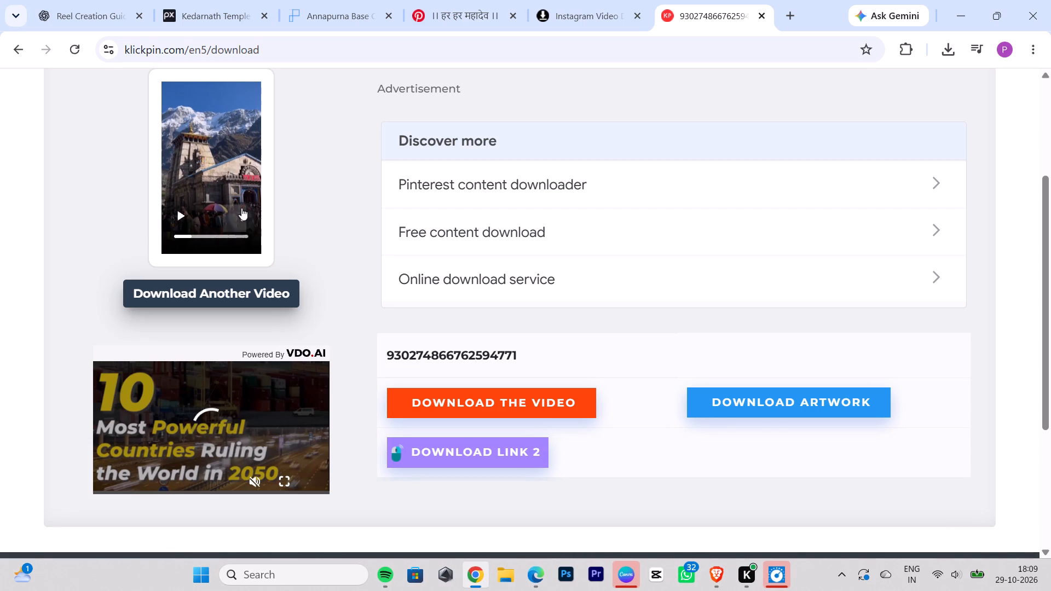
pyautogui.click(188, 99)
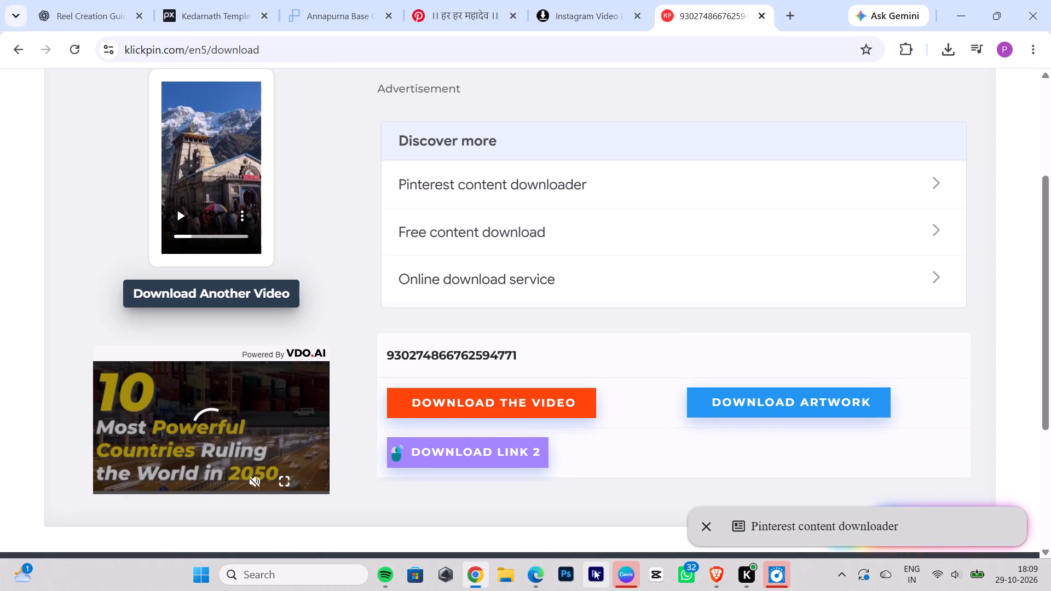
# Switch to Premiere Pro and create a new project named "kedaerntahwe" in D:\adx.
pyautogui.click(594, 570)
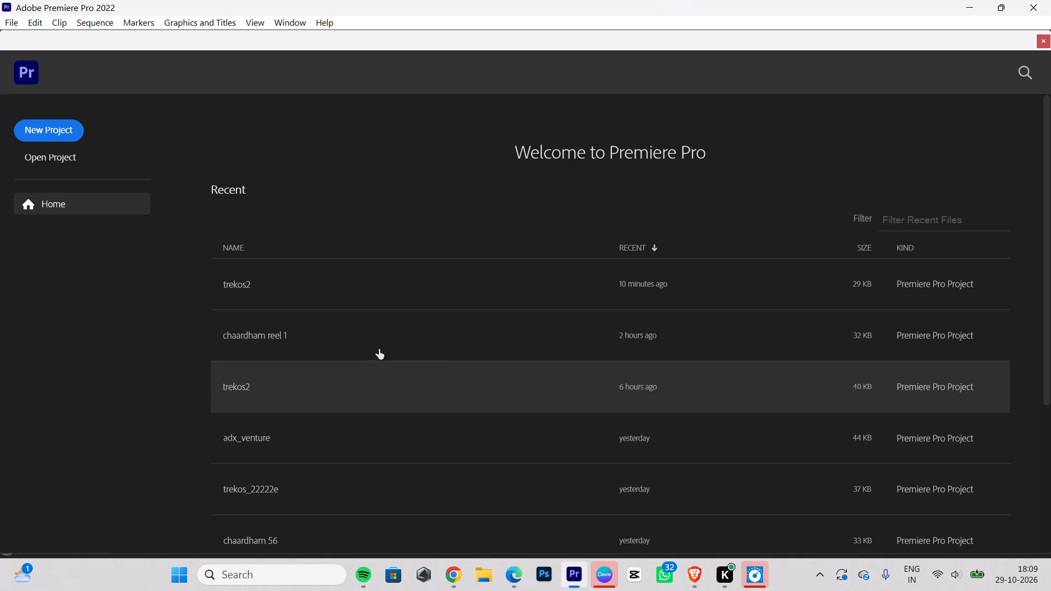
pyautogui.click(68, 142)
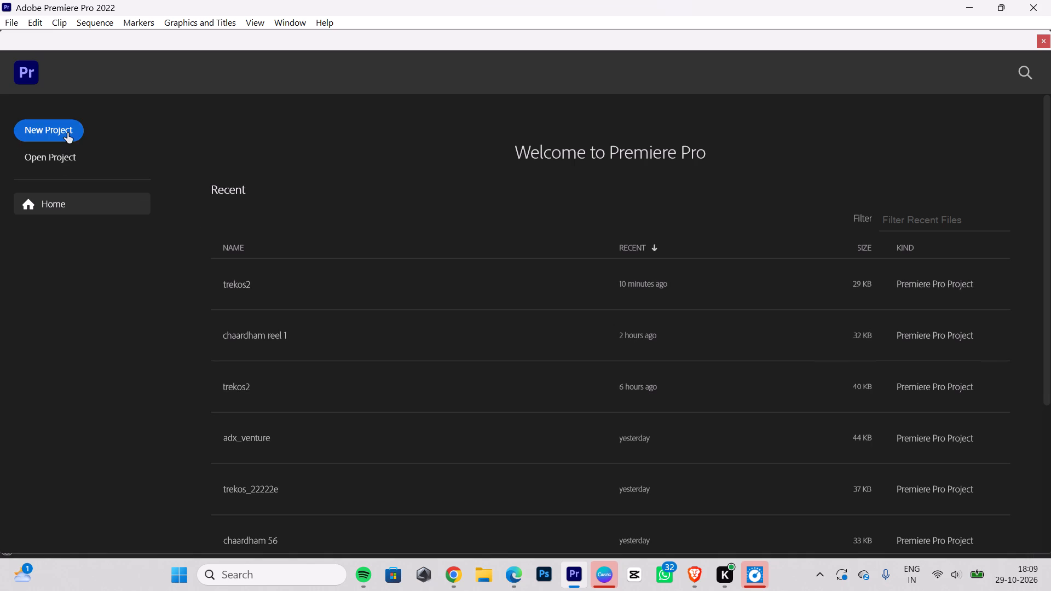
pyautogui.click(67, 132)
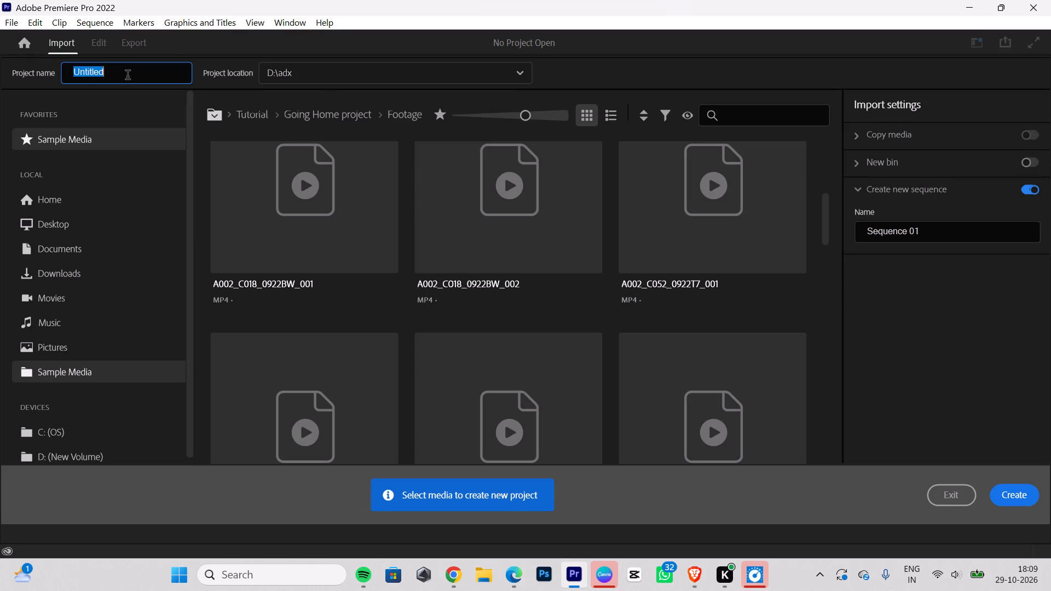
pyautogui.moveTo(128, 76); pyautogui.dragTo(100, 67)
pyautogui.press('BackSpace')
pyautogui.press('BackSpace')
pyautogui.press('BackSpace')
pyautogui.press('BackSpace')
pyautogui.press('BackSpace')
pyautogui.press('BackSpace')
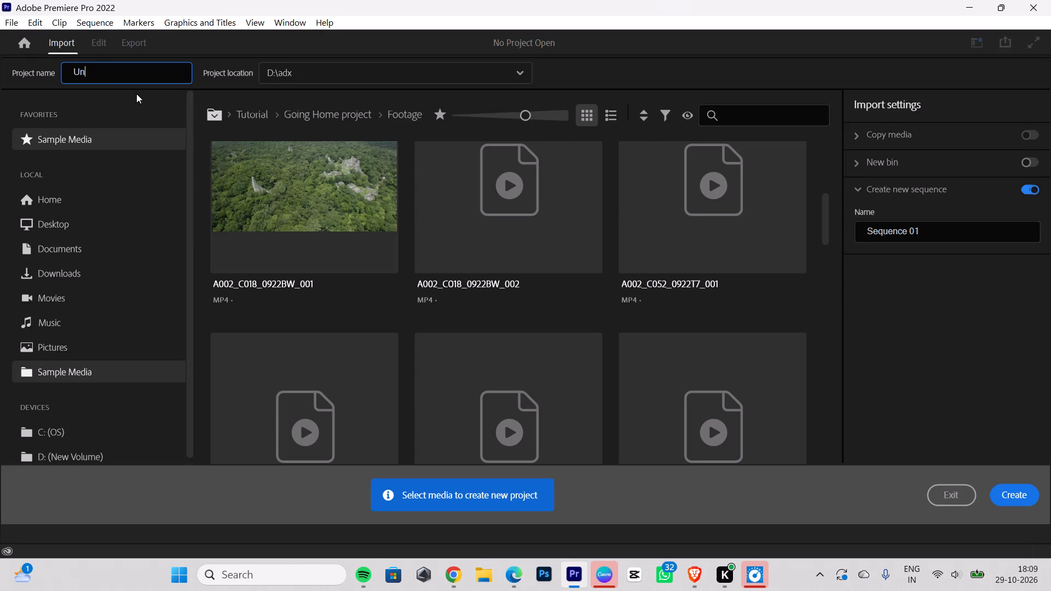
pyautogui.press('BackSpace')
pyautogui.press('BackSpace')
pyautogui.press('BackSpace')
pyautogui.press('BackSpace')
pyautogui.press('BackSpace')
pyautogui.write('kedaernt')
pyautogui.hscroll(1, 136, 94)
pyautogui.write('ahwe')
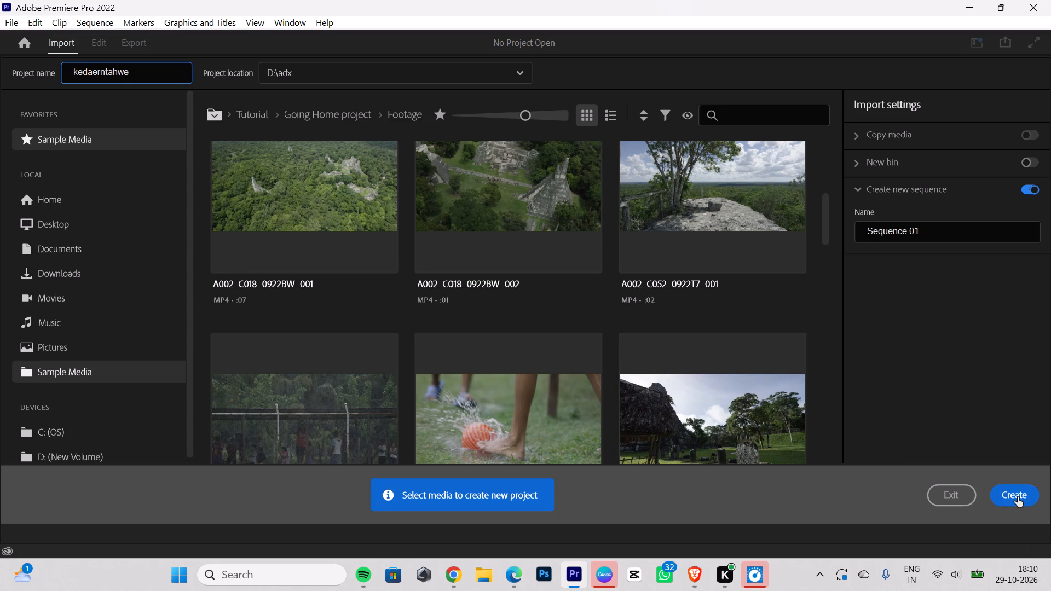
pyautogui.click(1018, 497)
pyautogui.click(1020, 494)
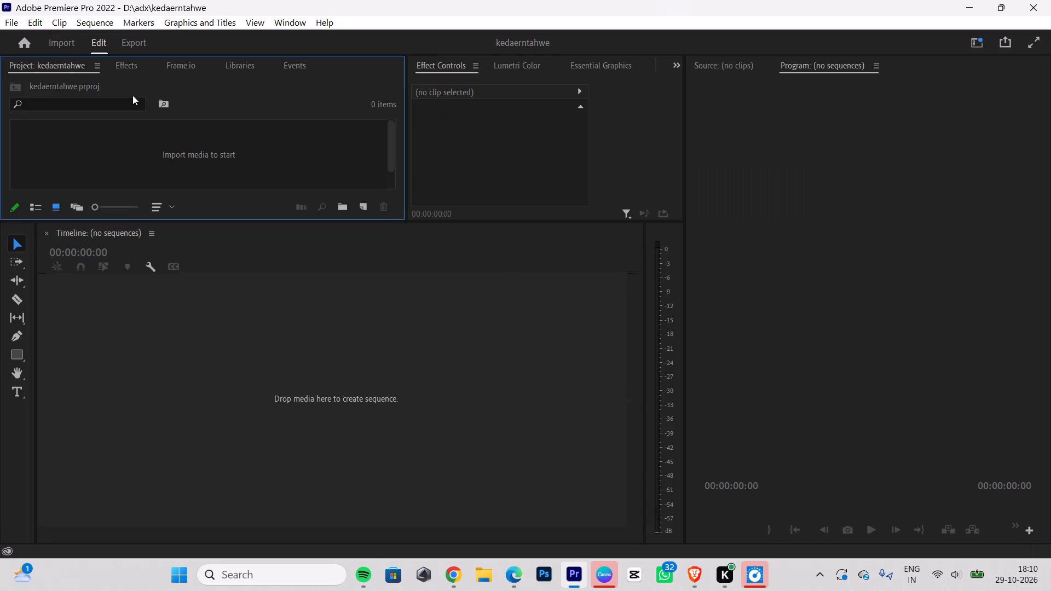
# Start a new sequence in the project and set its timebase to 30.00 frames/second.
pyautogui.moveTo(132, 96); pyautogui.dragTo(132, 104, button='right')
pyautogui.rightClick(143, 131)
pyautogui.click(194, 187)
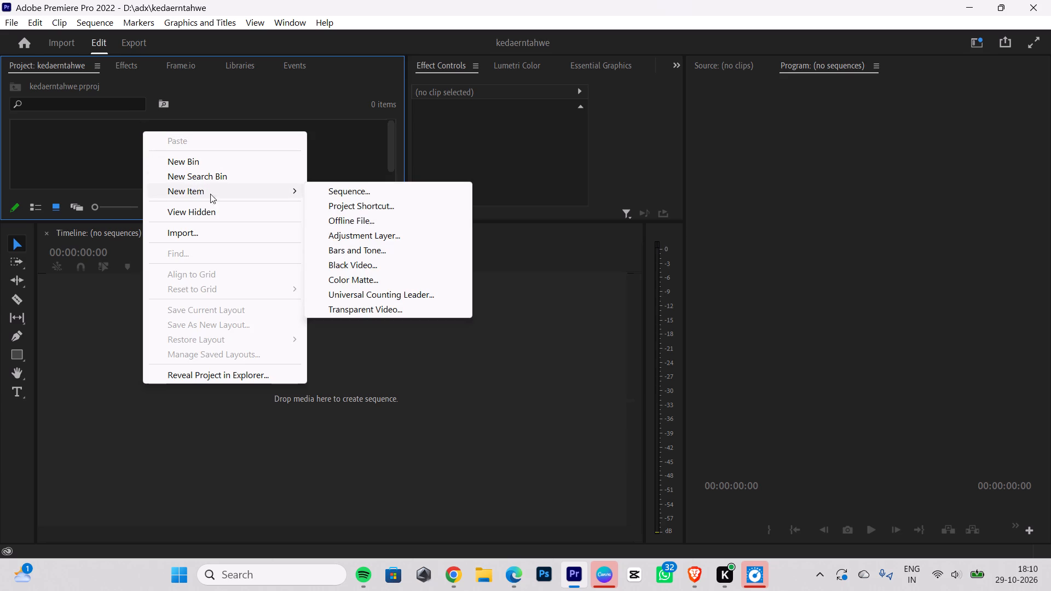
pyautogui.click(360, 196)
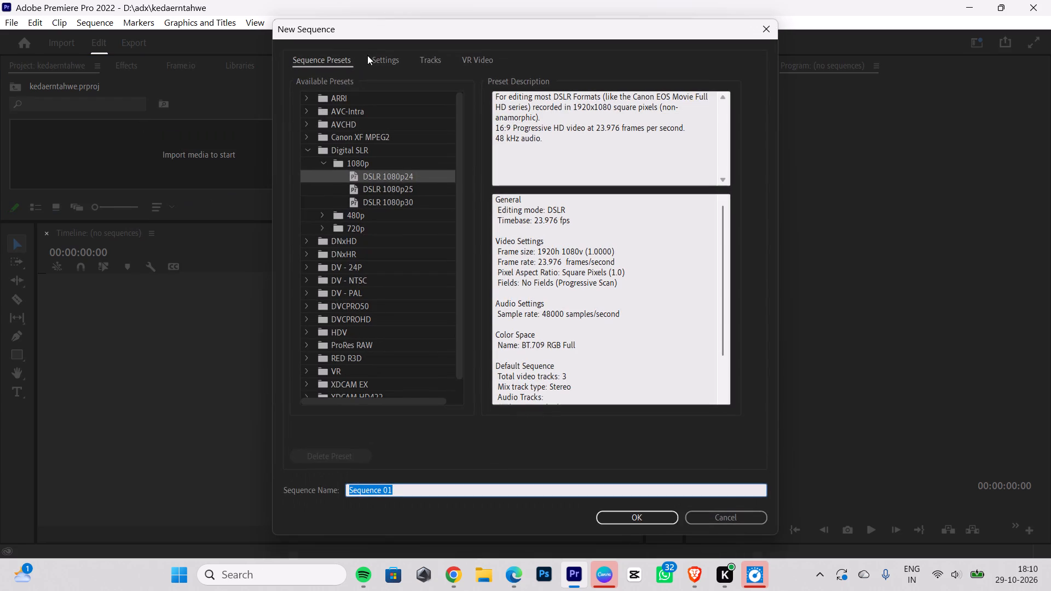
pyautogui.click(367, 55)
pyautogui.click(453, 99)
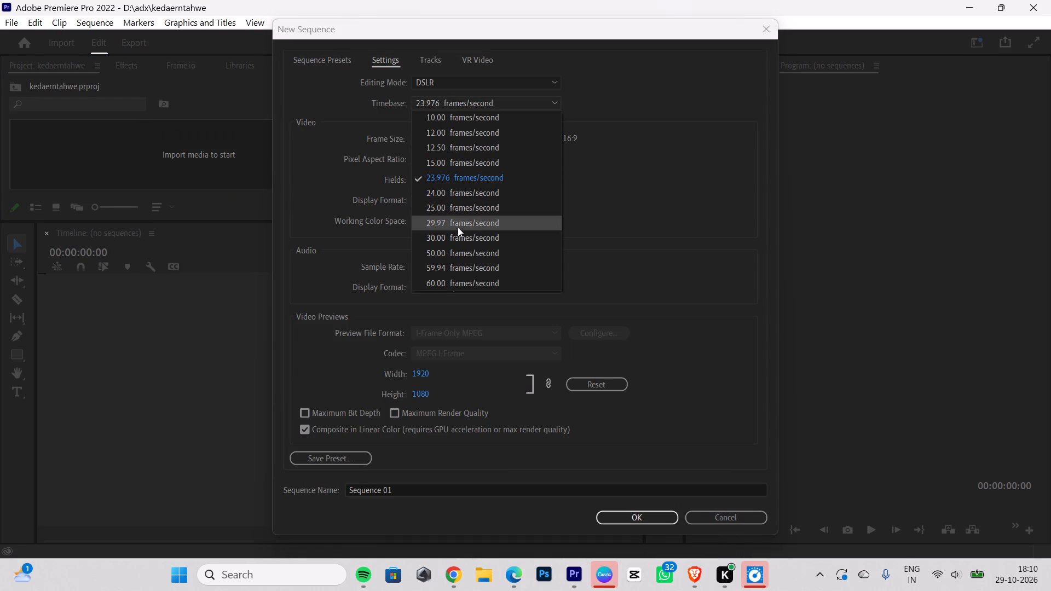
pyautogui.click(458, 235)
# Set the frame size to 1080 horizontal by 1920 vertical, reset the video preview size, and create the sequence.
pyautogui.moveTo(435, 140); pyautogui.dragTo(393, 140)
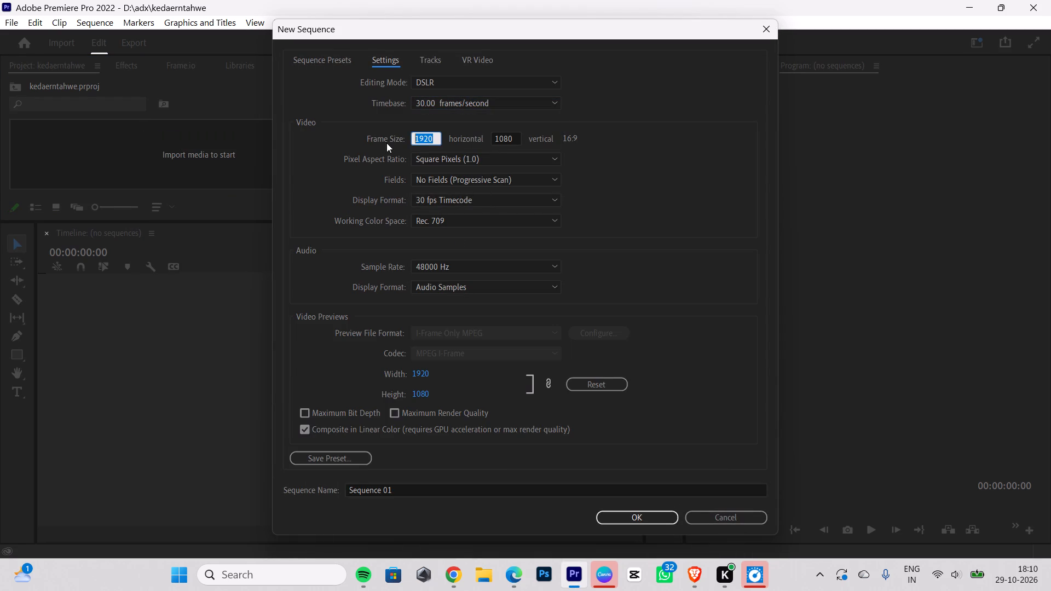
pyautogui.press('BackSpace')
pyautogui.write('10850')
pyautogui.press('BackSpace')
pyautogui.press('BackSpace')
pyautogui.press('0')
pyautogui.moveTo(516, 136); pyautogui.dragTo(499, 143)
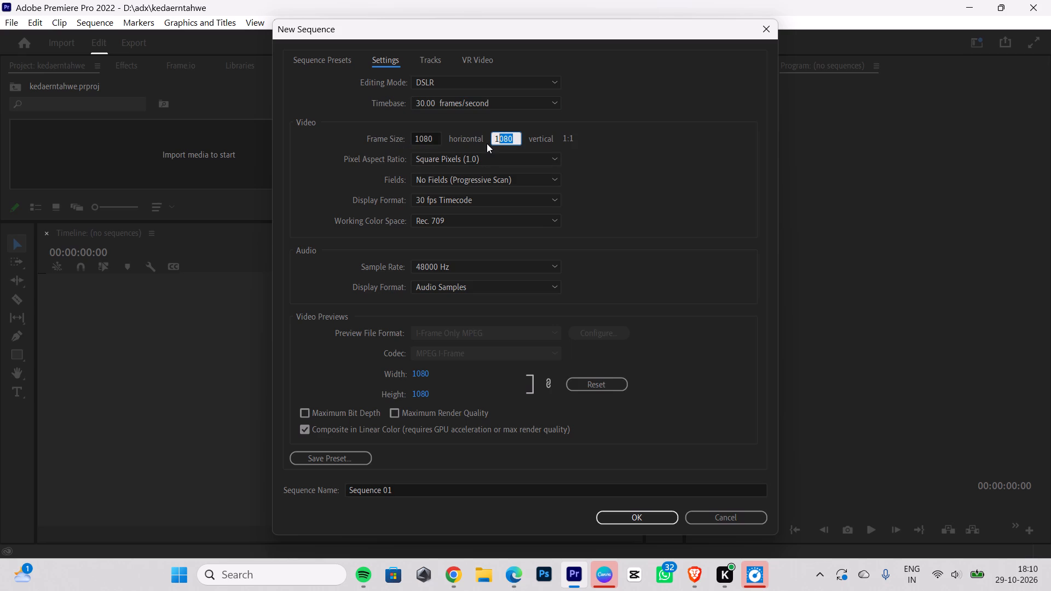
pyautogui.press('BackSpace')
pyautogui.press('BackSpace')
pyautogui.press('1')
pyautogui.write('9210')
pyautogui.press('BackSpace')
pyautogui.press('BackSpace')
pyautogui.press('0')
pyautogui.click(619, 390)
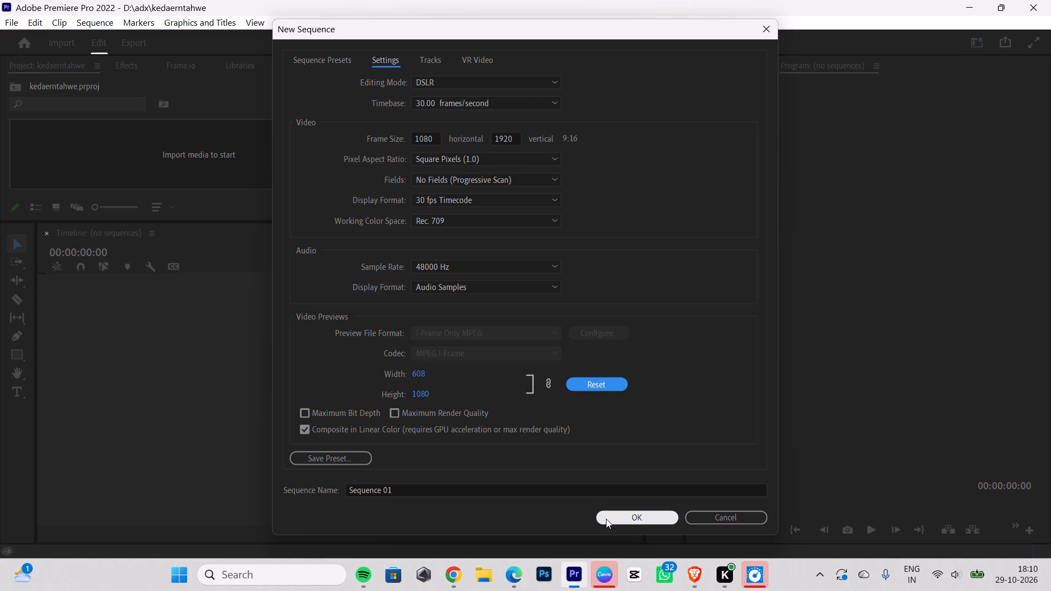
pyautogui.click(606, 519)
# Import the temple clip "756f7dfe4572ee406e91ffafe3e38ef5 (2)" and the "Har Har Mahadev" clip from Downloads.
pyautogui.rightClick(262, 176)
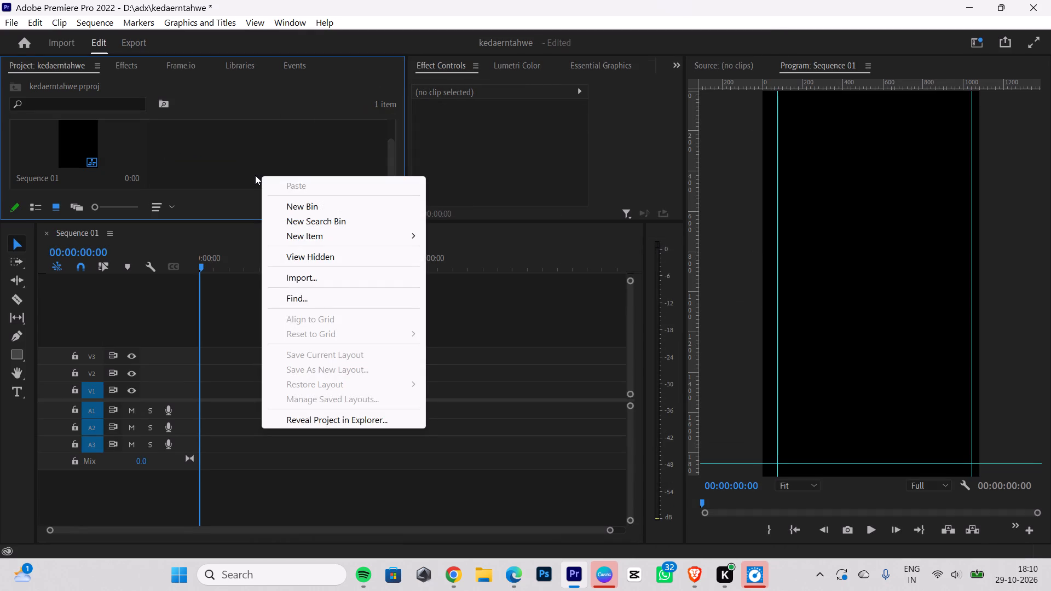
pyautogui.hotkey('ctrl', 'i')
pyautogui.click(255, 175)
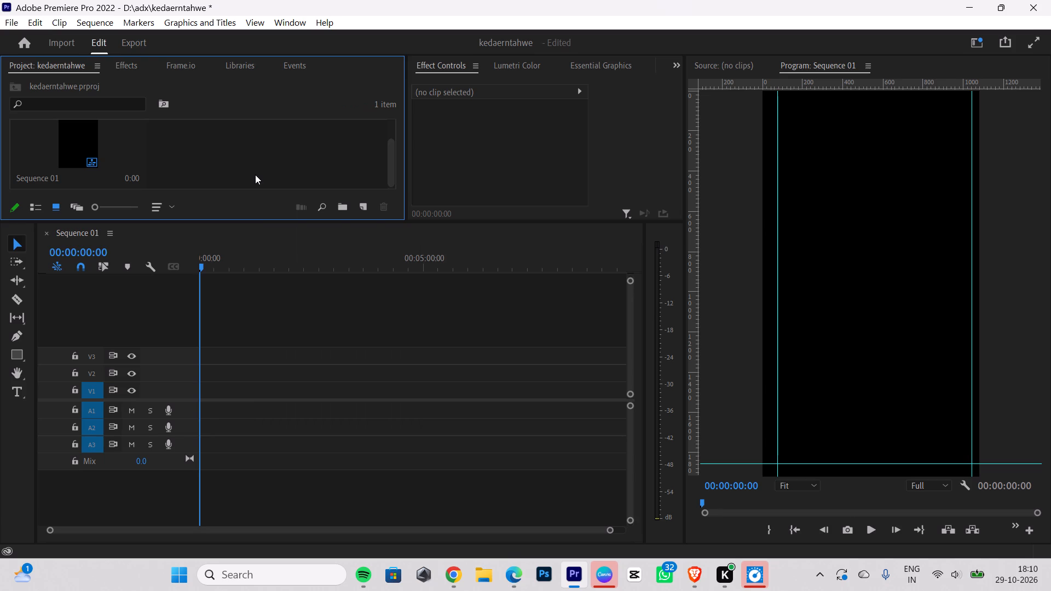
pyautogui.hotkey('ctrl', 'i')
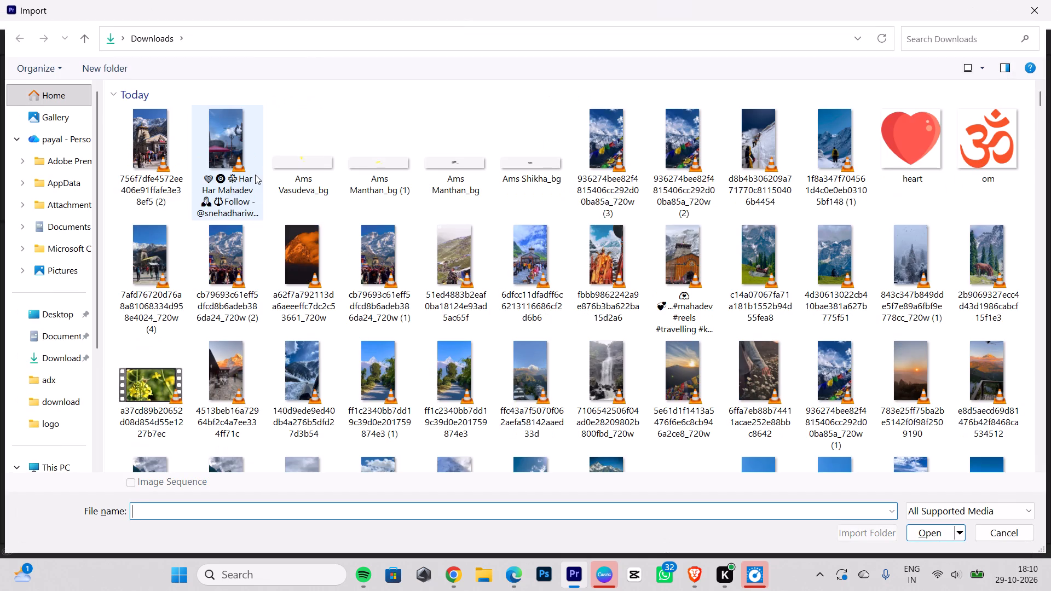
pyautogui.click(155, 139)
pyautogui.click(228, 183)
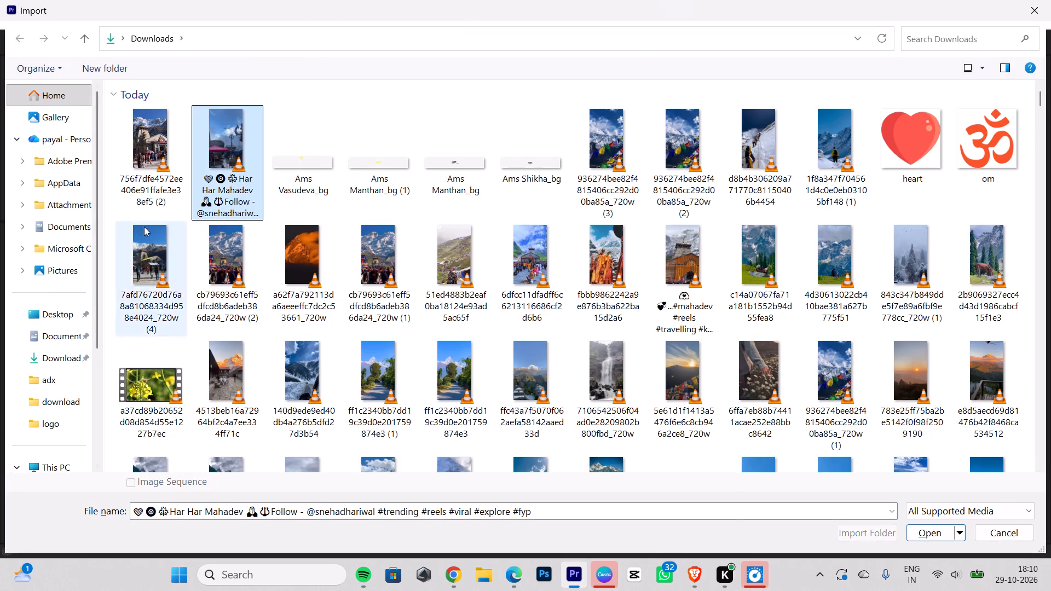
pyautogui.keyDown('shift'); pyautogui.click(159, 172); pyautogui.keyUp('shift')
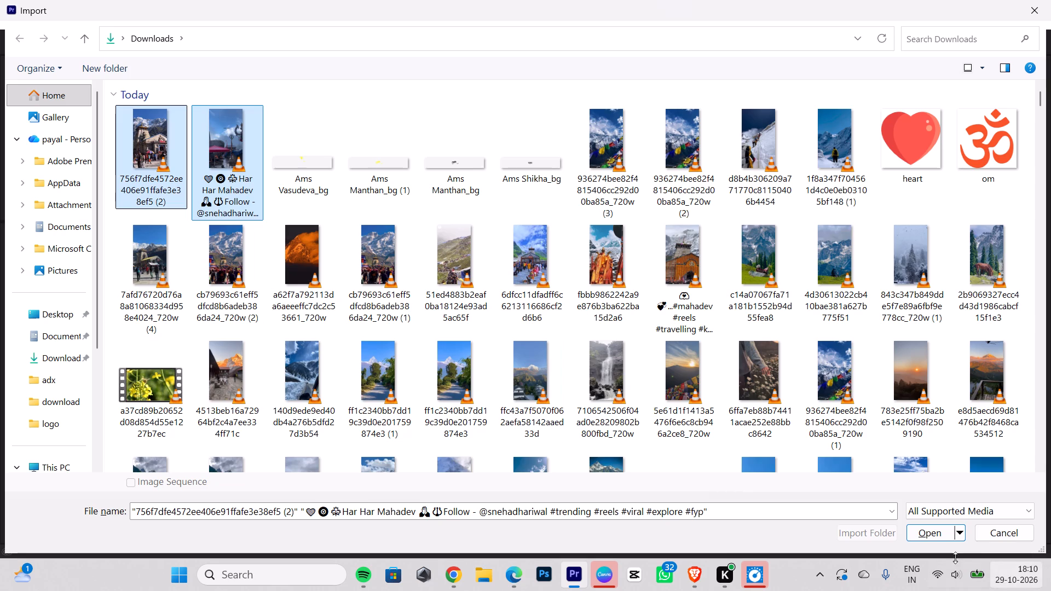
pyautogui.click(931, 534)
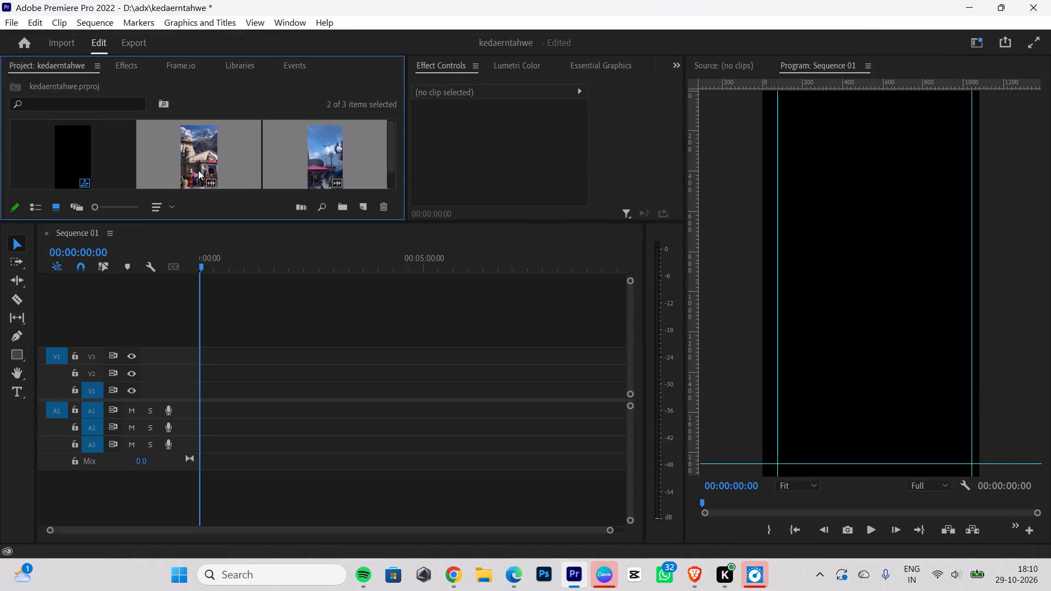
# Place both imported clips on track V1 at the sequence start, keeping the existing sequence settings.
pyautogui.moveTo(334, 169); pyautogui.dragTo(195, 377)
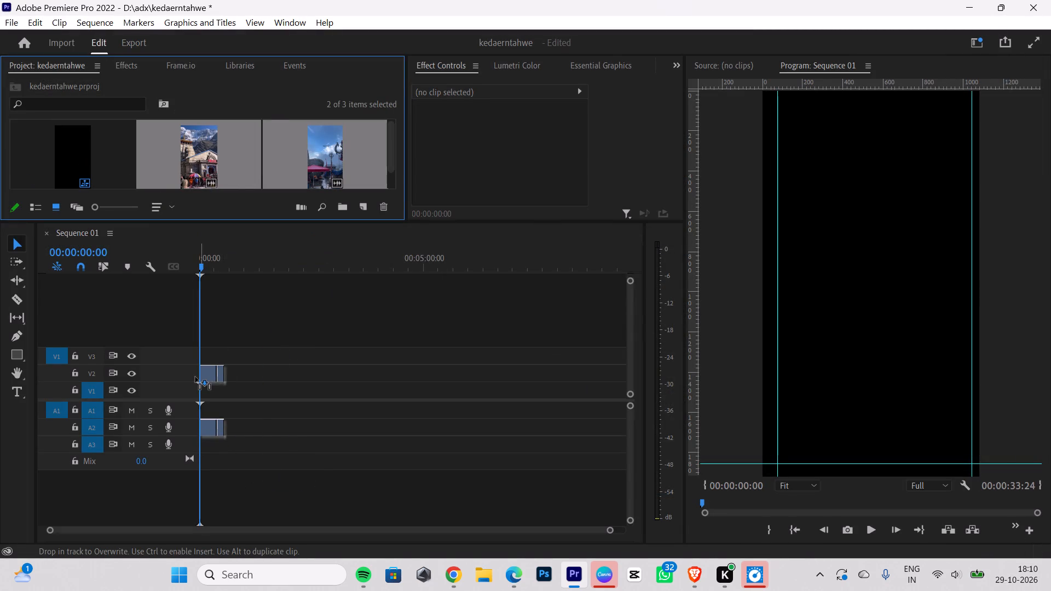
pyautogui.moveTo(195, 377); pyautogui.dragTo(189, 390)
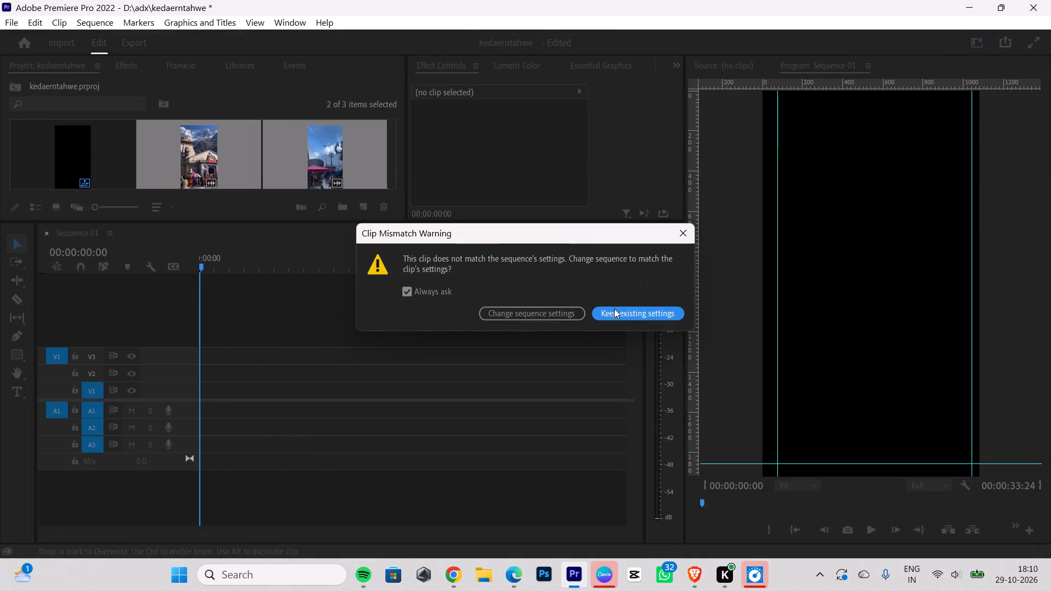
pyautogui.click(614, 314)
# Delete the temple clip's video and audio from the start of the timeline.
pyautogui.moveTo(227, 256); pyautogui.dragTo(103, 269)
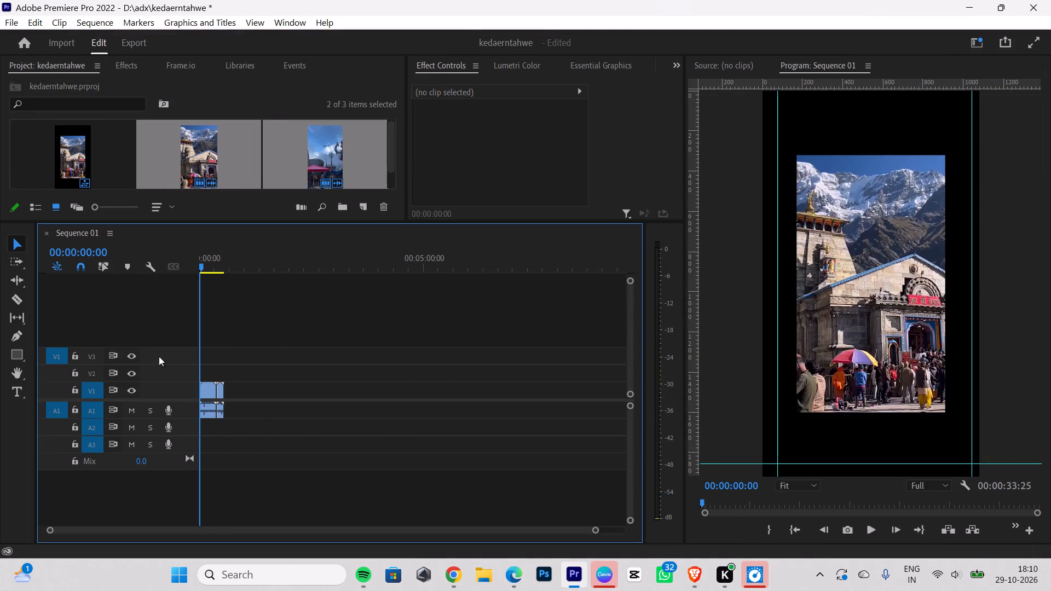
pyautogui.click(207, 396)
pyautogui.press('BackSpace')
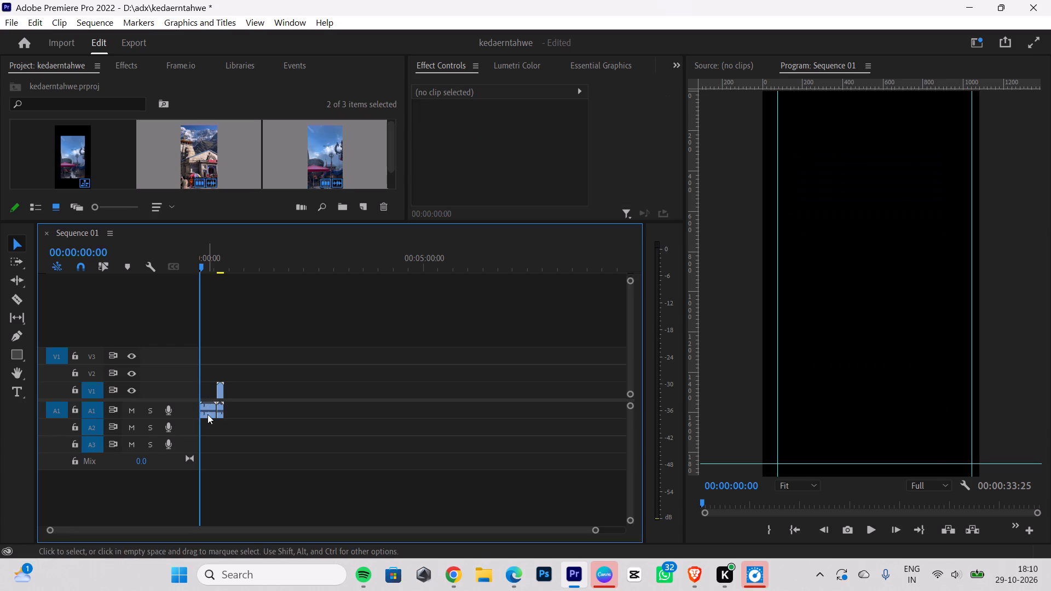
pyautogui.click(207, 414)
pyautogui.press('BackSpace')
# Move the "Har Har Mahadev" trishul clip with its audio to the sequence start and briefly play it back.
pyautogui.moveTo(274, 385); pyautogui.dragTo(181, 442)
pyautogui.moveTo(220, 413); pyautogui.dragTo(204, 411)
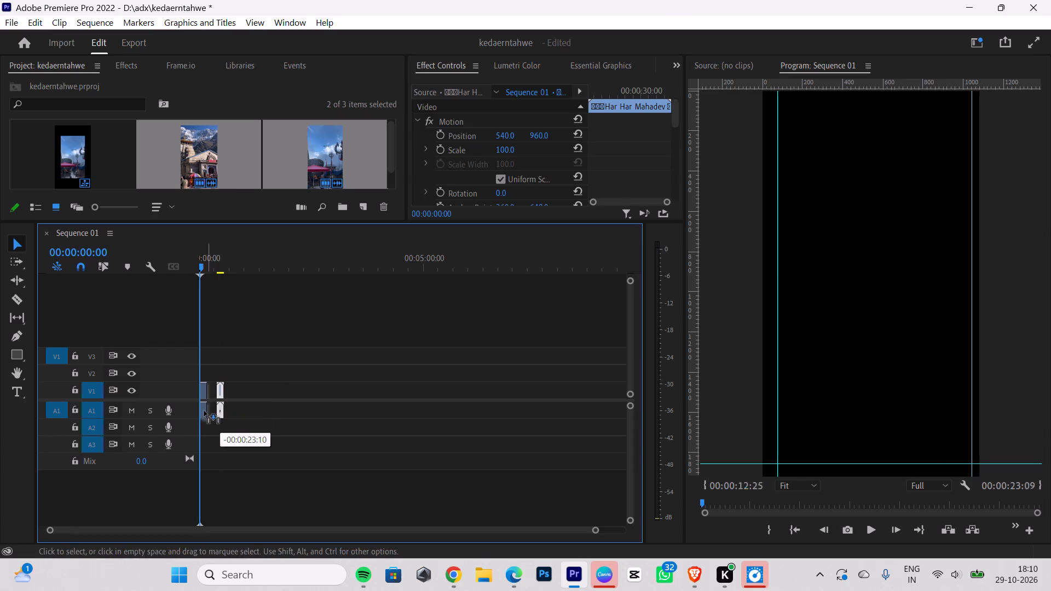
pyautogui.moveTo(204, 411); pyautogui.dragTo(196, 410)
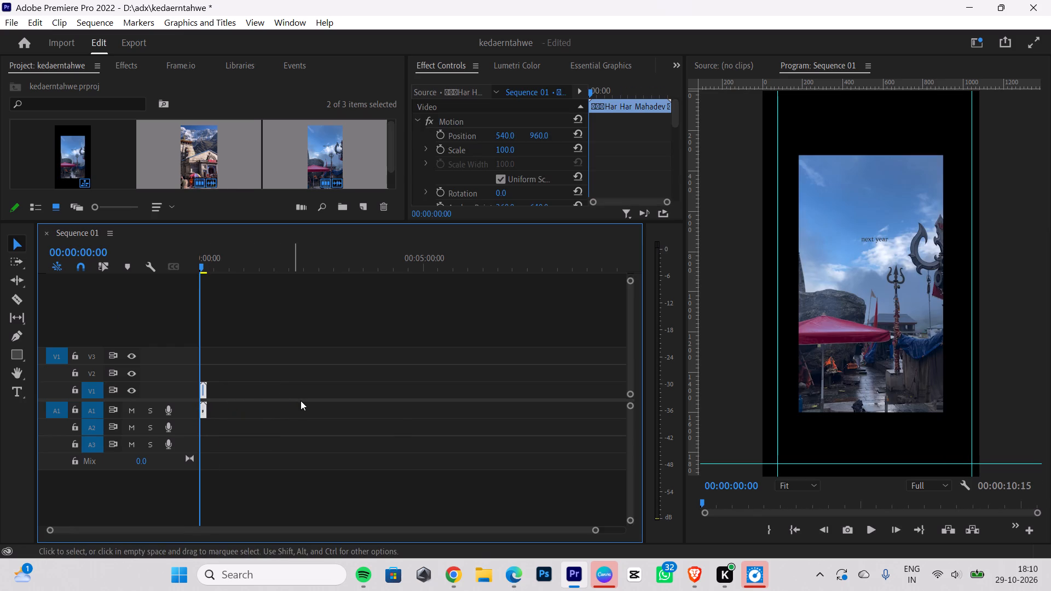
pyautogui.press('space')
pyautogui.press('space')
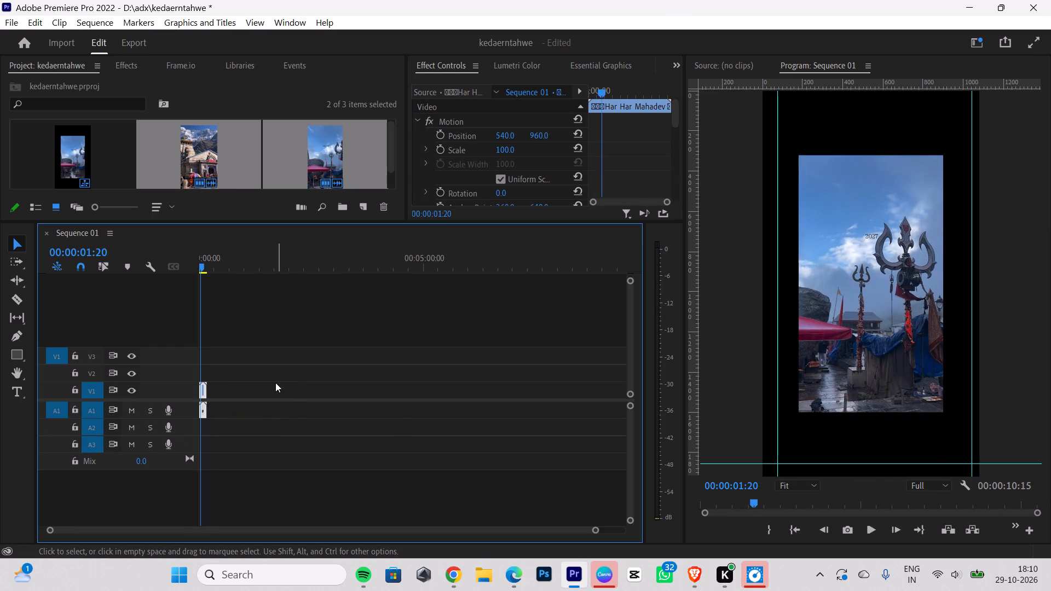
# Browse the Downloads folder in File Explorer for more Kedarnath temple and trishul clips.
pyautogui.hotkey('ctrl', 'i')
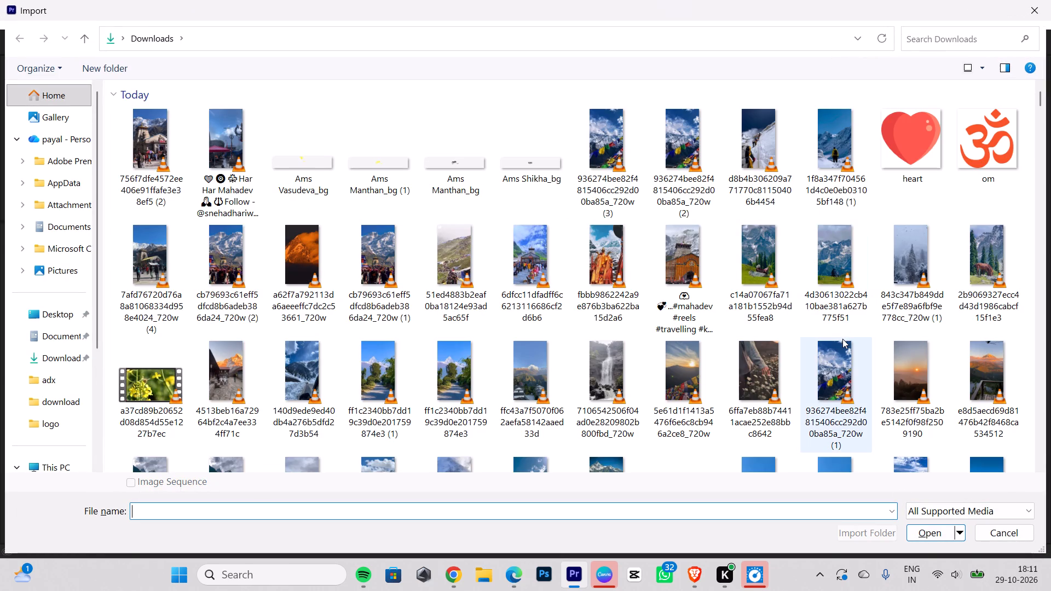
pyautogui.click(488, 590)
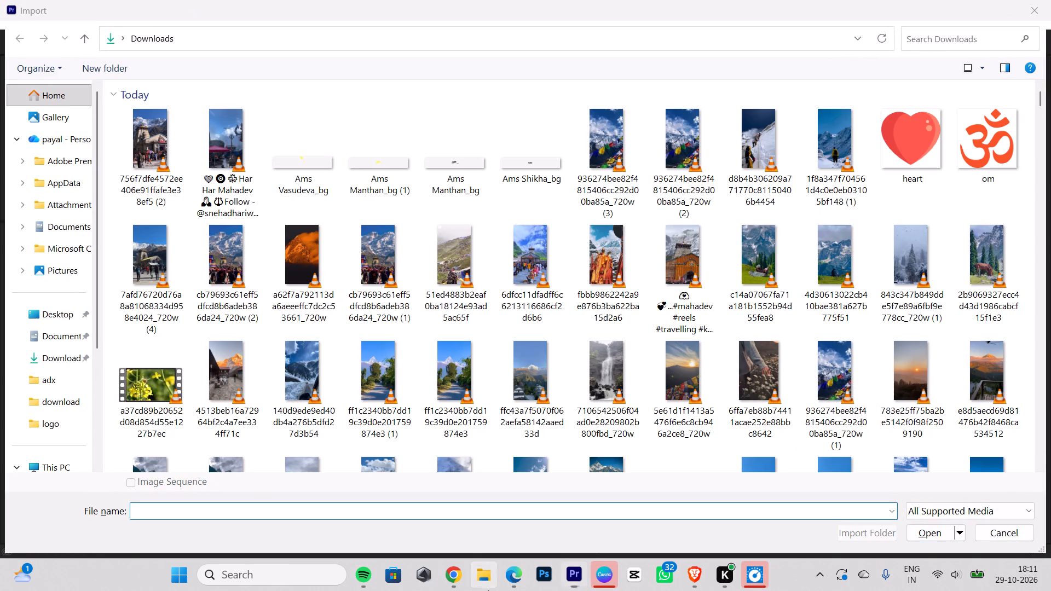
pyautogui.click(50, 368)
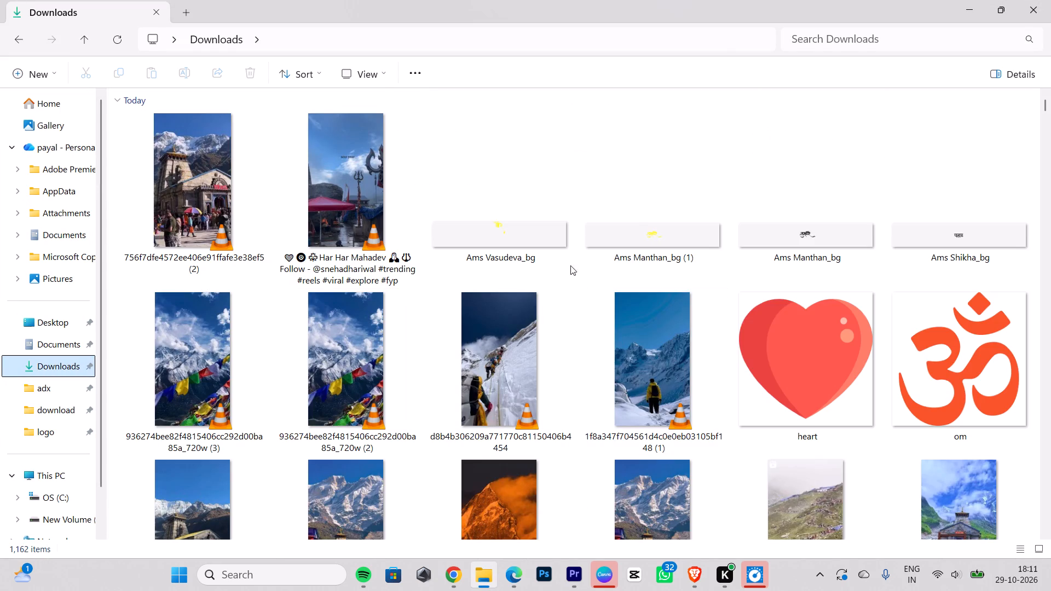
pyautogui.scroll(-2, 744, 256)
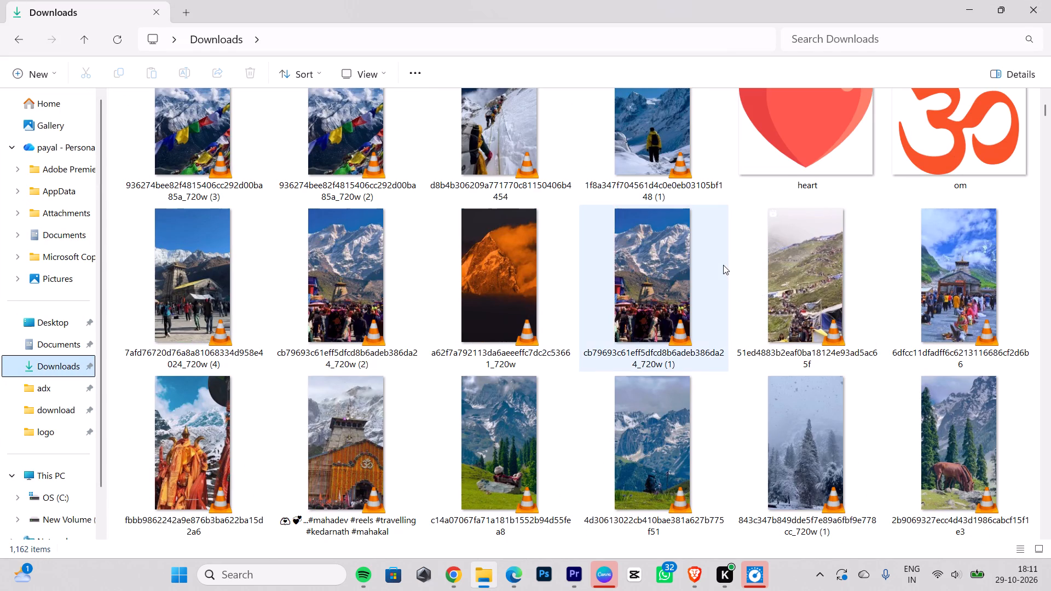
pyautogui.scroll(-4, 723, 265)
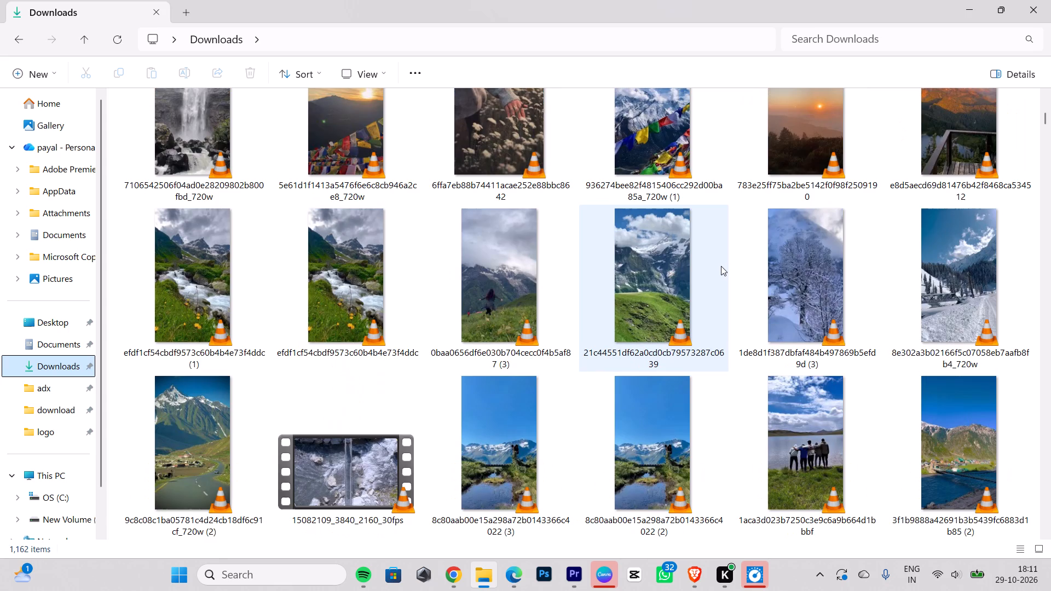
pyautogui.scroll(4, 850, 290)
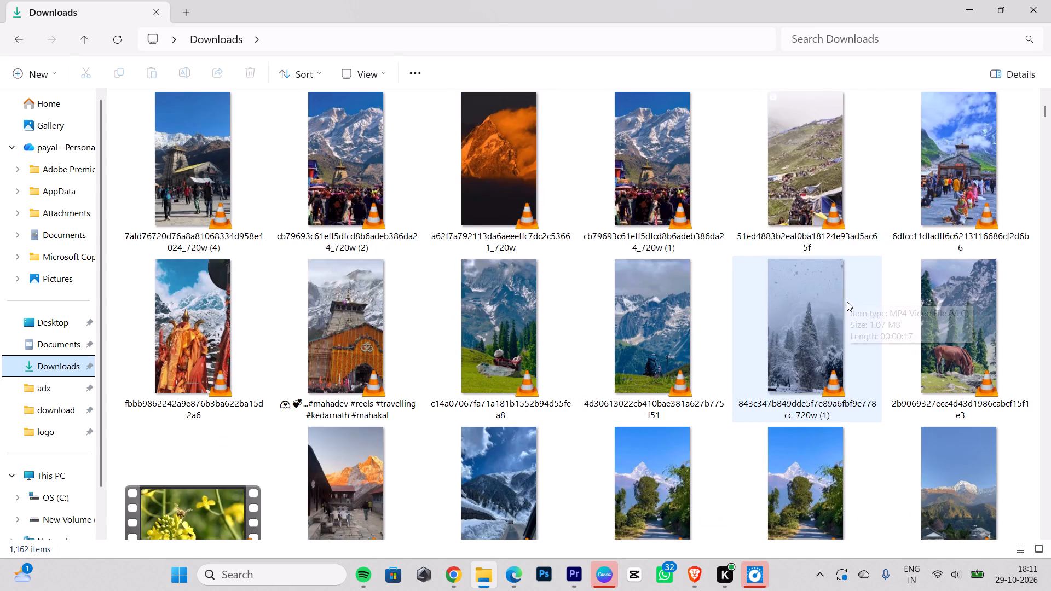
pyautogui.scroll(9, 847, 302)
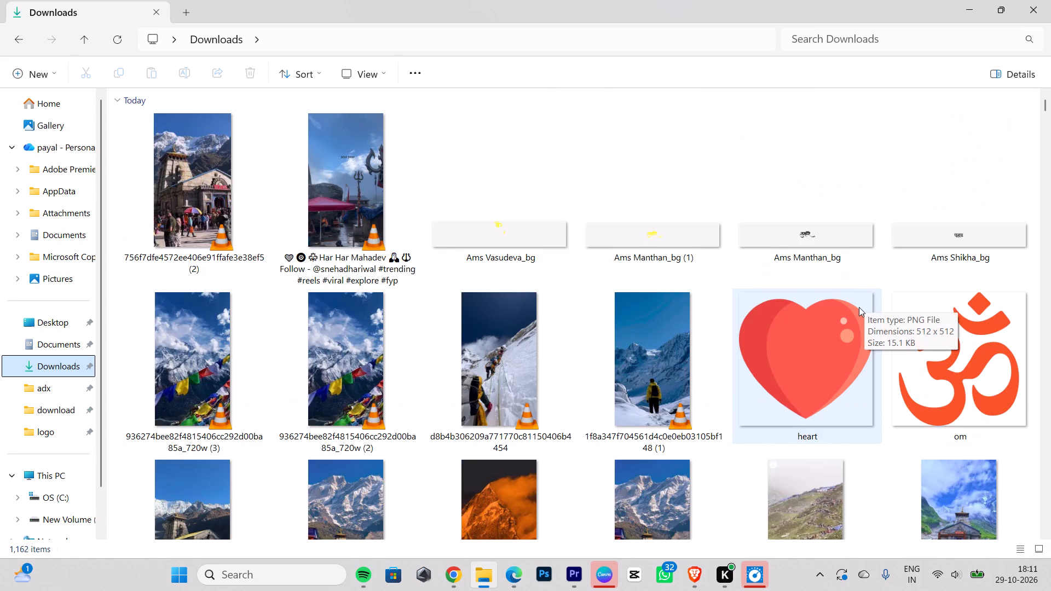
pyautogui.scroll(-1, 858, 307)
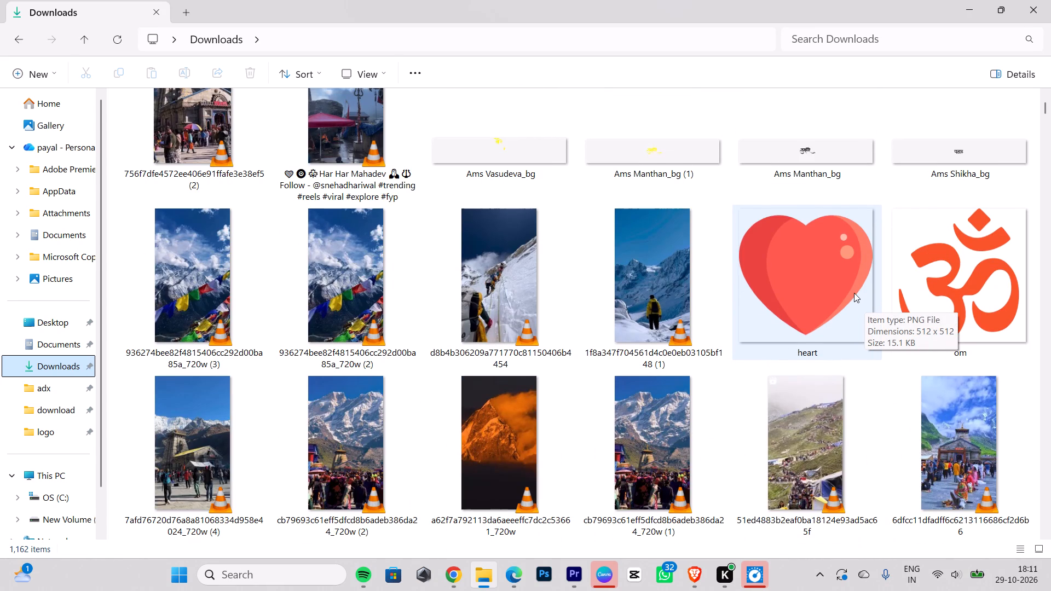
pyautogui.scroll(-6, 828, 262)
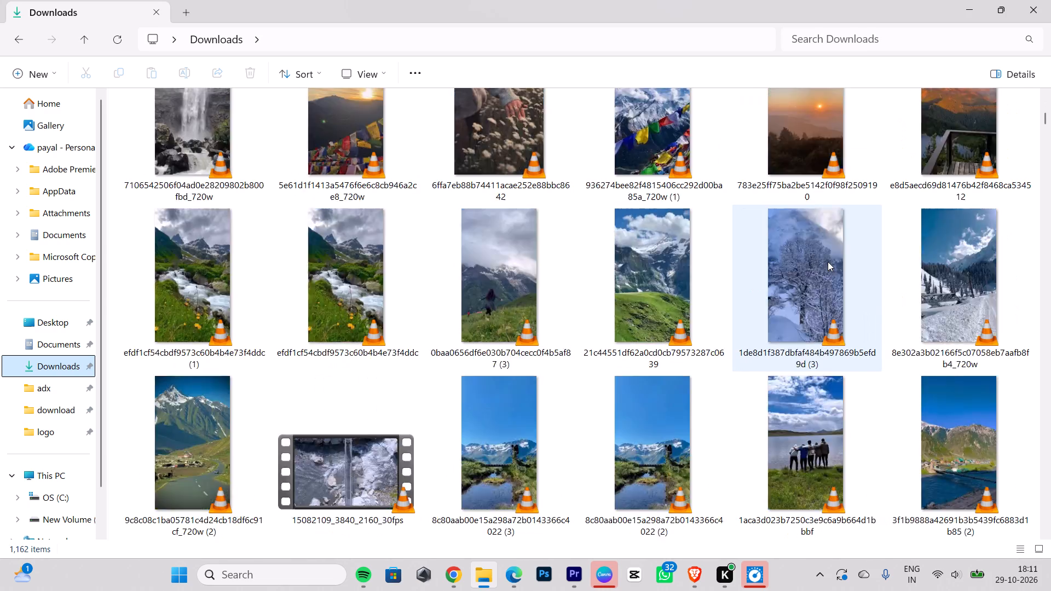
pyautogui.scroll(-2, 827, 262)
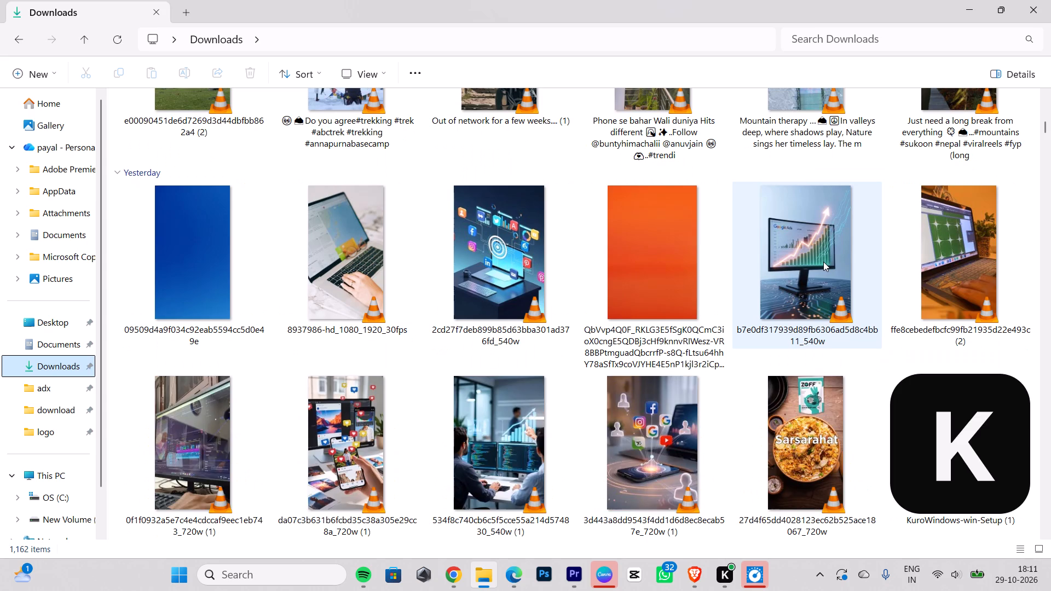
pyautogui.scroll(-2, 823, 262)
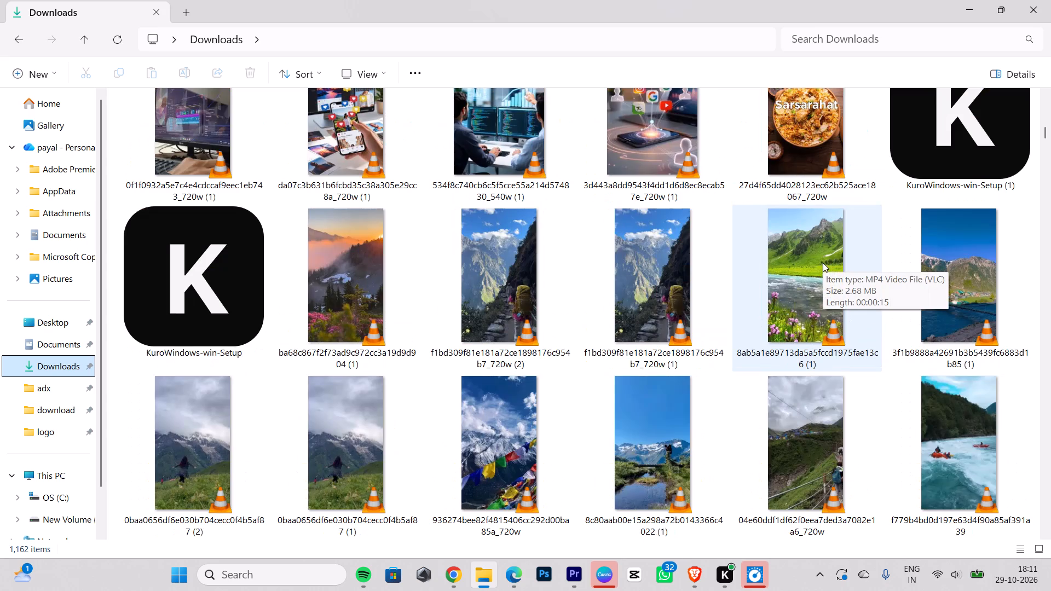
pyautogui.scroll(-5, 823, 263)
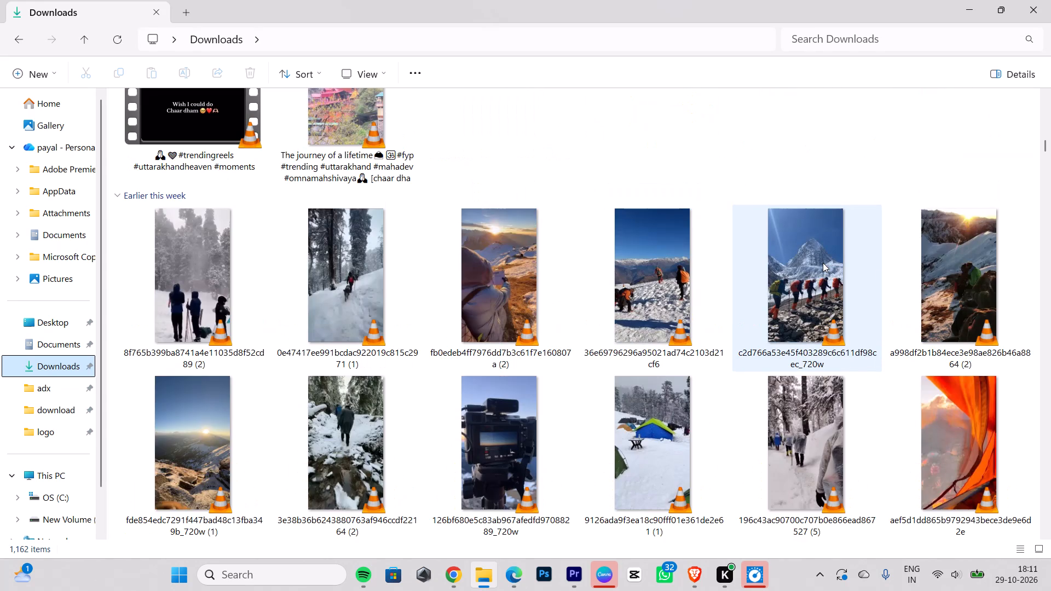
pyautogui.scroll(-1, 823, 263)
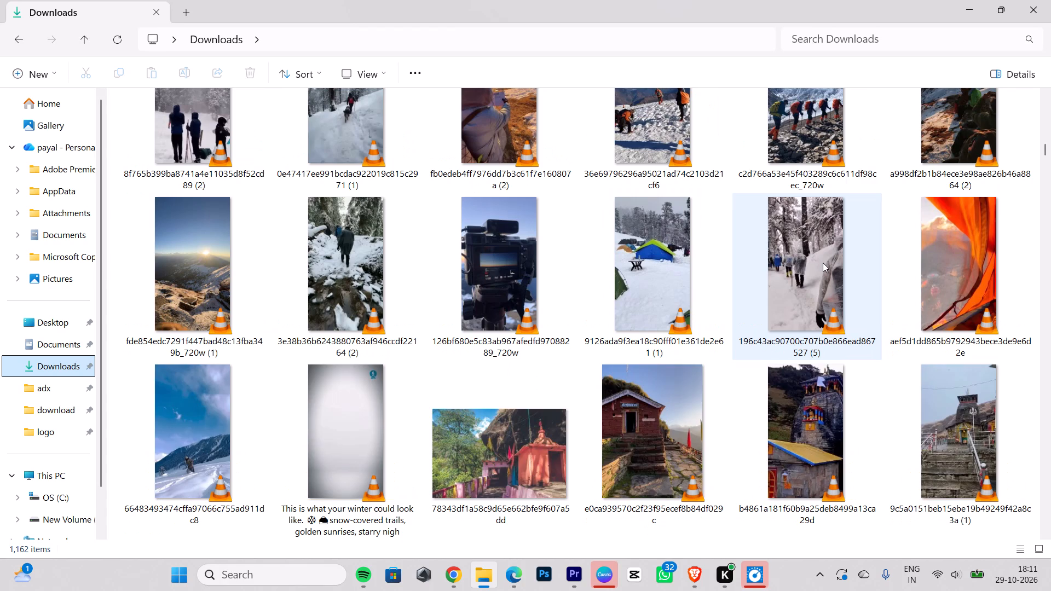
pyautogui.scroll(-3, 823, 263)
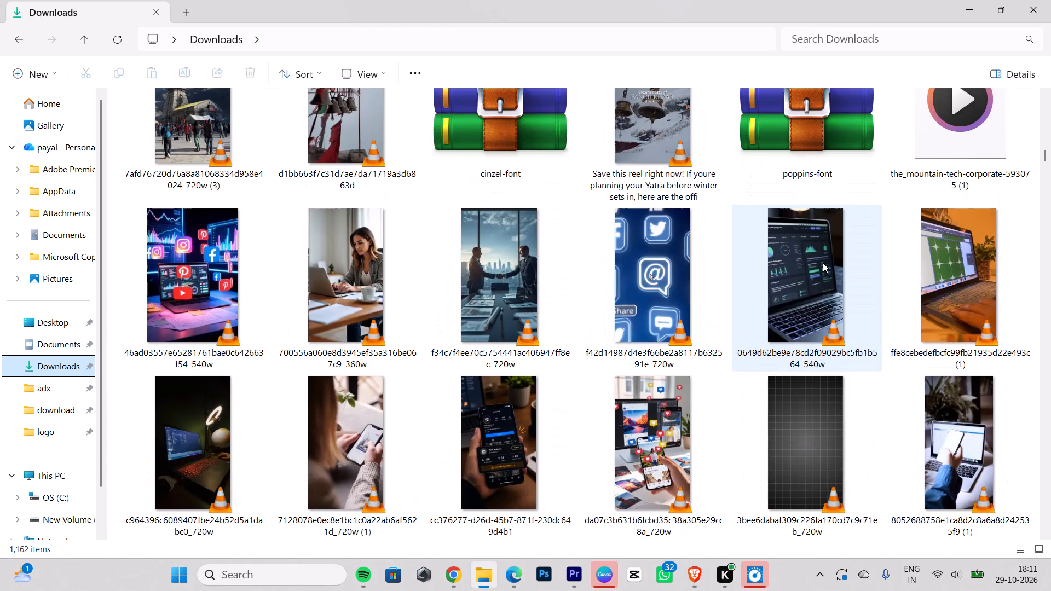
pyautogui.scroll(-2, 823, 263)
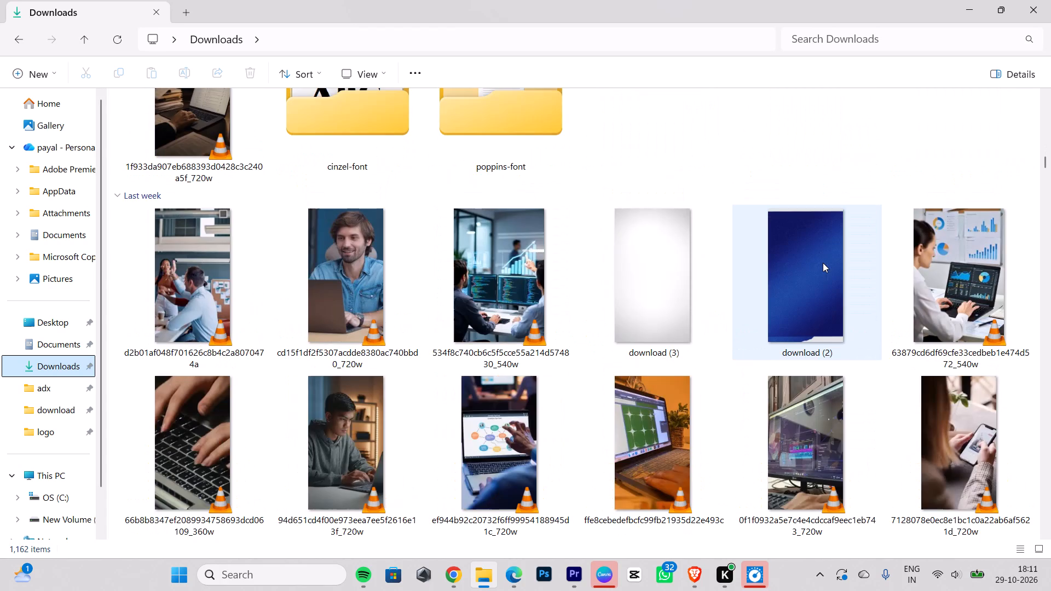
pyautogui.scroll(-4, 823, 263)
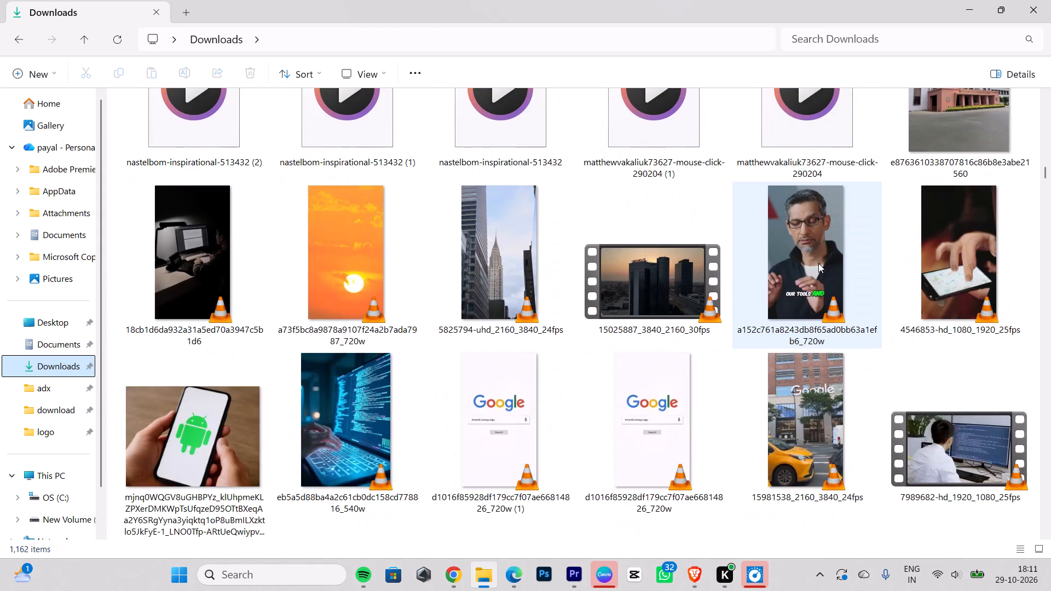
pyautogui.scroll(-2, 817, 264)
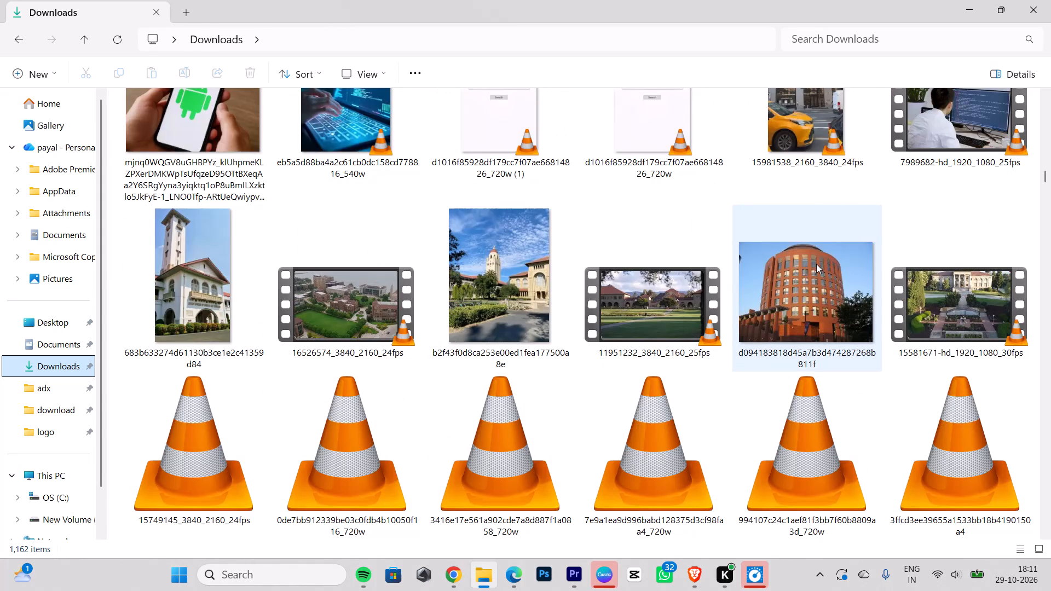
pyautogui.scroll(-4, 816, 264)
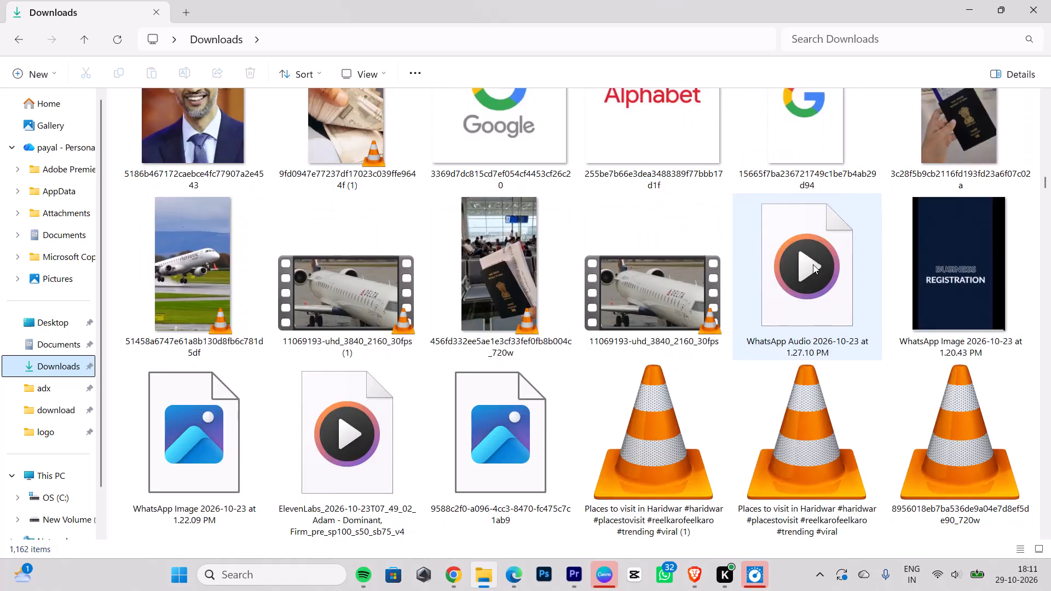
pyautogui.scroll(-3, 813, 264)
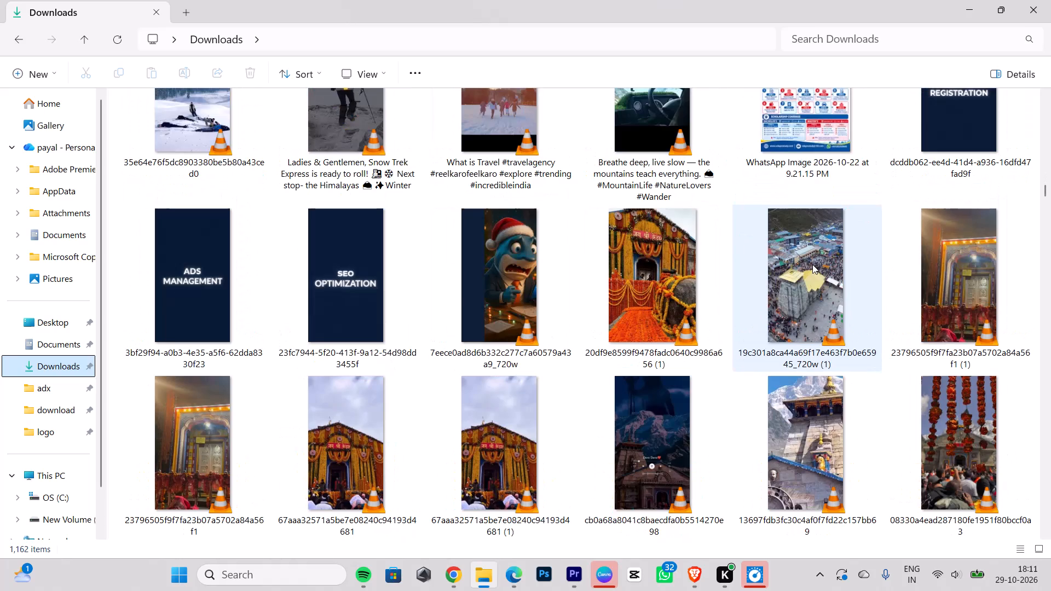
pyautogui.scroll(-1, 812, 264)
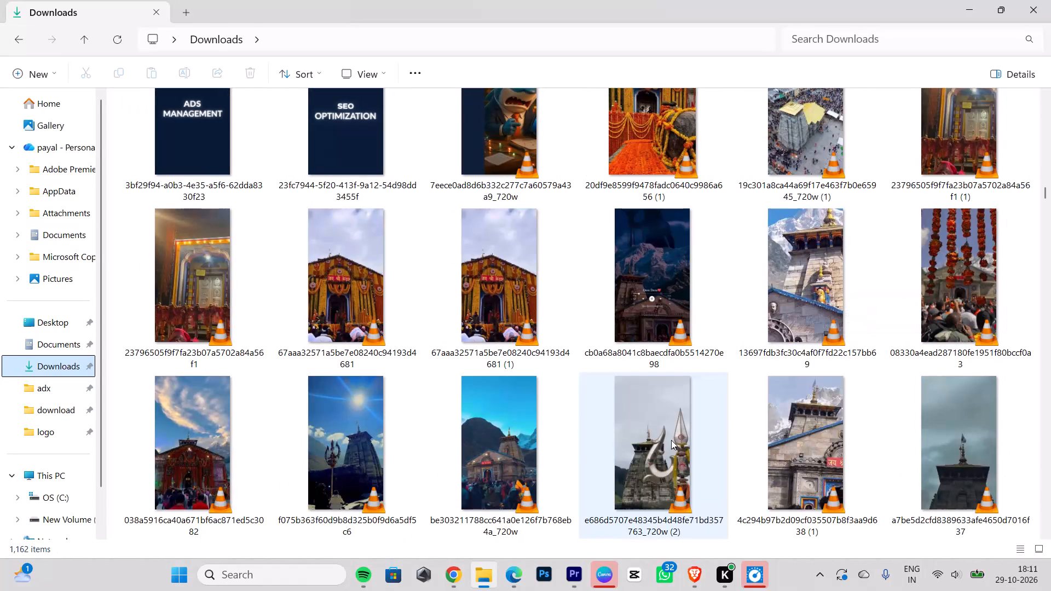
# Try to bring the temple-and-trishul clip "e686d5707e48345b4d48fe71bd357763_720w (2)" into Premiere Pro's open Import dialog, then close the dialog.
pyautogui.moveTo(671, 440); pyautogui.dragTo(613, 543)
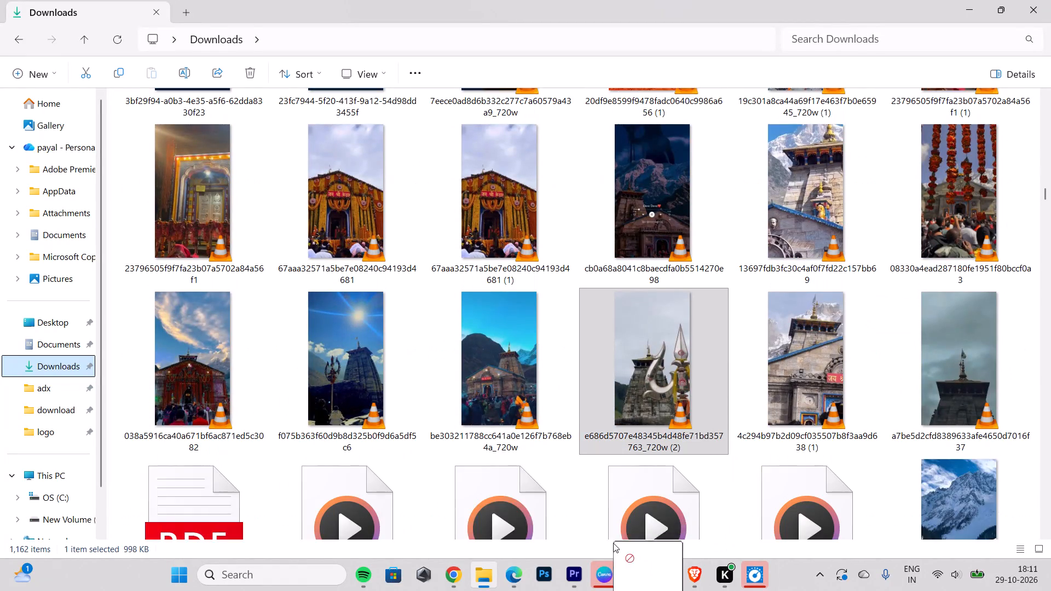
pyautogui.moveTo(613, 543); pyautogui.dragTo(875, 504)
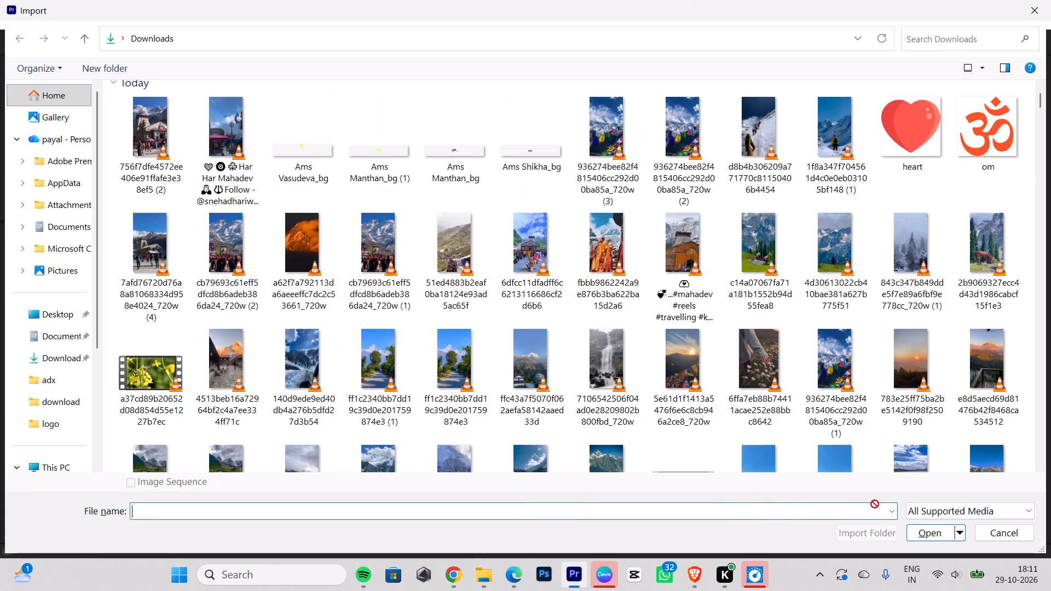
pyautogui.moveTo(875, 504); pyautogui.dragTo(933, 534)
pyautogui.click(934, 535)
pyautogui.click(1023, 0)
# Import the temple-and-trishul clip "e686d5707e48345b4d48fe71bd357763_720w (2)" from File Explorer's Downloads folder into the Premiere Pro project.
pyautogui.click(482, 582)
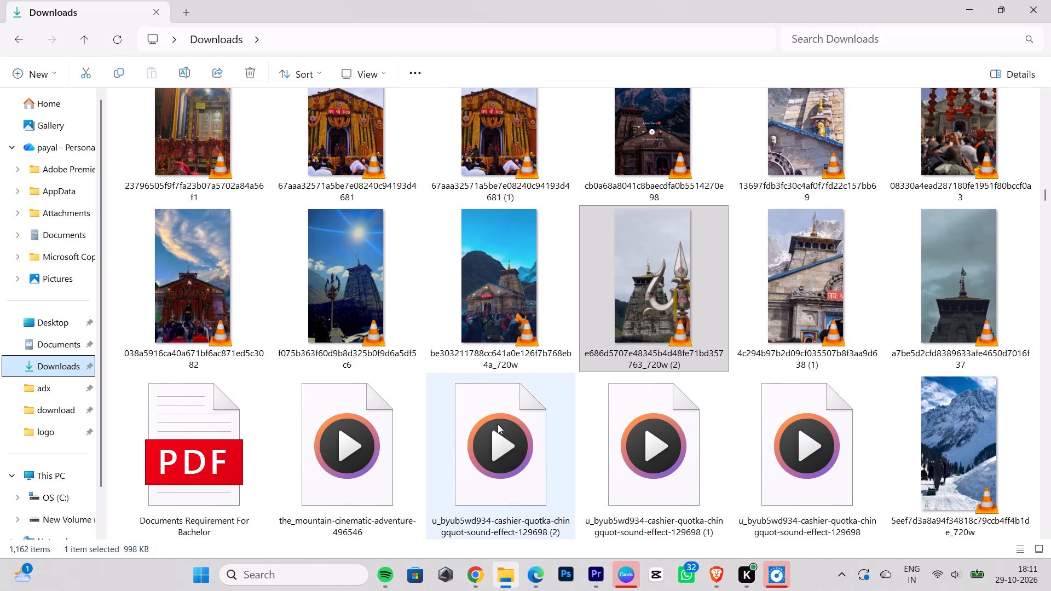
pyautogui.moveTo(663, 260); pyautogui.dragTo(552, 563)
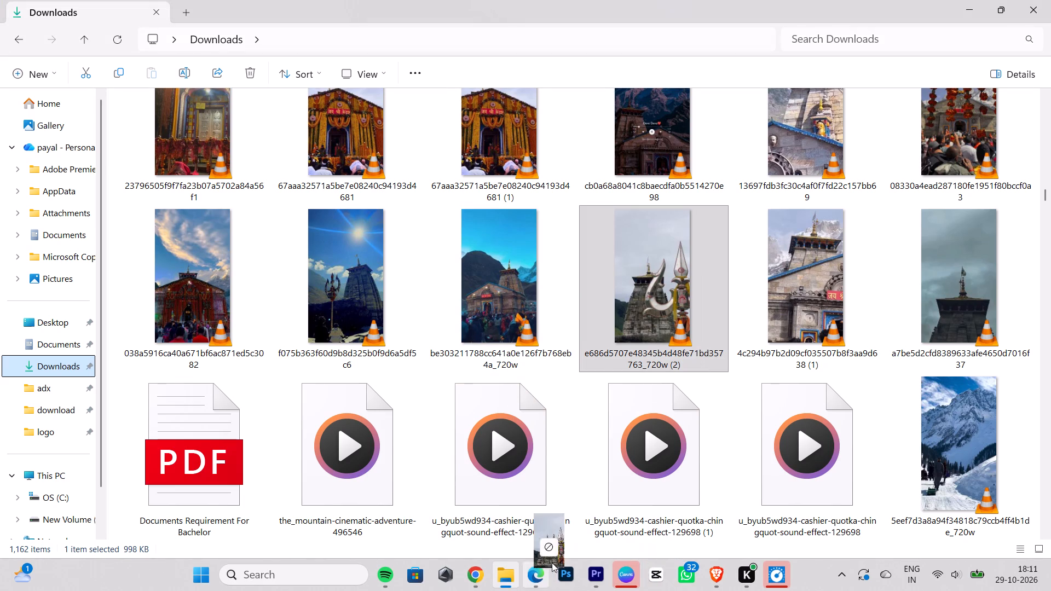
pyautogui.moveTo(552, 563); pyautogui.dragTo(238, 165)
# Browse the Downloads folder in File Explorer, including the older files, for more Kedarnath temple and trishul clips.
pyautogui.click(467, 578)
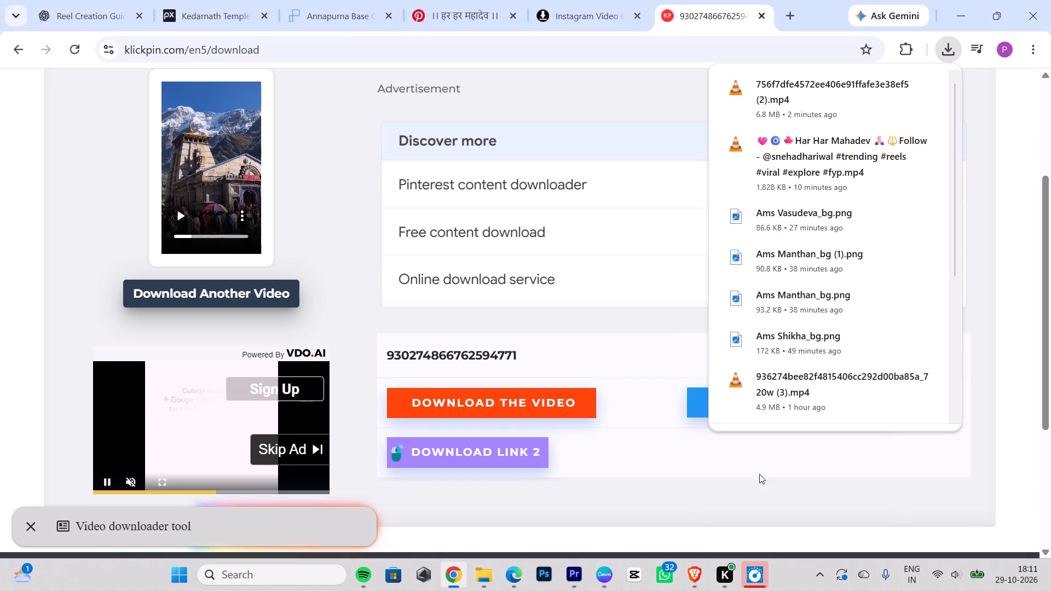
pyautogui.click(480, 580)
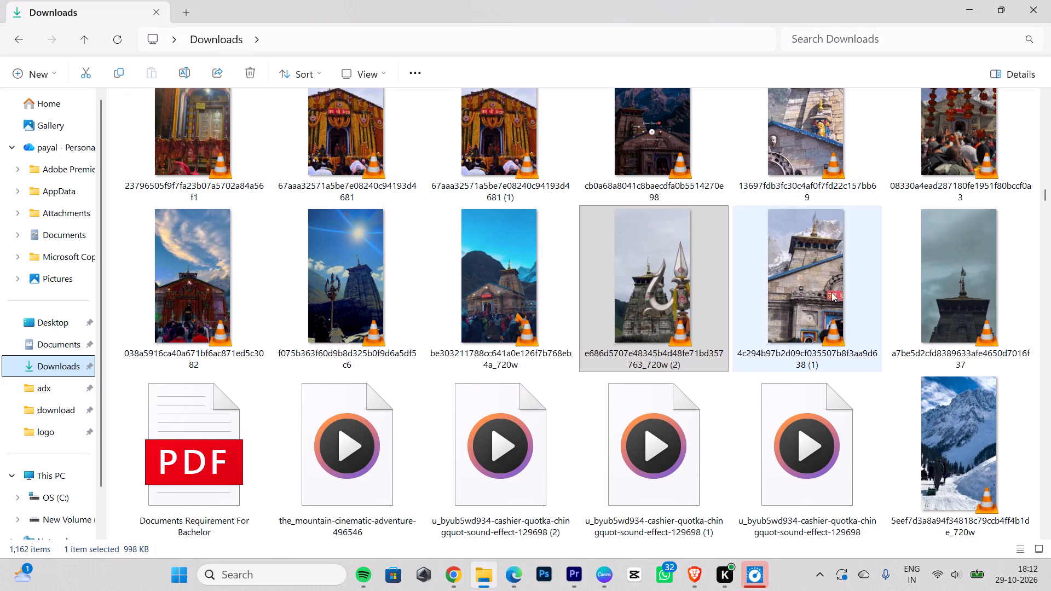
pyautogui.scroll(-4, 910, 245)
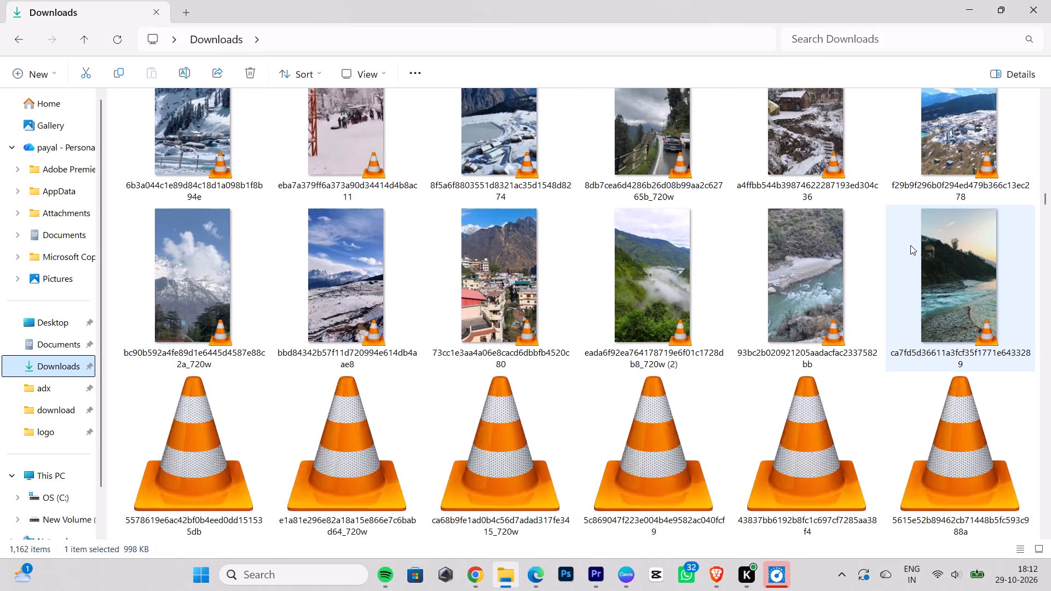
pyautogui.scroll(7, 896, 248)
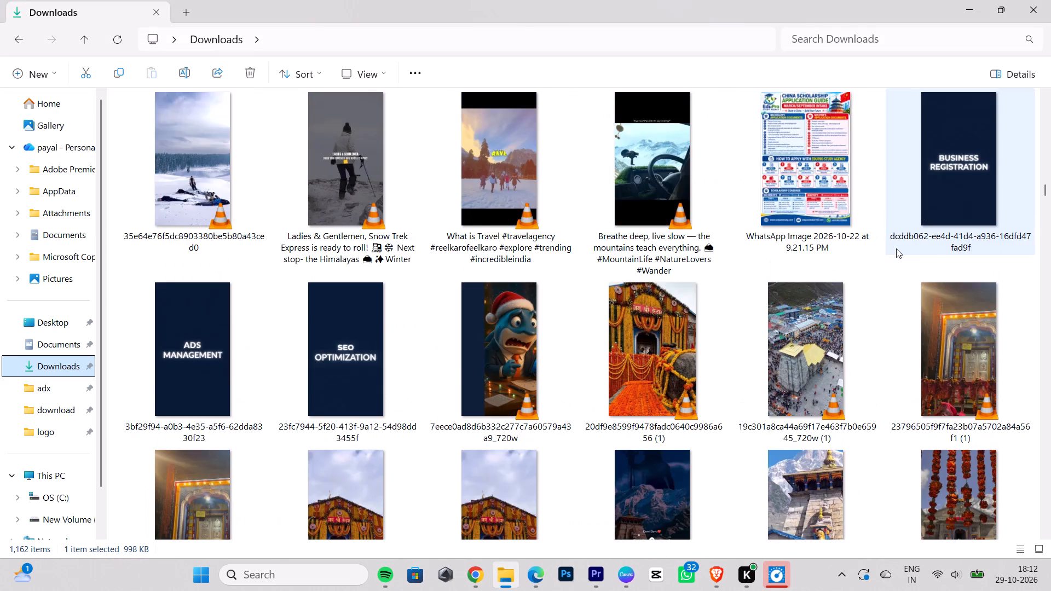
pyautogui.scroll(9, 895, 250)
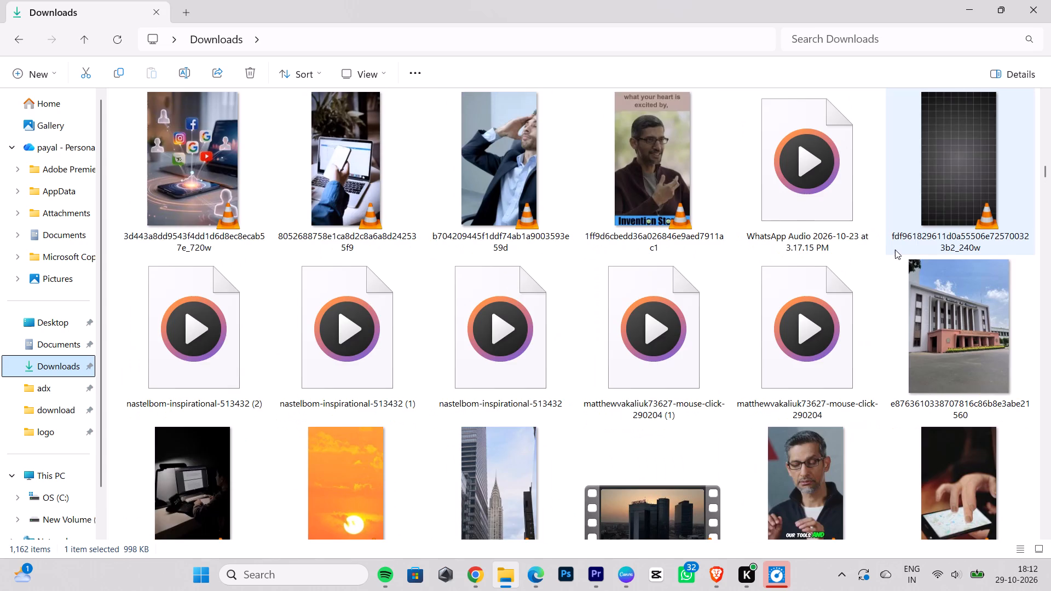
pyautogui.scroll(7, 892, 250)
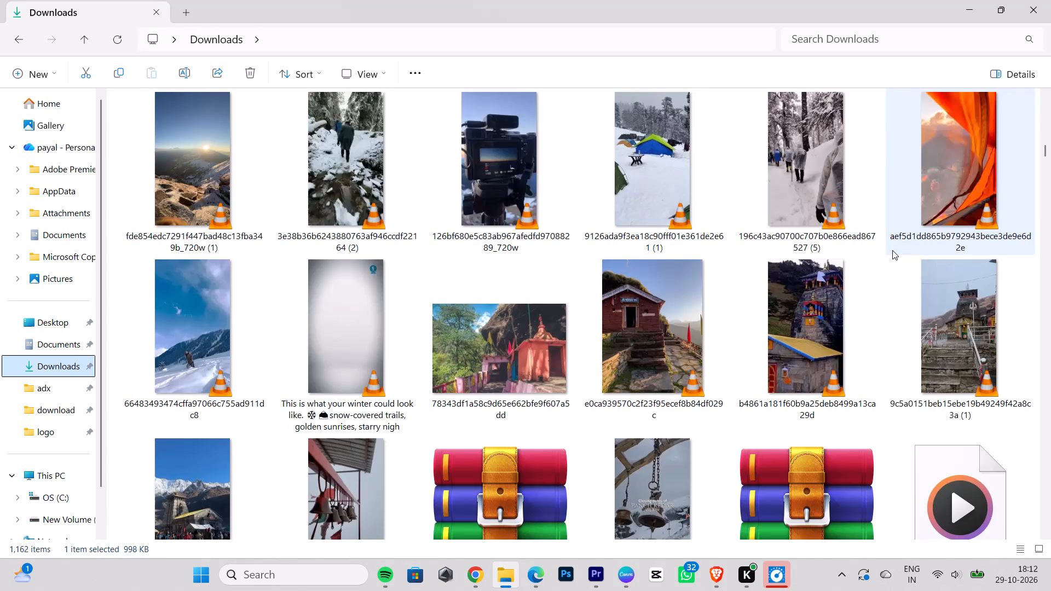
pyautogui.scroll(1, 836, 343)
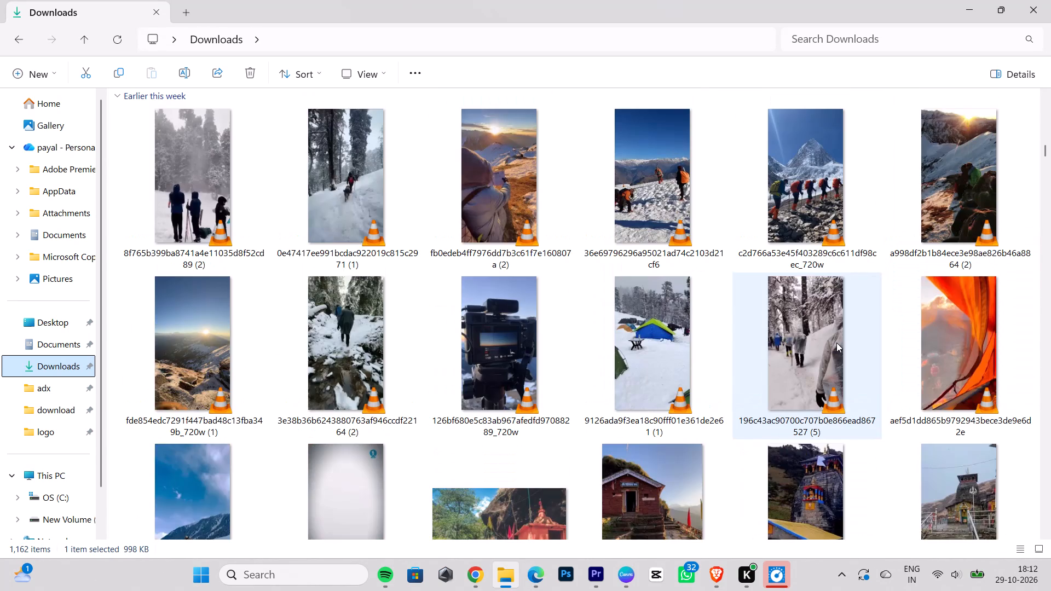
pyautogui.scroll(1, 836, 343)
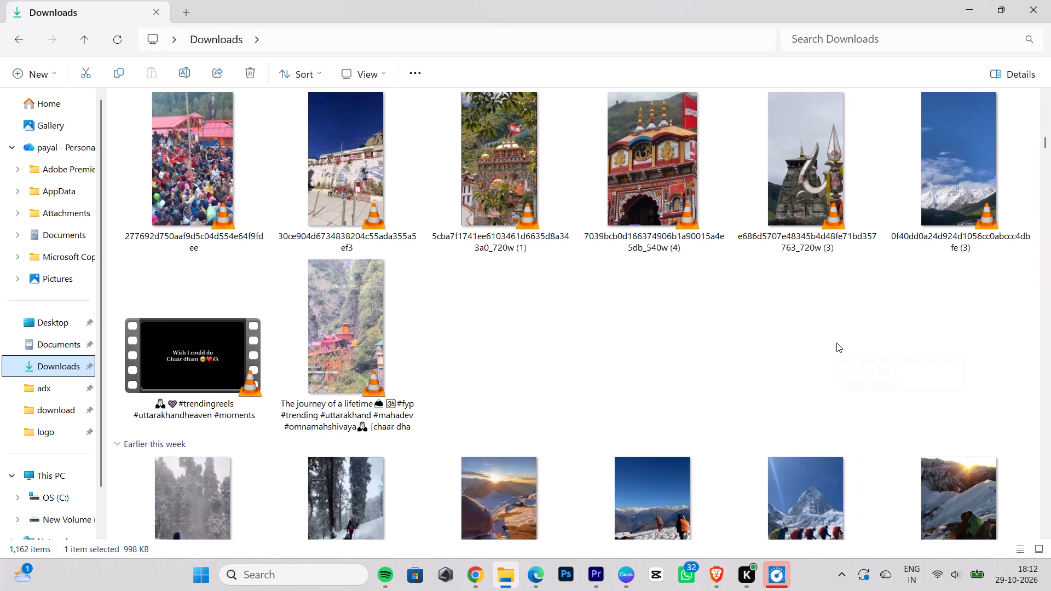
pyautogui.scroll(2, 817, 308)
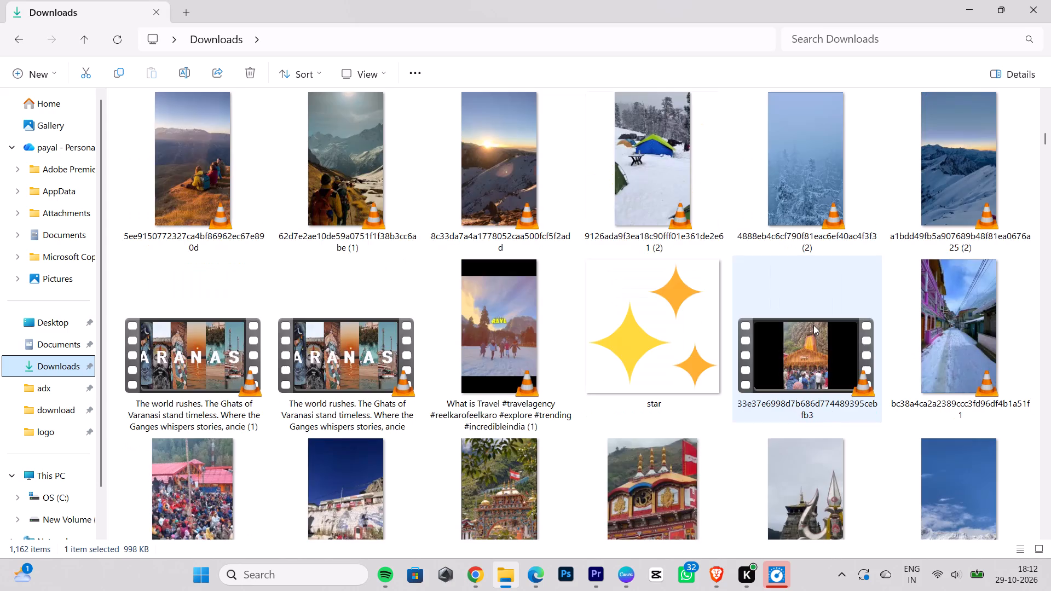
pyautogui.scroll(7, 813, 325)
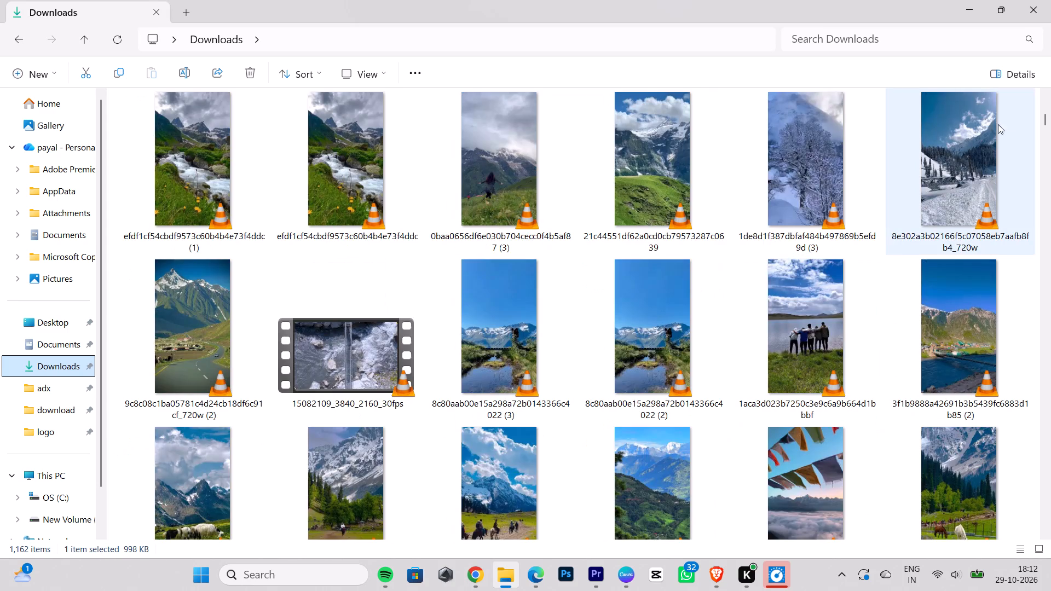
pyautogui.tripleClick(1047, 99)
pyautogui.doubleClick(1047, 99)
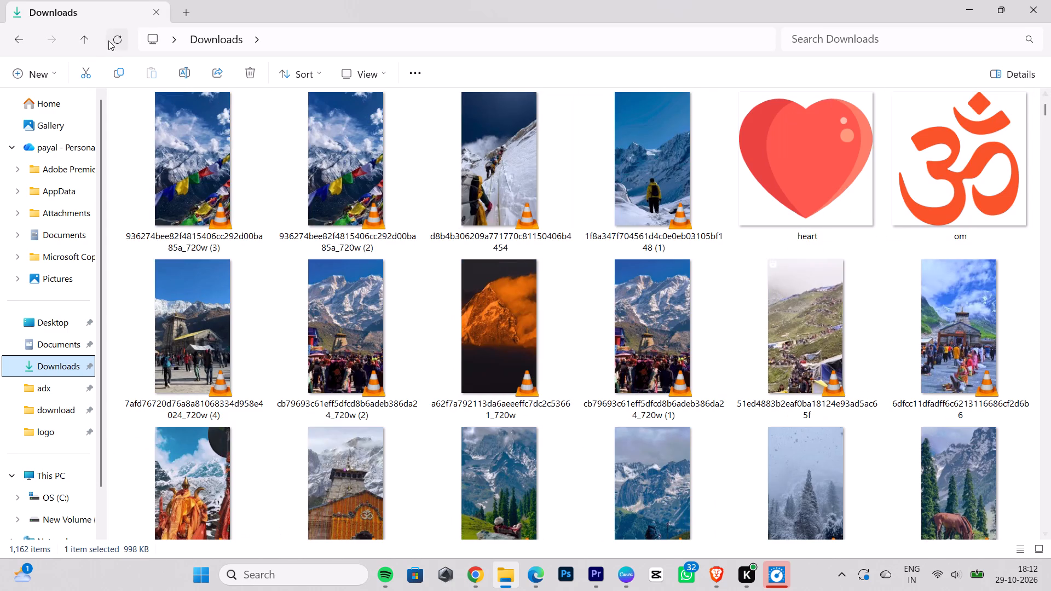
# Refresh the Downloads folder and look through today's files for Kedarnath clips that suit the reel.
pyautogui.click(119, 45)
pyautogui.scroll(4, 764, 327)
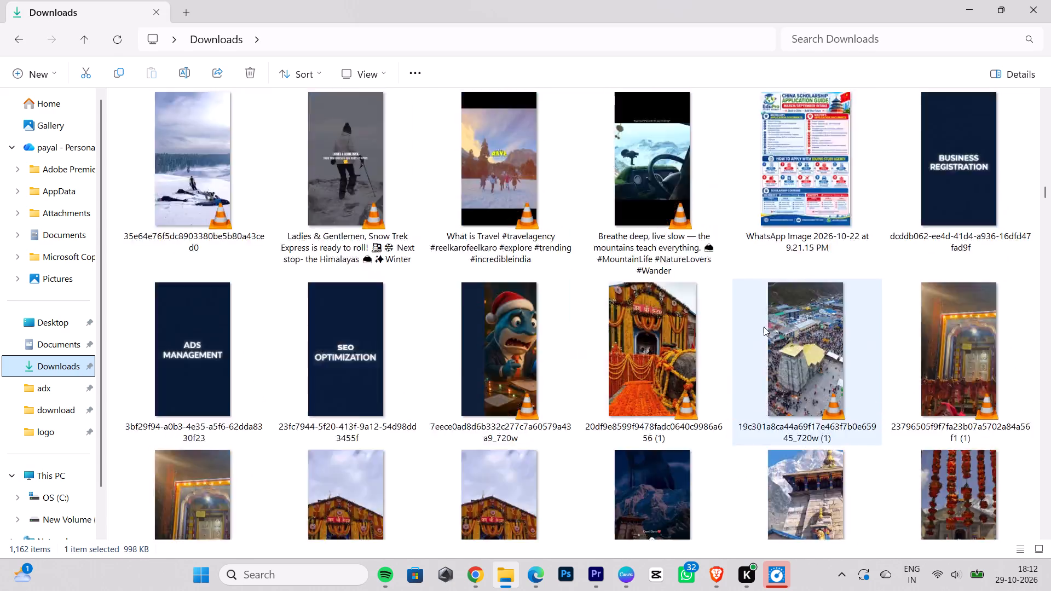
pyautogui.scroll(20, 764, 327)
pyautogui.scroll(16, 764, 327)
pyautogui.scroll(8, 767, 329)
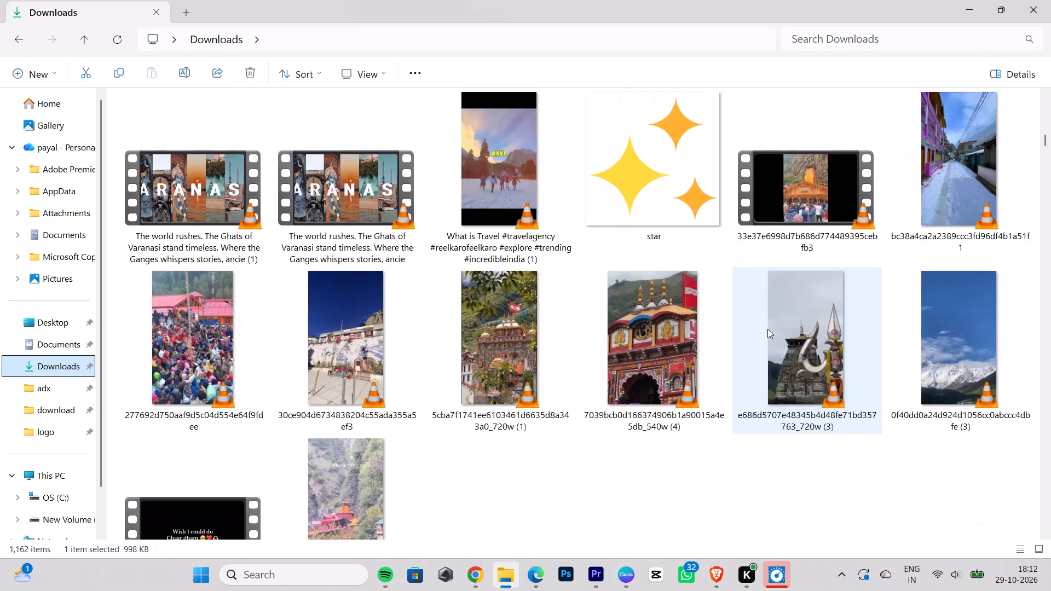
pyautogui.scroll(9, 767, 329)
pyautogui.scroll(18, 767, 329)
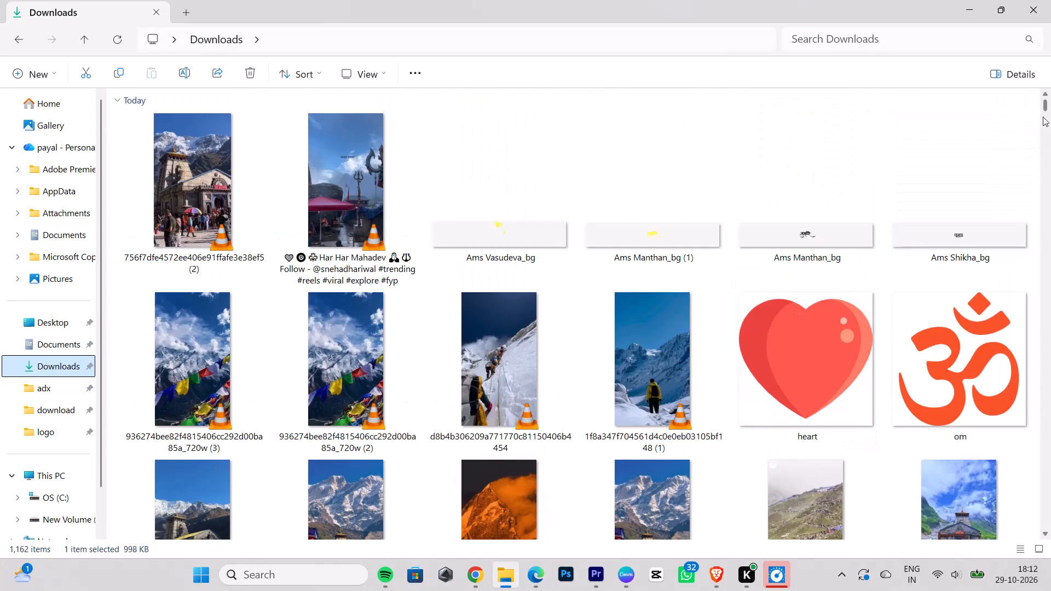
pyautogui.moveTo(1046, 100); pyautogui.dragTo(1046, 80)
pyautogui.doubleClick(1046, 96)
pyautogui.moveTo(1046, 96); pyautogui.dragTo(1043, 109)
pyautogui.moveTo(1043, 109); pyautogui.dragTo(1042, 88)
pyautogui.scroll(-1, 768, 151)
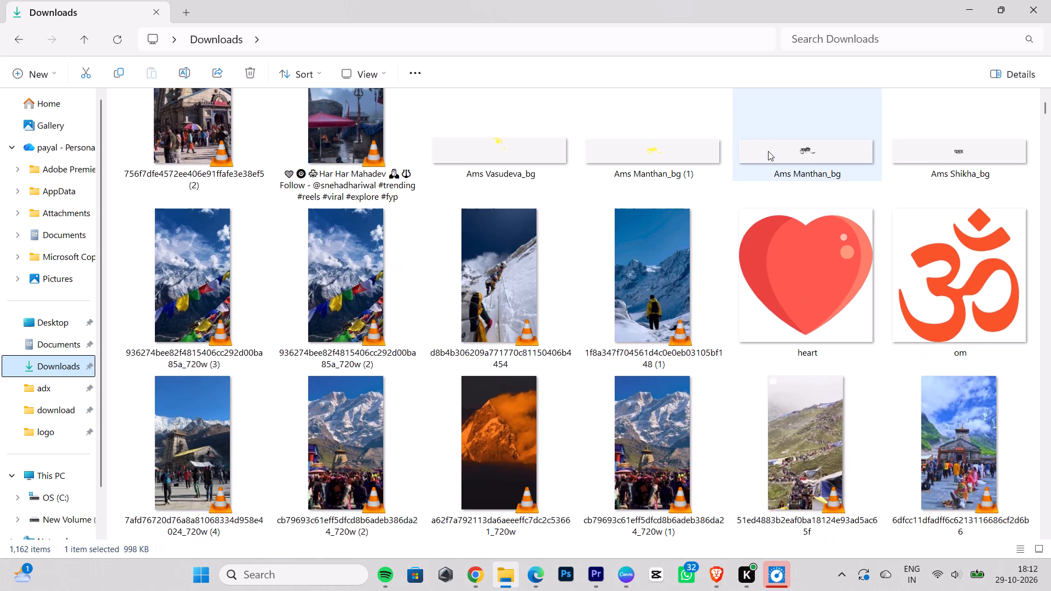
pyautogui.scroll(-2, 770, 152)
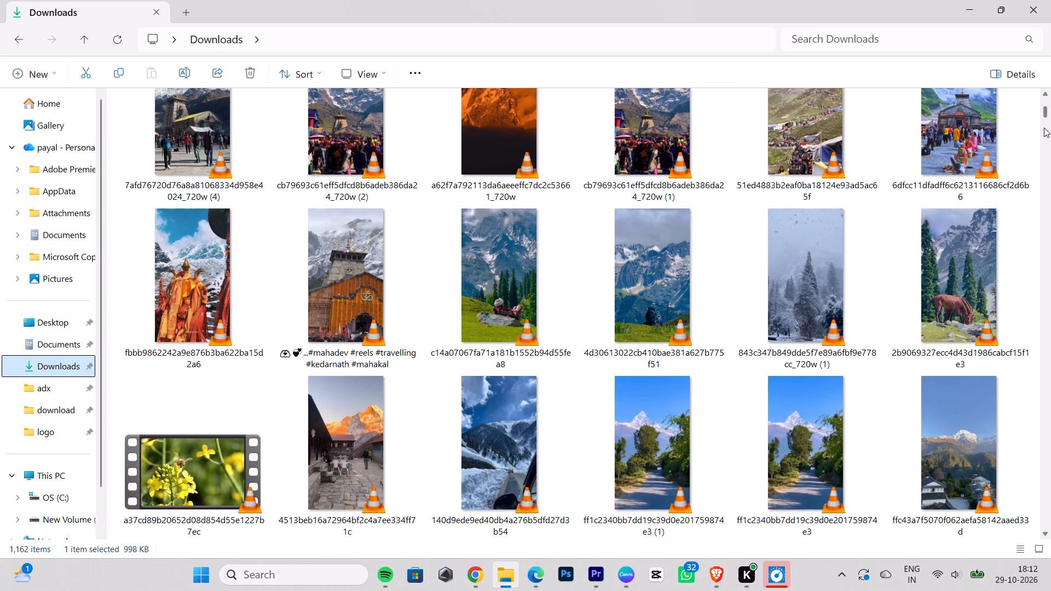
pyautogui.scroll(-1, 969, 182)
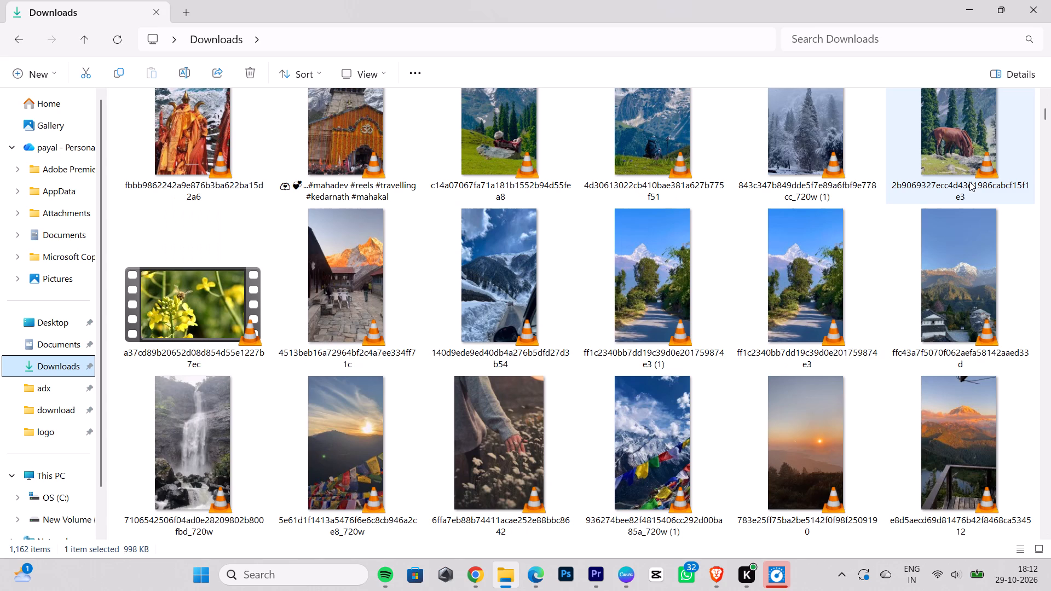
pyautogui.scroll(2, 967, 183)
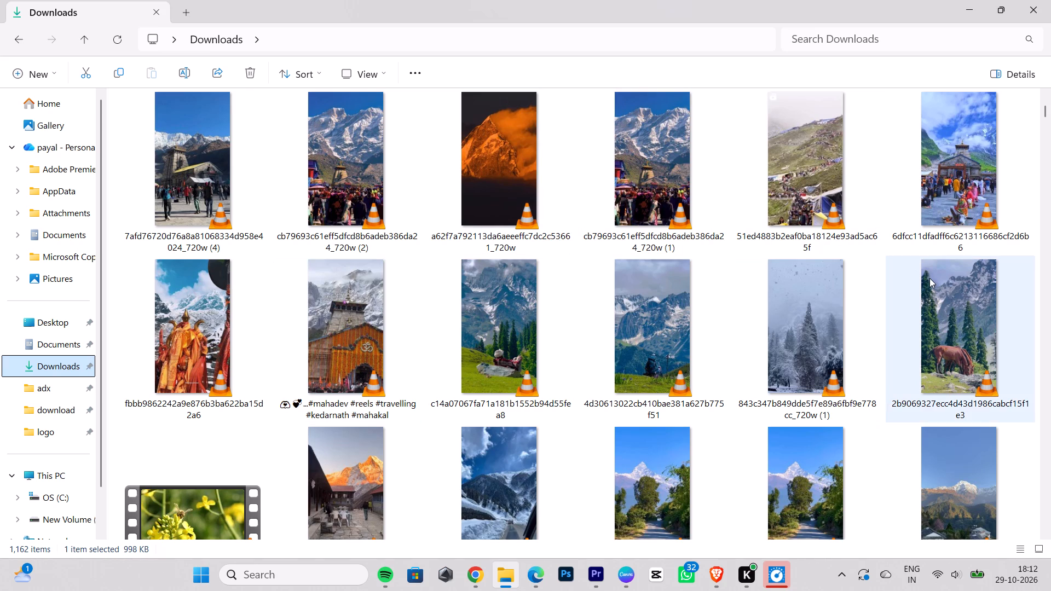
# Preview six of today's Kedarnath clips in VLC, starting with "a62f7a792113da6aeeeffc7dc2c53661_720w" and ending with "51ed4883b2eaf0ba18124e93ad5ac65f".
pyautogui.click(515, 171)
pyautogui.click(515, 171)
pyautogui.doubleClick(515, 171)
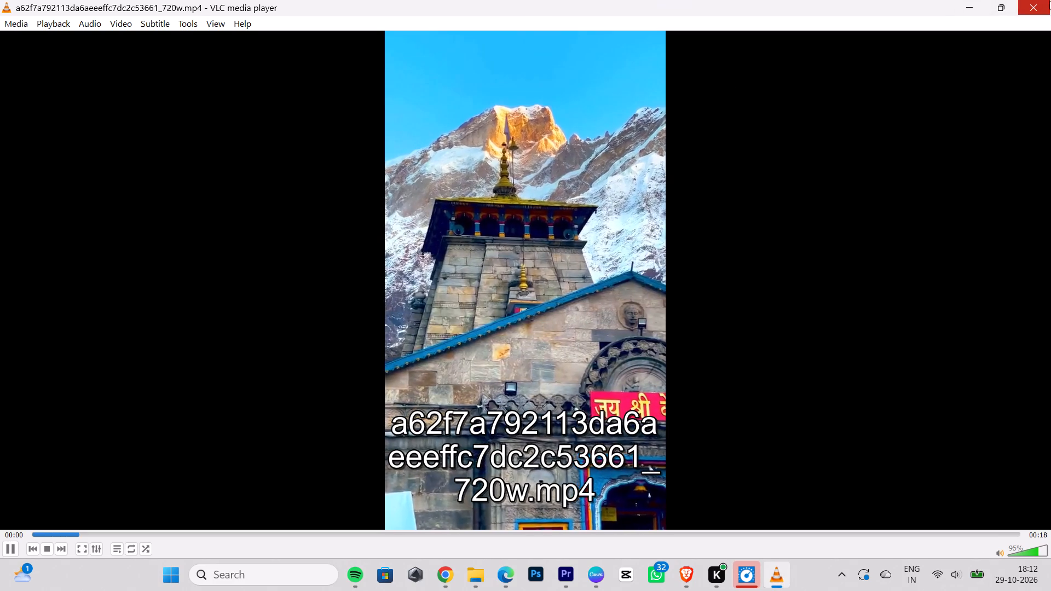
pyautogui.click(1047, 1)
pyautogui.doubleClick(348, 170)
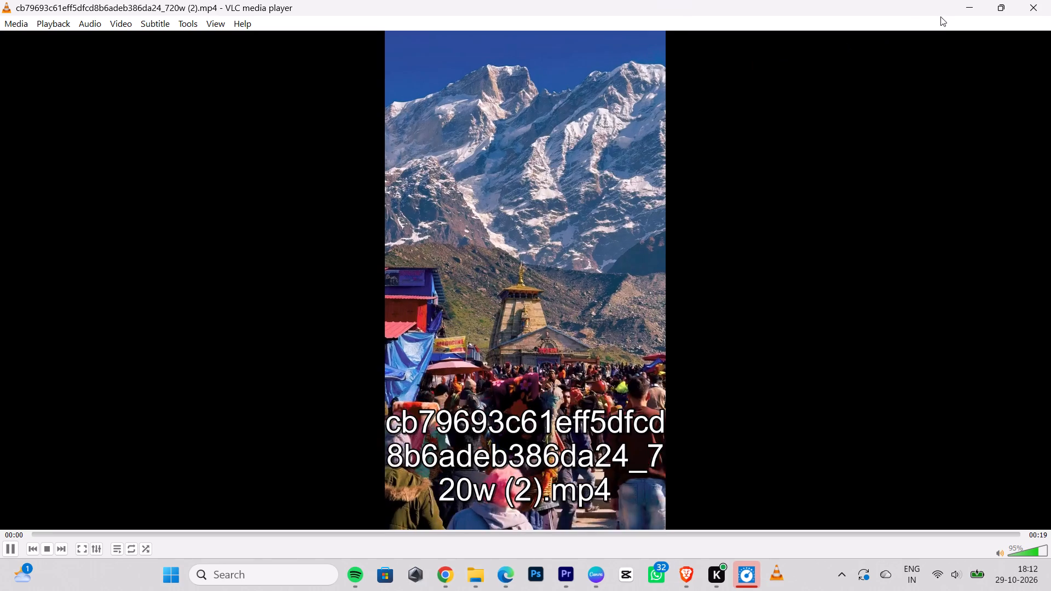
pyautogui.click(1037, 0)
pyautogui.doubleClick(224, 155)
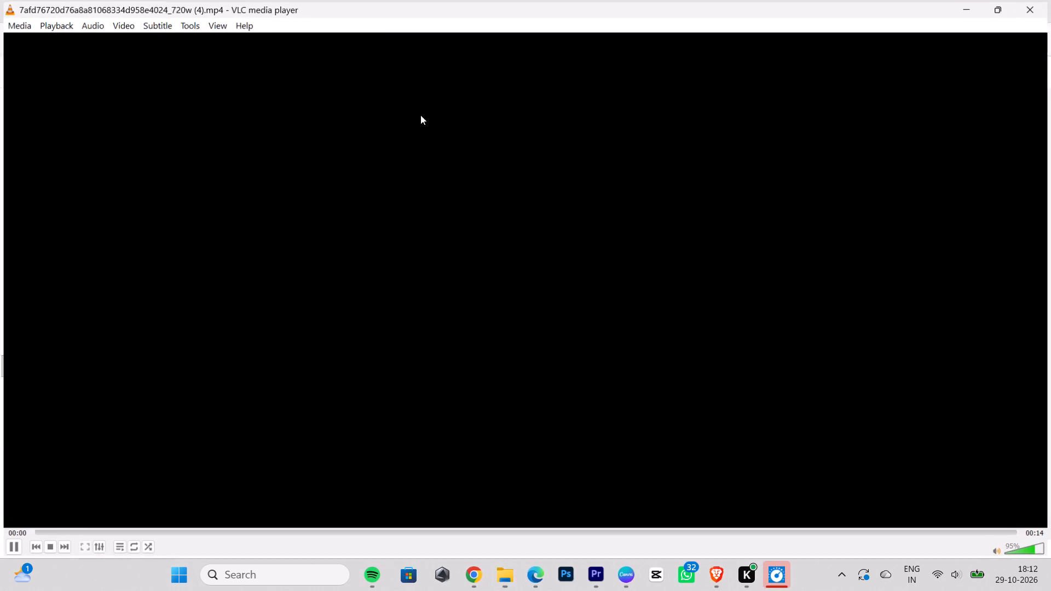
pyautogui.click(1050, 0)
pyautogui.doubleClick(186, 283)
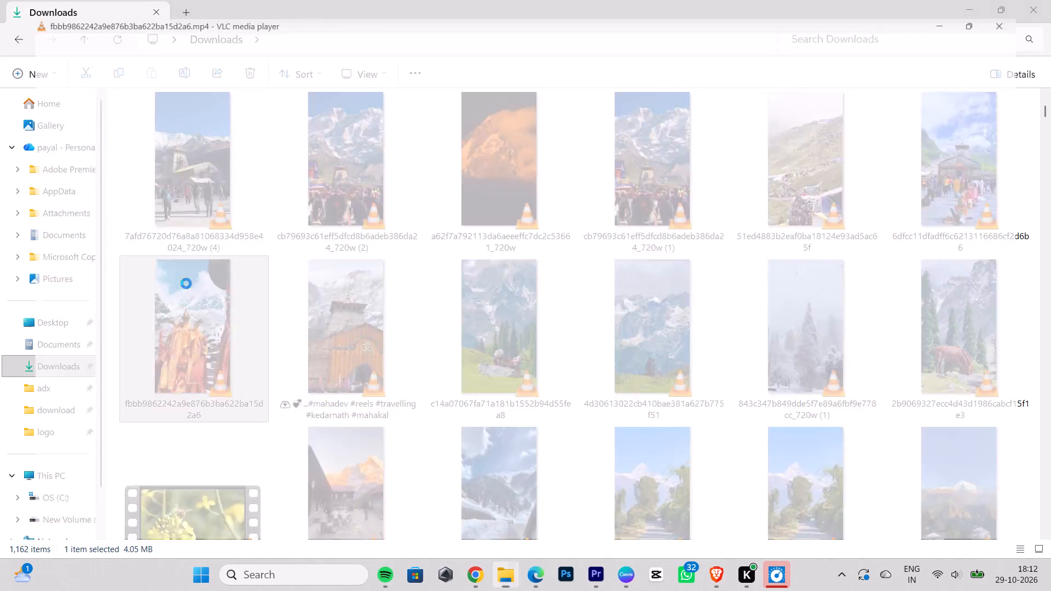
pyautogui.click(1038, 1)
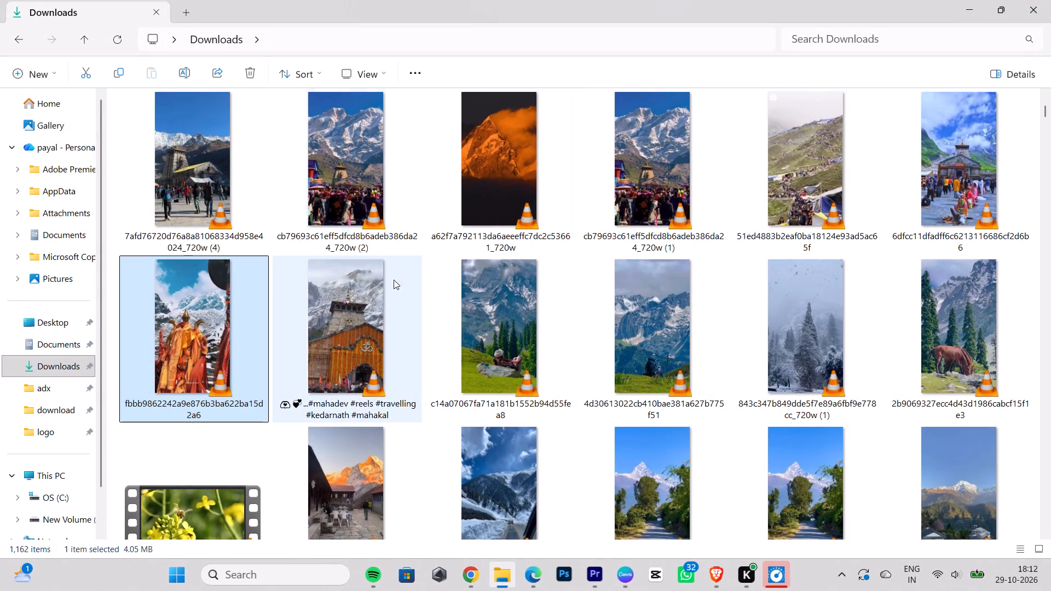
pyautogui.doubleClick(375, 314)
pyautogui.click(1050, 9)
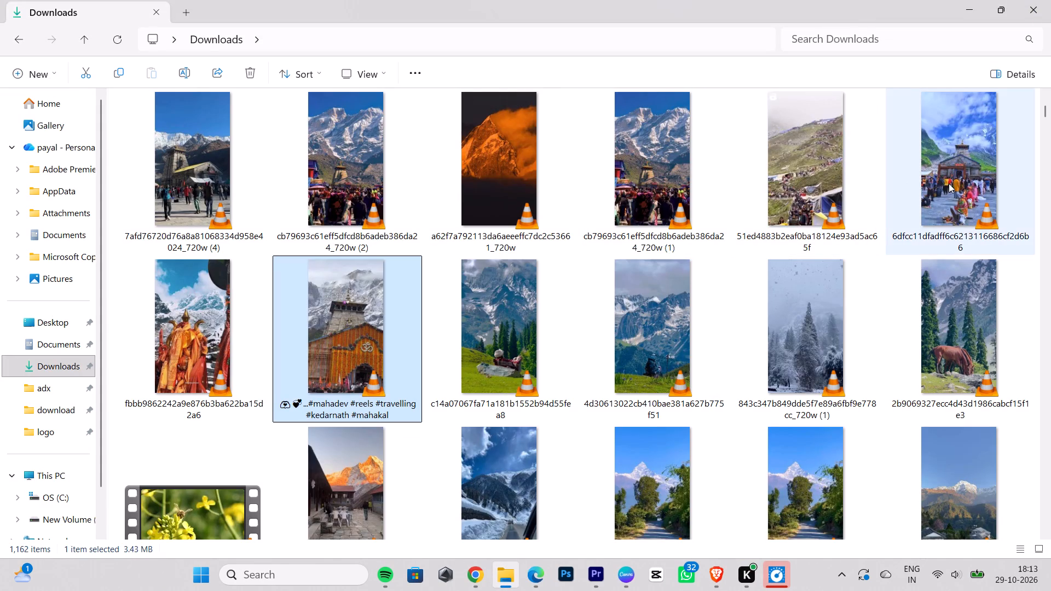
pyautogui.doubleClick(818, 208)
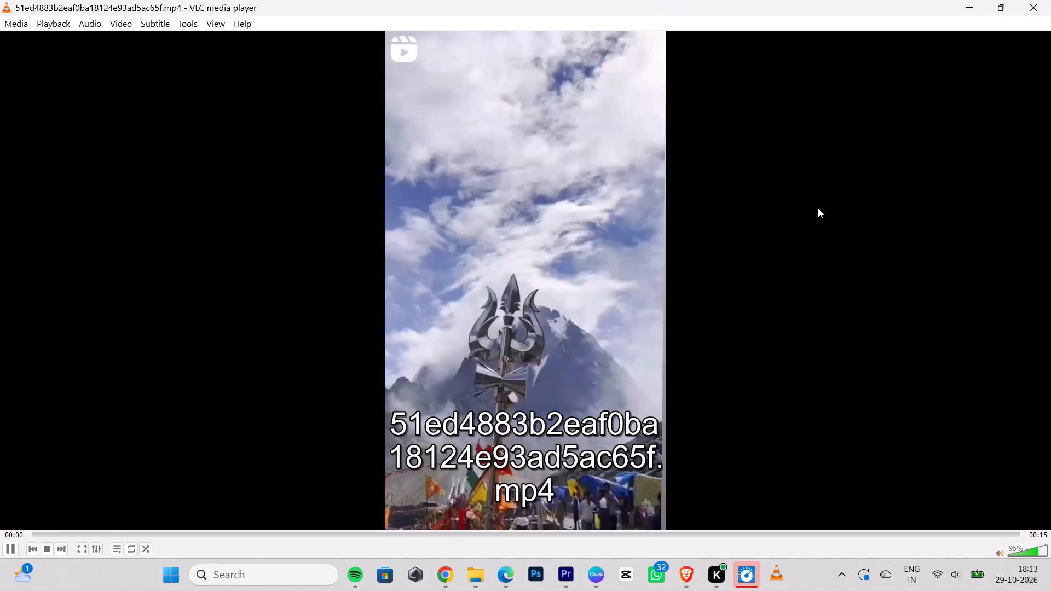
pyautogui.click(1031, 4)
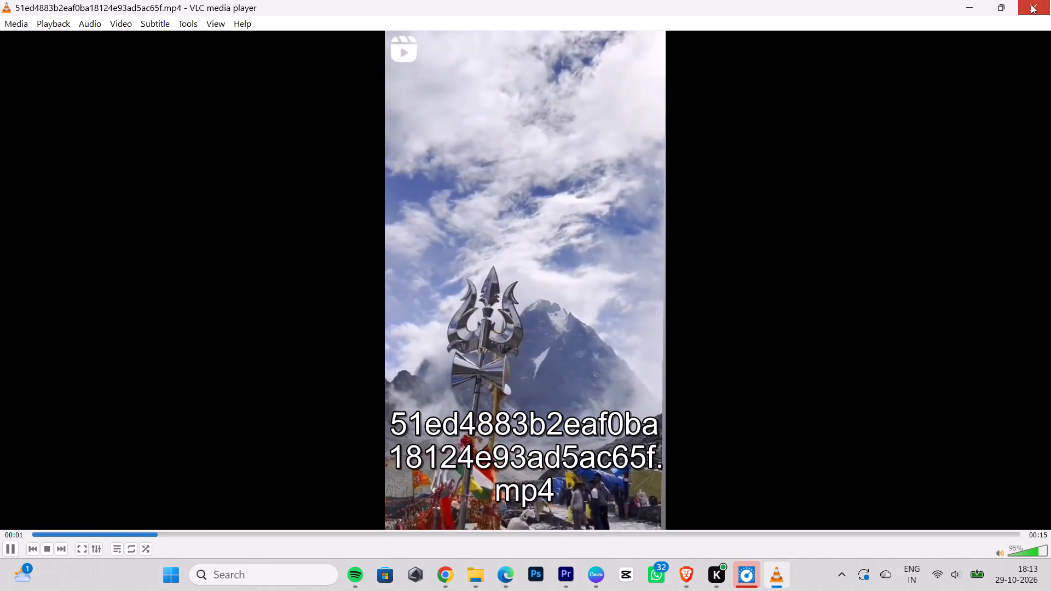
# Import the trishul clip "51ed4883b2eaf0ba18124e93ad5ac65f" from File Explorer's Downloads folder into the Premiere Pro project.
pyautogui.moveTo(799, 143); pyautogui.dragTo(620, 590)
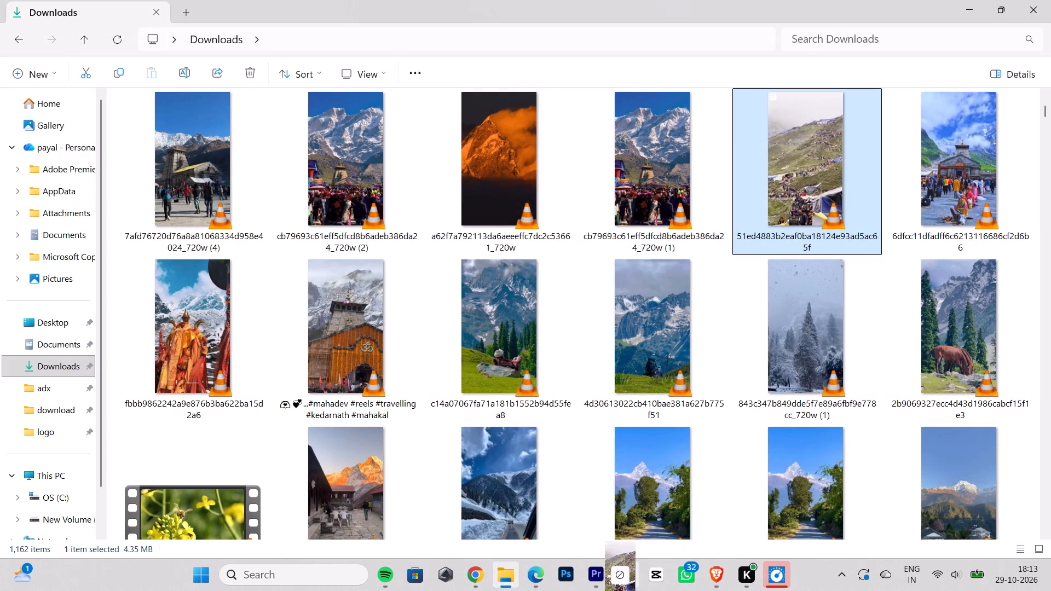
pyautogui.moveTo(620, 590); pyautogui.dragTo(252, 171)
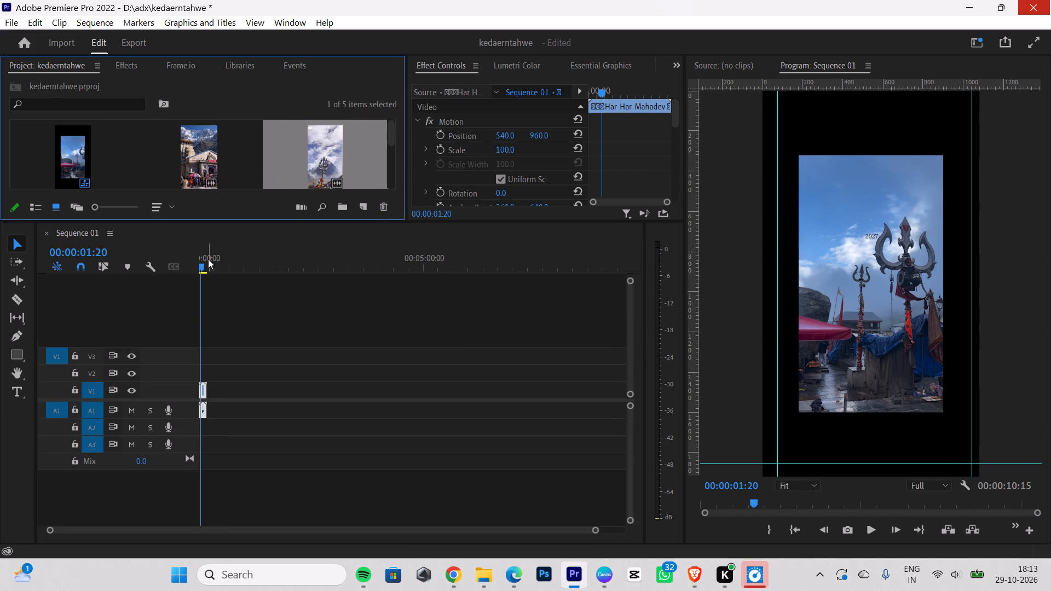
# Add the trishul clip "51ed4883b2eaf0ba18124e93ad5ac65f" to Sequence 01 on track V3, about 38 seconds in.
pyautogui.moveTo(198, 264); pyautogui.dragTo(119, 296)
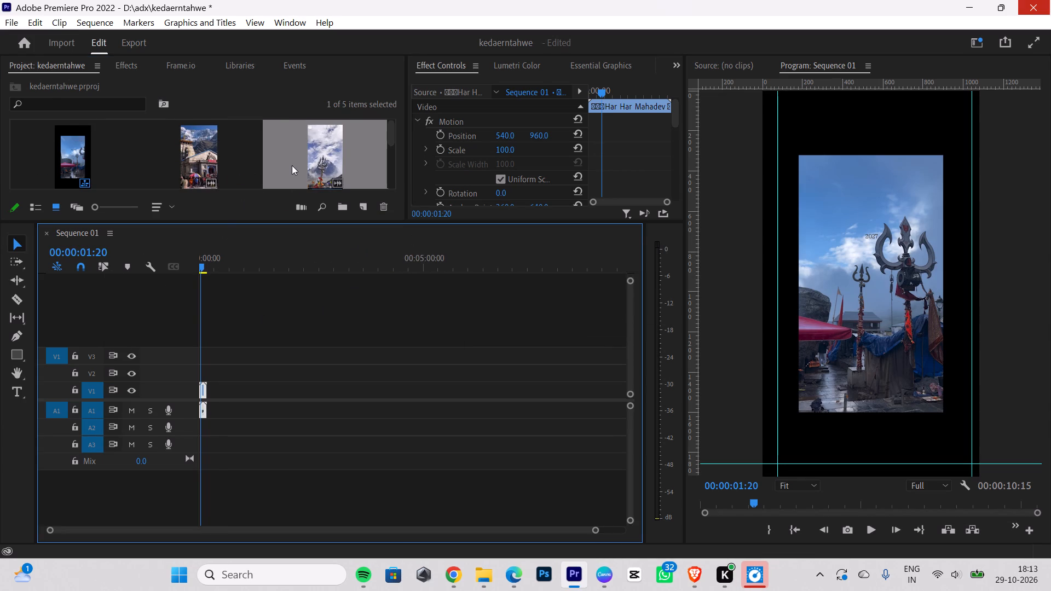
pyautogui.scroll(5, 292, 165)
pyautogui.scroll(-4, 292, 165)
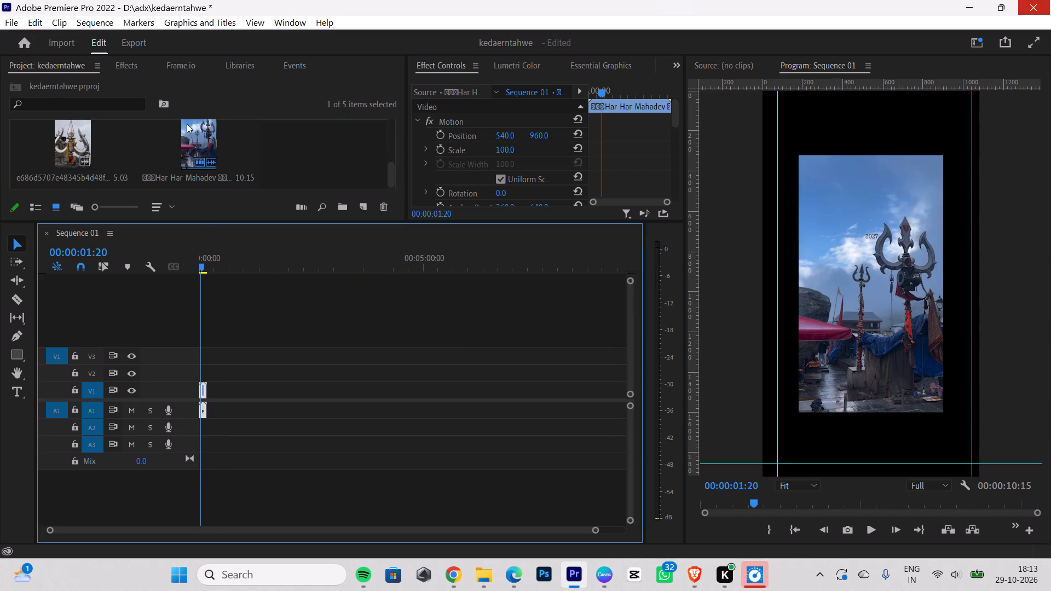
pyautogui.scroll(3, 320, 148)
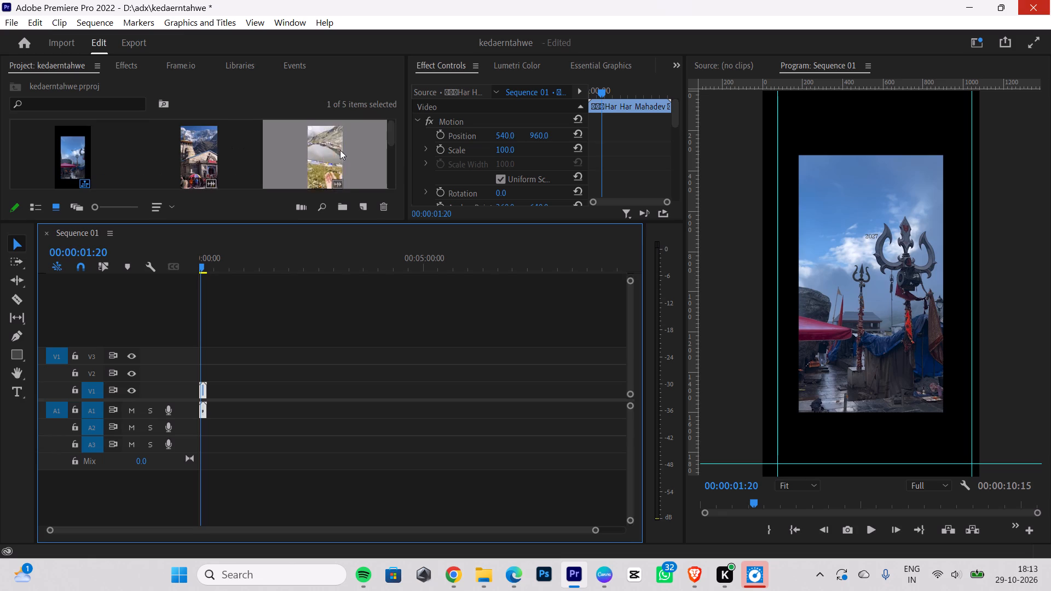
pyautogui.moveTo(322, 158); pyautogui.dragTo(228, 349)
# Delete the newly added trishul clip's audio from track A1, keeping its video.
pyautogui.doubleClick(230, 404)
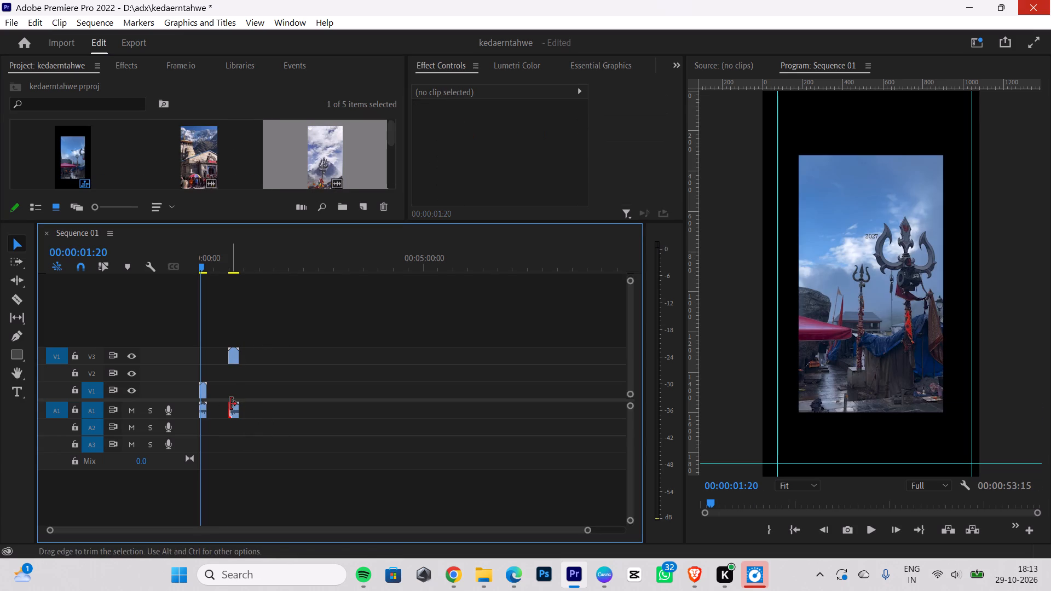
pyautogui.click(233, 407)
pyautogui.press('BackSpace')
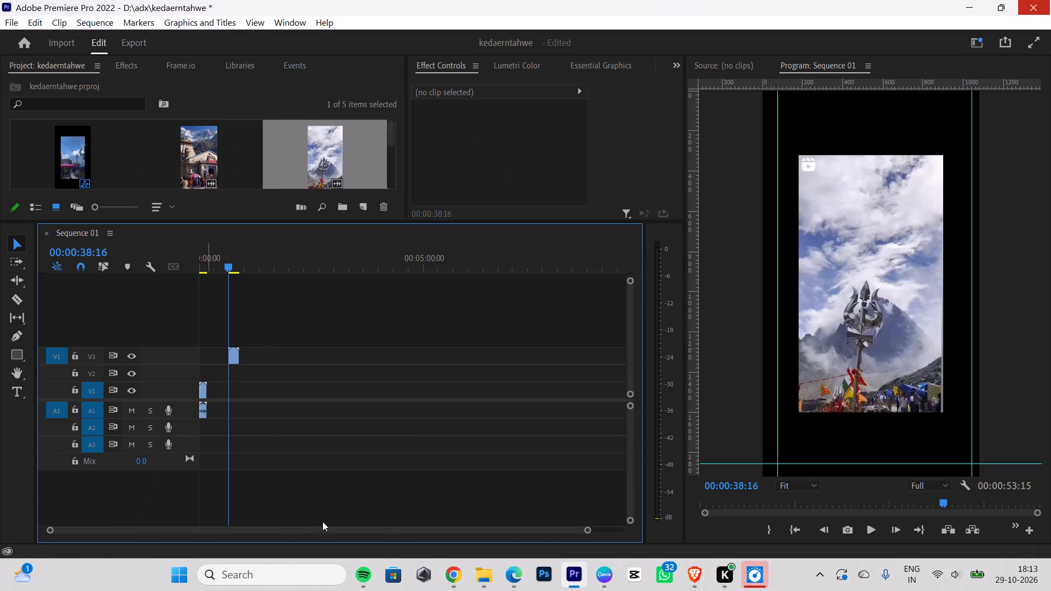
# Move the trishul video clip to the start of track V2, above the "Har Har Mahadev" clip, and return the playhead to 00:00:00:00.
pyautogui.moveTo(588, 529); pyautogui.dragTo(436, 537)
pyautogui.moveTo(392, 358); pyautogui.dragTo(278, 378)
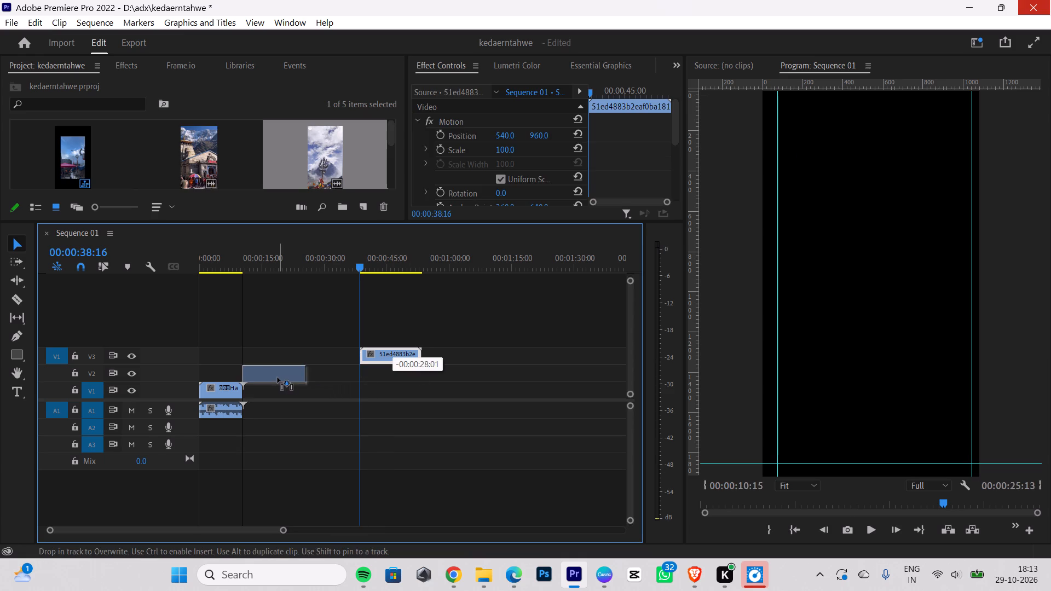
pyautogui.moveTo(278, 378); pyautogui.dragTo(224, 370)
pyautogui.moveTo(345, 269); pyautogui.dragTo(132, 312)
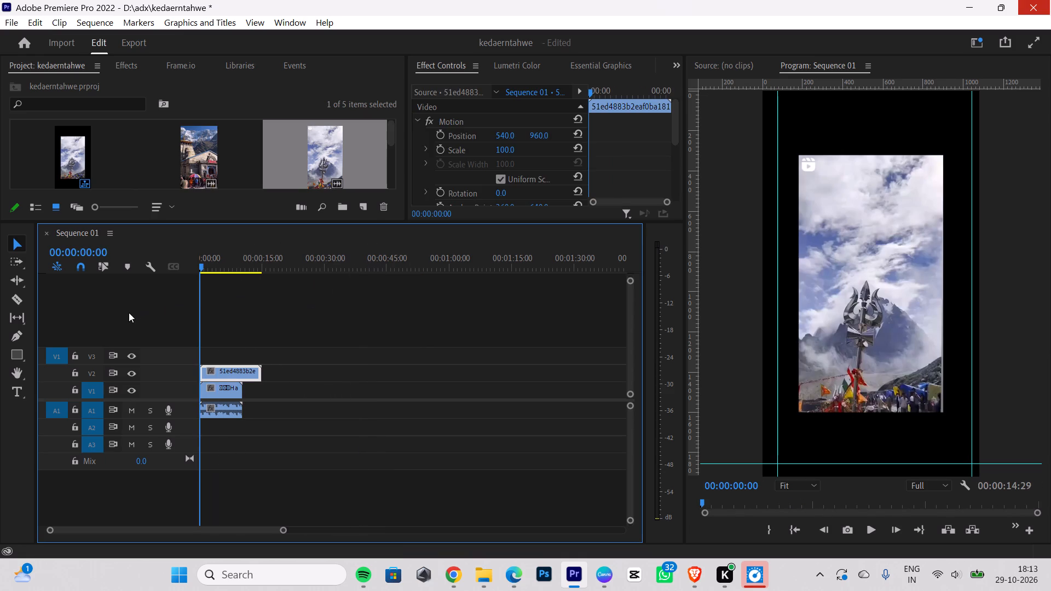
# Scale the trishul clip on track V2 to the sequence frame size.
pyautogui.click(216, 373)
pyautogui.rightClick(216, 373)
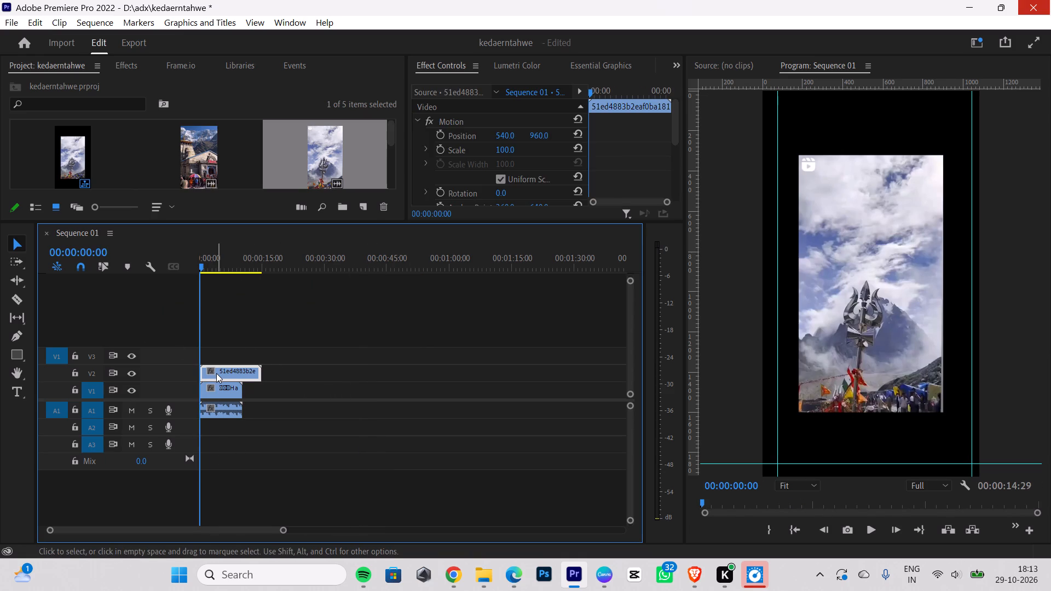
pyautogui.click(220, 373)
pyautogui.rightClick(220, 373)
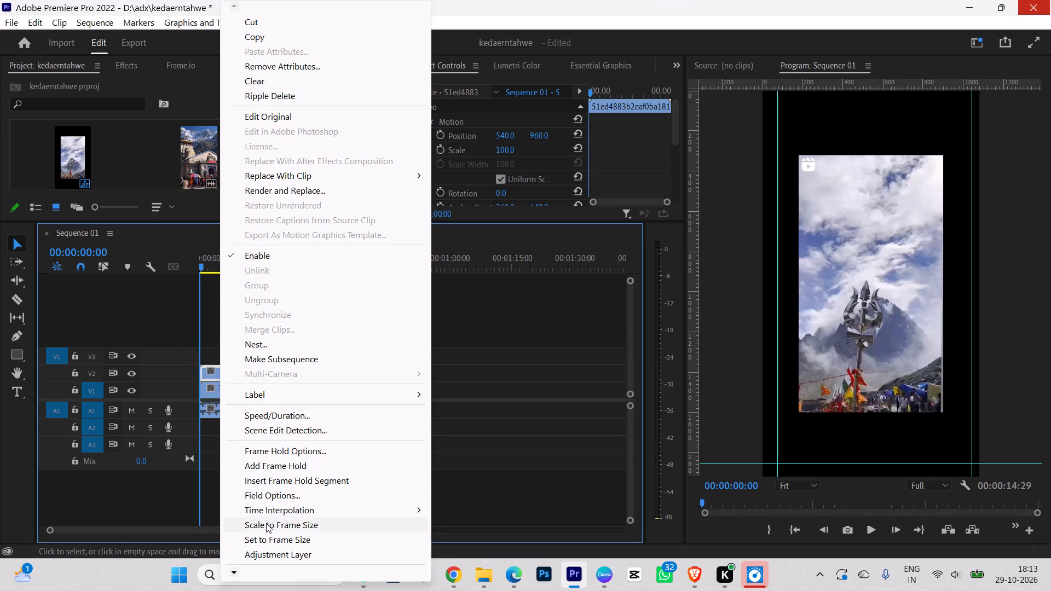
pyautogui.click(266, 523)
# Swap the two video clips' tracks, placing the trishul clip on V1 and the "Har Har Mahadev" clip above it on V2.
pyautogui.moveTo(220, 391); pyautogui.dragTo(226, 354)
pyautogui.moveTo(227, 372); pyautogui.dragTo(228, 401)
pyautogui.moveTo(228, 350); pyautogui.dragTo(225, 380)
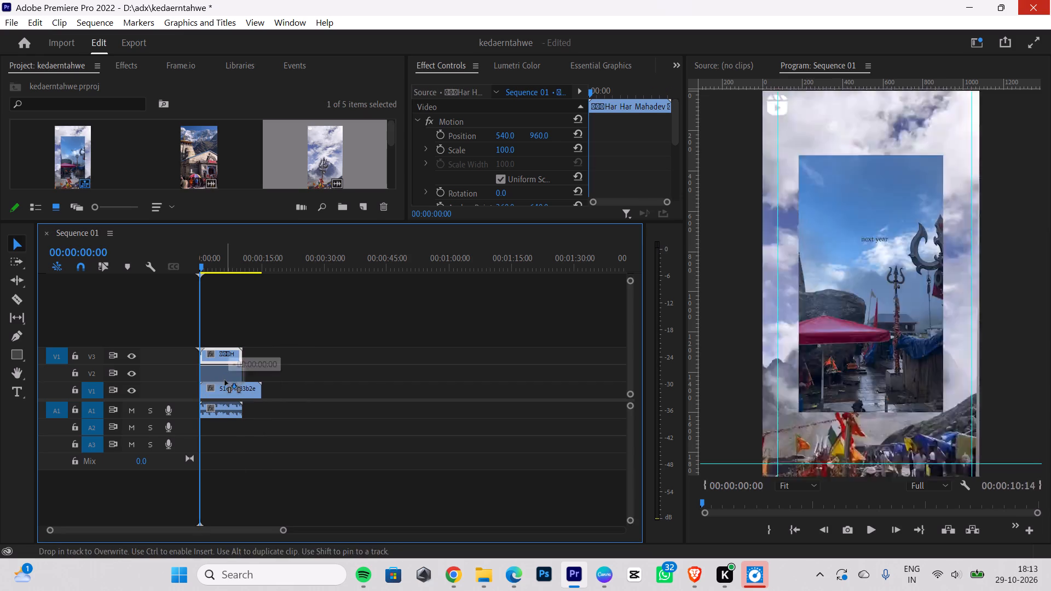
pyautogui.moveTo(225, 380); pyautogui.dragTo(224, 381)
# Set the trishul clip's scale on track V1 to 124.
pyautogui.click(223, 389)
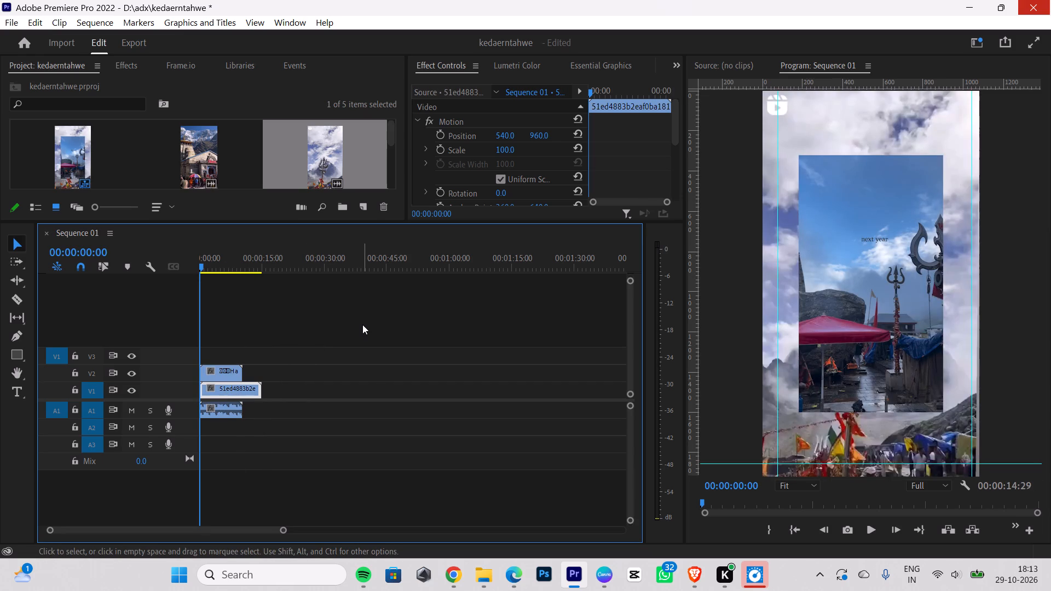
pyautogui.press('Right')
pyautogui.press('Right')
pyautogui.press('Right')
pyautogui.press('Right')
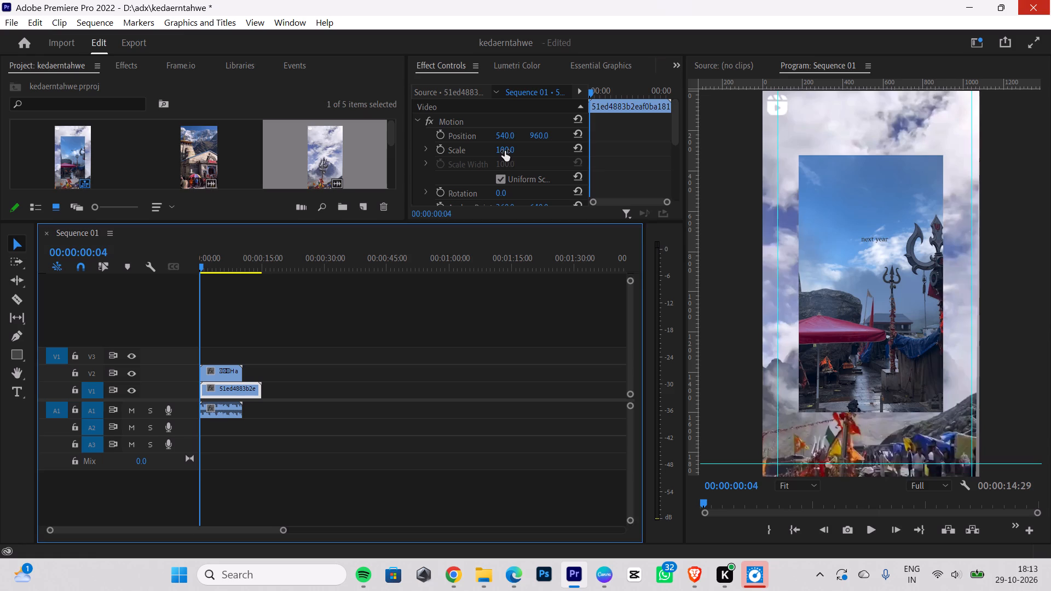
pyautogui.moveTo(505, 151); pyautogui.dragTo(518, 143)
# Step frame by frame through the overlaid clips to examine where the trishul shot changes, stopping at 00:00:02:29.
pyautogui.press('Right')
pyautogui.press('Right')
pyautogui.press('Right')
pyautogui.press('Right')
pyautogui.press('Right')
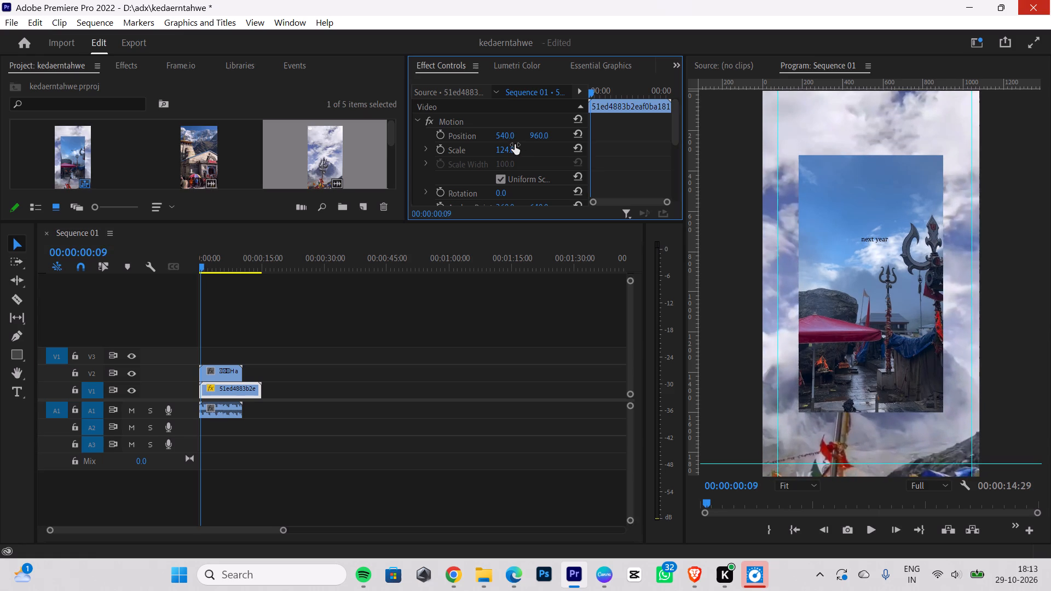
pyautogui.press('Right')
pyautogui.press('Right')
pyautogui.press('Right')
pyautogui.press('Right')
pyautogui.press('Right')
pyautogui.press('Right')
pyautogui.press('Right')
pyautogui.press('Right')
pyautogui.press('Right')
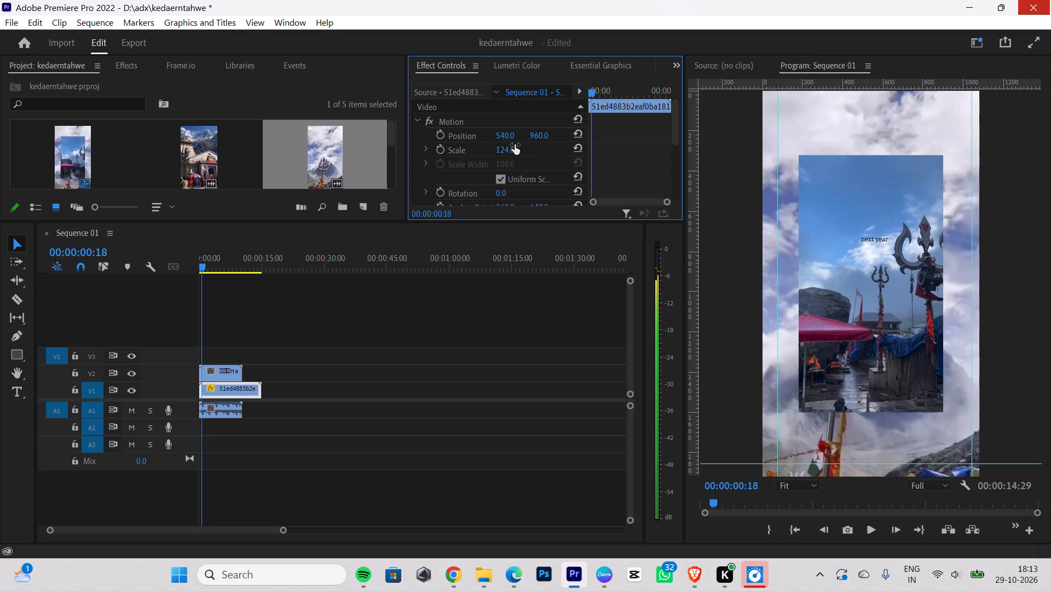
pyautogui.press('Right')
pyautogui.press('Right')
pyautogui.press('Right')
pyautogui.press('Right')
pyautogui.press('Right')
pyautogui.press('Right')
pyautogui.press('Right')
pyautogui.press('Right')
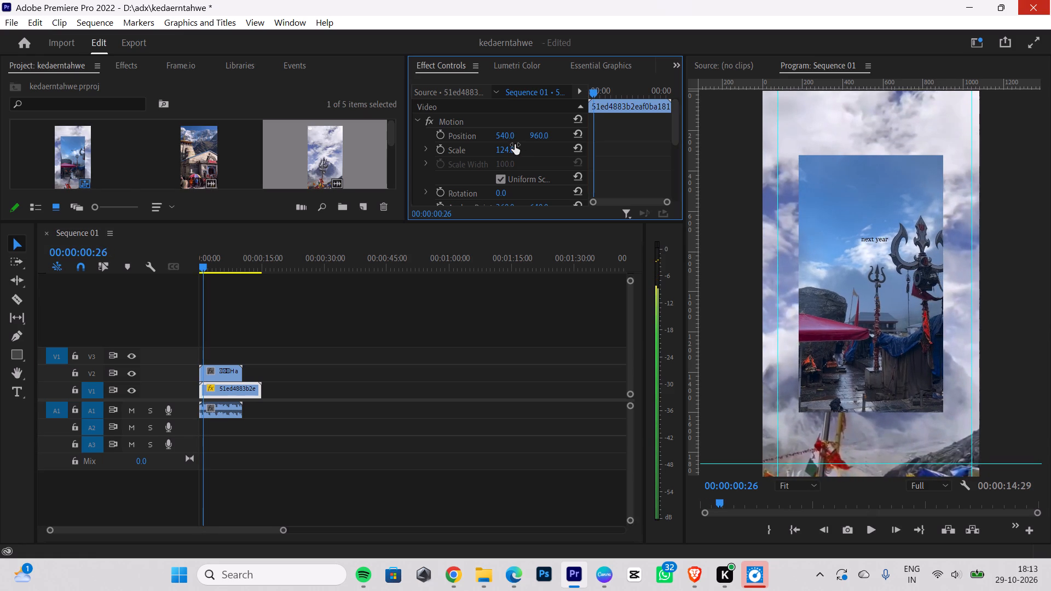
pyautogui.press('Right')
pyautogui.press('Right')
pyautogui.press('Right')
pyautogui.press('Right')
pyautogui.press('Right')
pyautogui.press('Right')
pyautogui.press('Right')
pyautogui.press('Right')
pyautogui.press('Right')
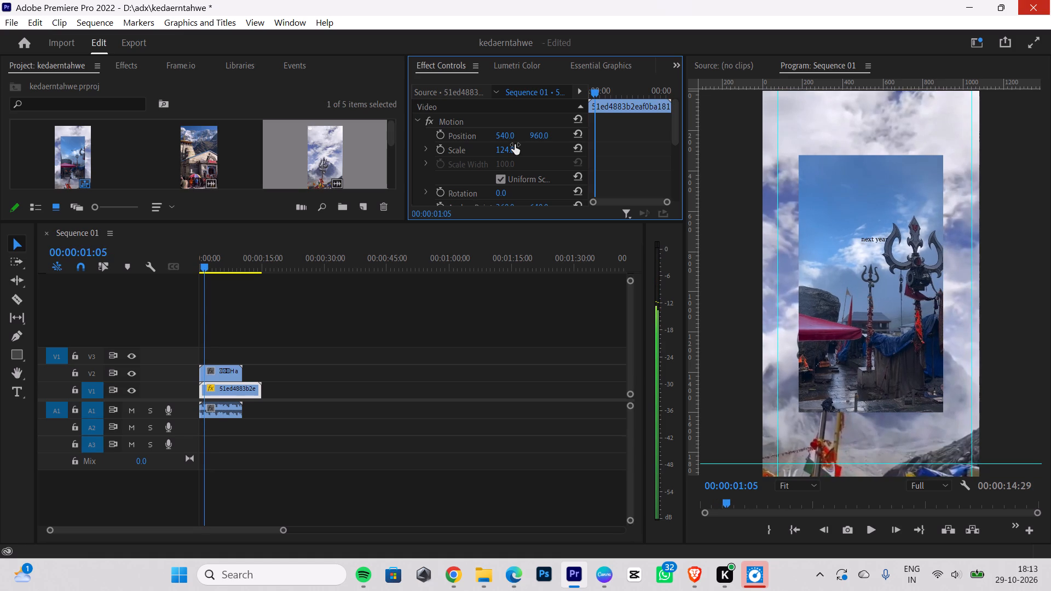
pyautogui.press('Right')
pyautogui.press('Right')
pyautogui.press('Right')
pyautogui.press('Right')
pyautogui.press('Right')
pyautogui.press('Right')
pyautogui.press('Right')
pyautogui.press('Right')
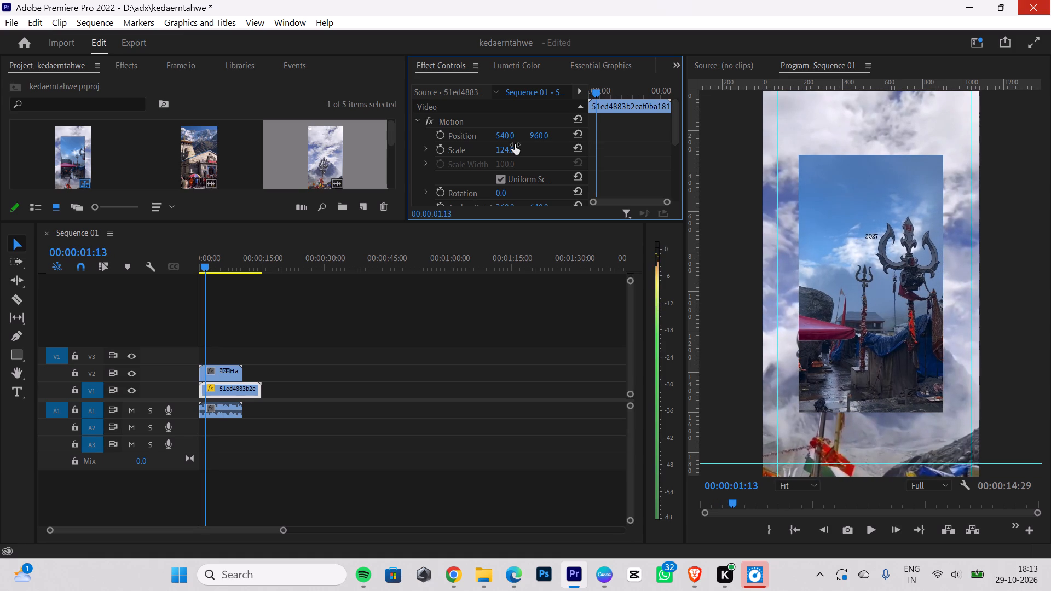
pyautogui.press('Right')
pyautogui.press('Right')
pyautogui.press('Right')
pyautogui.press('Right')
pyautogui.press('Right')
pyautogui.press('Right')
pyautogui.press('Right')
pyautogui.press('Right')
pyautogui.press('Right')
pyautogui.press('Right')
pyautogui.press('Right')
pyautogui.press('Right')
pyautogui.press('Right')
pyautogui.press('Right')
pyautogui.press('Right')
pyautogui.press('Right')
pyautogui.press('Right')
pyautogui.press('Right')
pyautogui.press('Right')
pyautogui.press('Right')
pyautogui.press('Right')
pyautogui.press('Right')
pyautogui.press('Right')
pyautogui.press('Right')
pyautogui.press('Right')
pyautogui.press('Right')
pyautogui.press('Right')
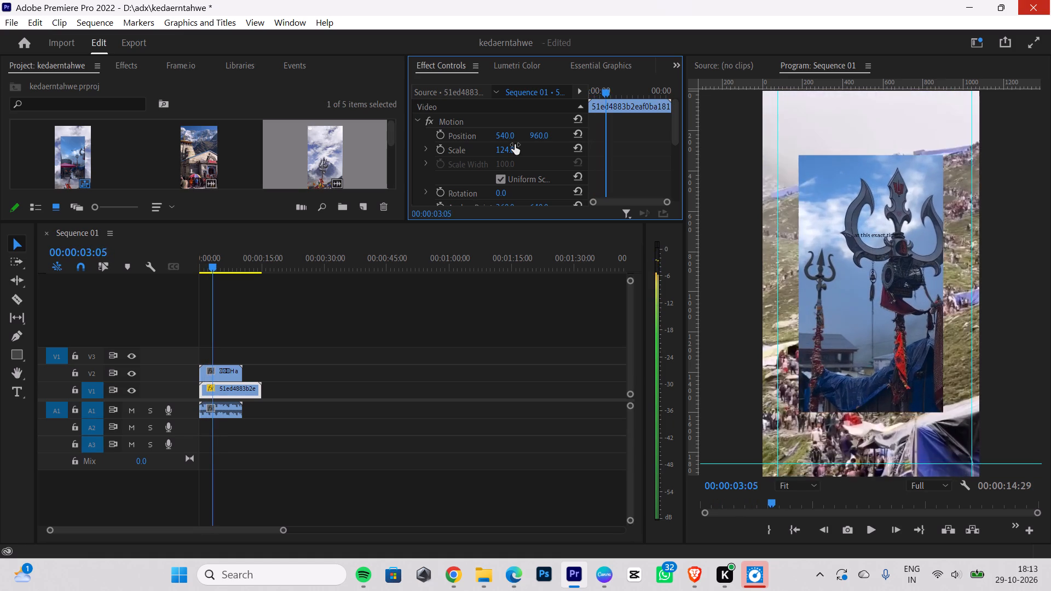
pyautogui.press('Right')
pyautogui.press('Right')
pyautogui.press('Right')
pyautogui.press('Right')
pyautogui.press('Right')
pyautogui.press('Right')
pyautogui.press('Left')
pyautogui.press('Left')
pyautogui.press('Left')
pyautogui.press('Left')
pyautogui.press('Left')
pyautogui.press('Left')
pyautogui.press('Left')
pyautogui.press('Left')
pyautogui.press('Left')
pyautogui.press('Left')
pyautogui.press('Left')
pyautogui.press('Left')
pyautogui.press('Left')
pyautogui.press('Left')
pyautogui.press('Left')
pyautogui.press('Left')
pyautogui.press('Left')
pyautogui.press('Left')
pyautogui.press('Left')
pyautogui.press('Left')
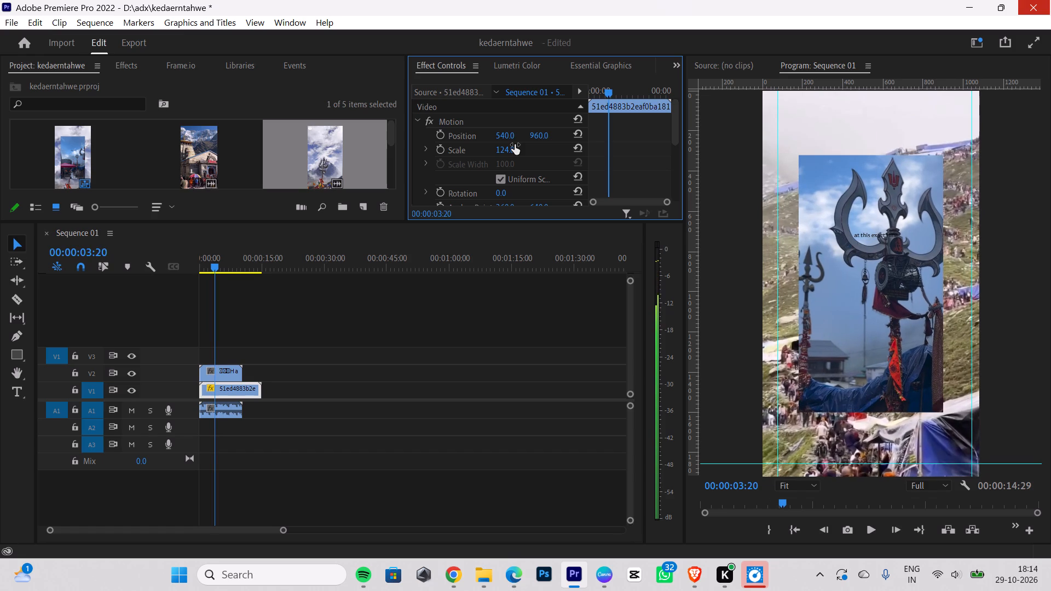
pyautogui.press('Right')
pyautogui.press('Right')
pyautogui.press('Right')
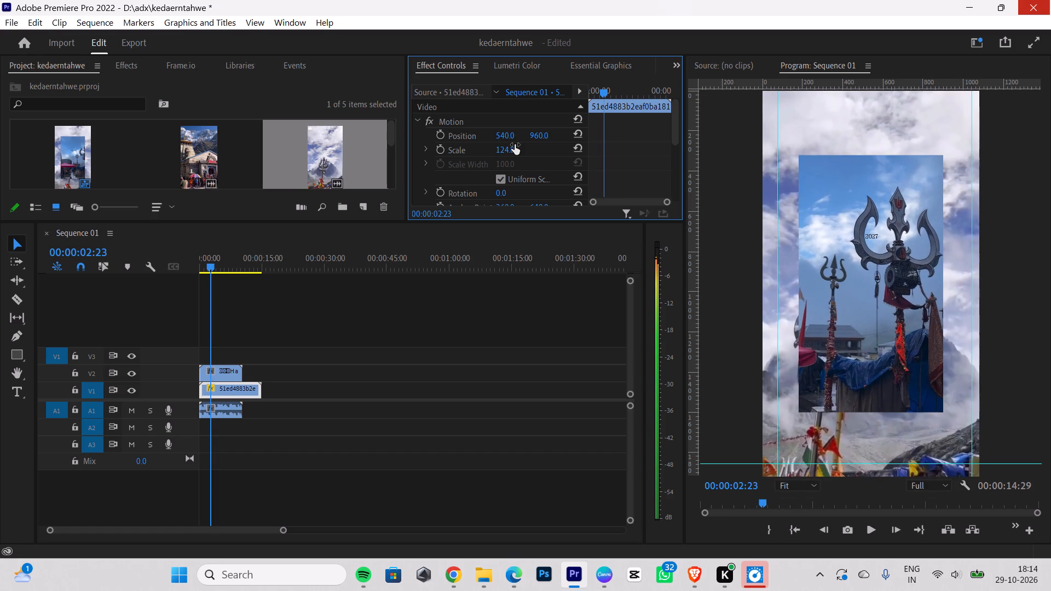
pyautogui.press('Right')
pyautogui.press('Right')
pyautogui.press('Right')
pyautogui.press('Right')
pyautogui.press('Right')
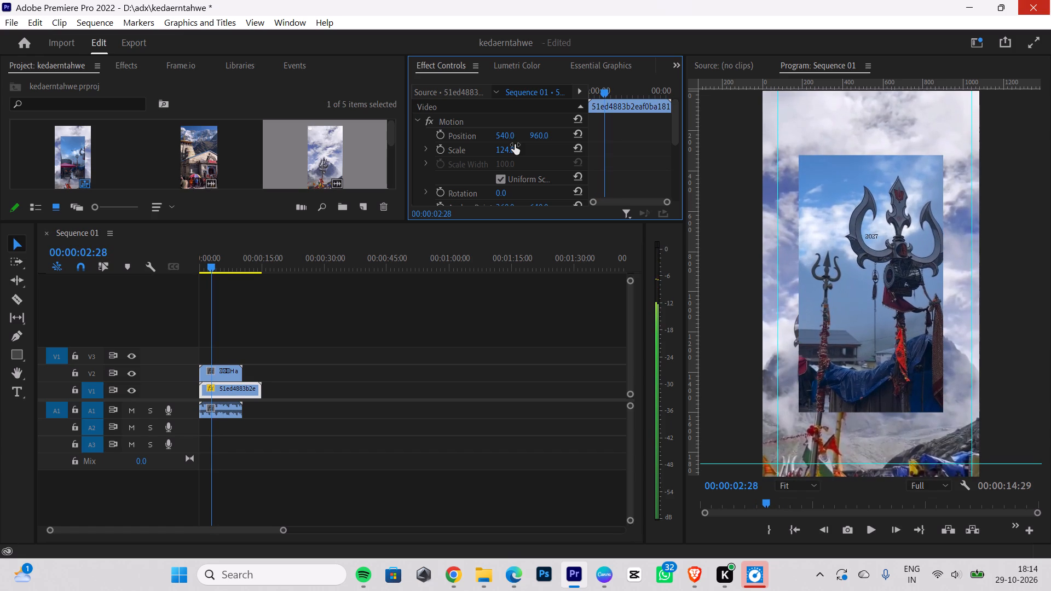
pyautogui.press('Right')
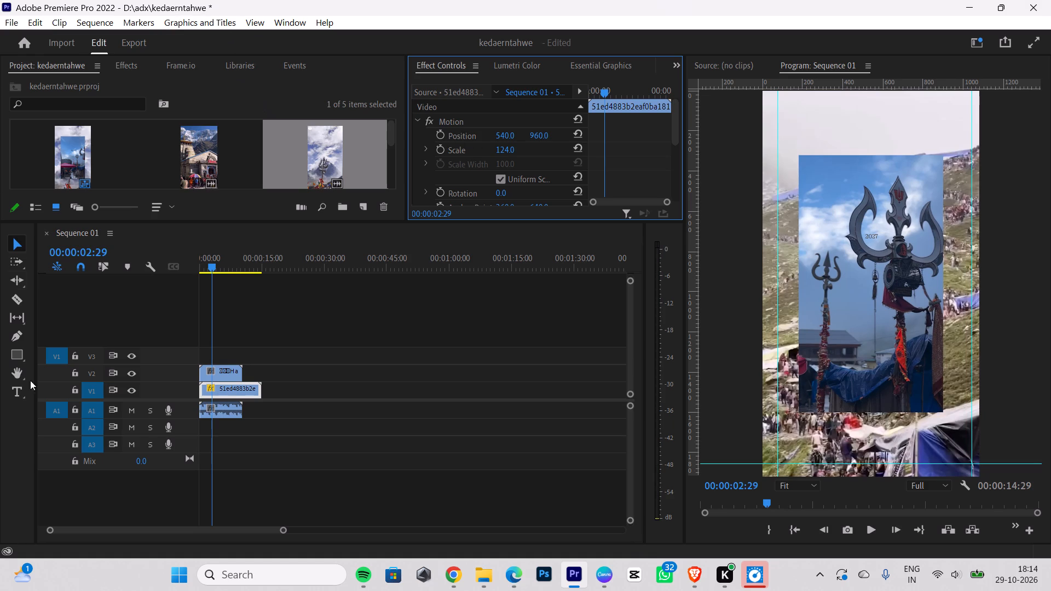
# Hide the video output of track V2, keeping the trishul clip's track V1 visible.
pyautogui.click(134, 388)
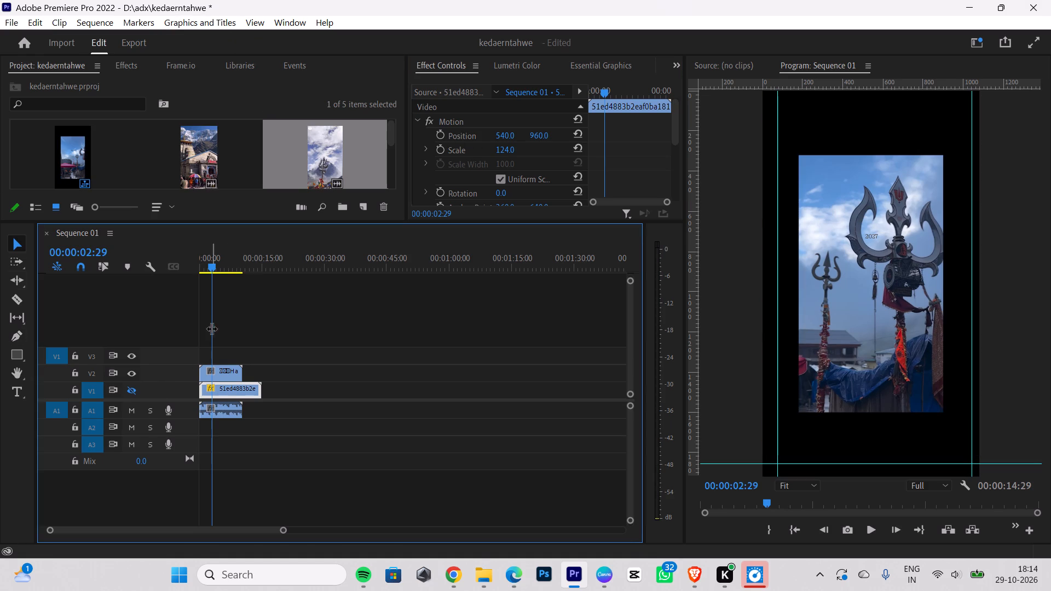
pyautogui.click(131, 370)
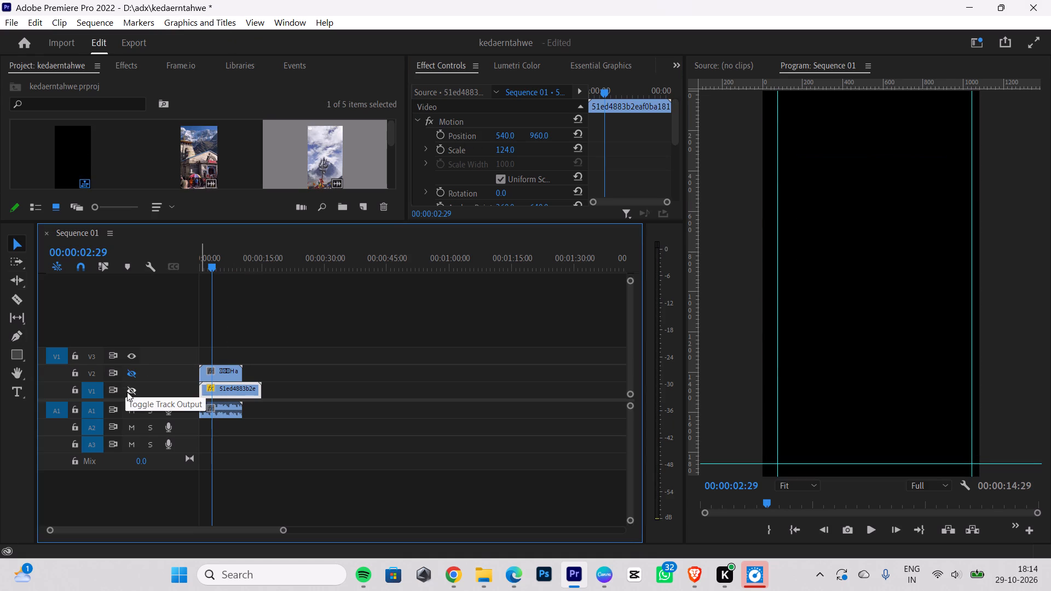
pyautogui.click(129, 391)
# Play the trishul clip from the start of the sequence to review its footage, stopping at 00:00:01:28.
pyautogui.moveTo(216, 264); pyautogui.dragTo(31, 287)
pyautogui.press('space')
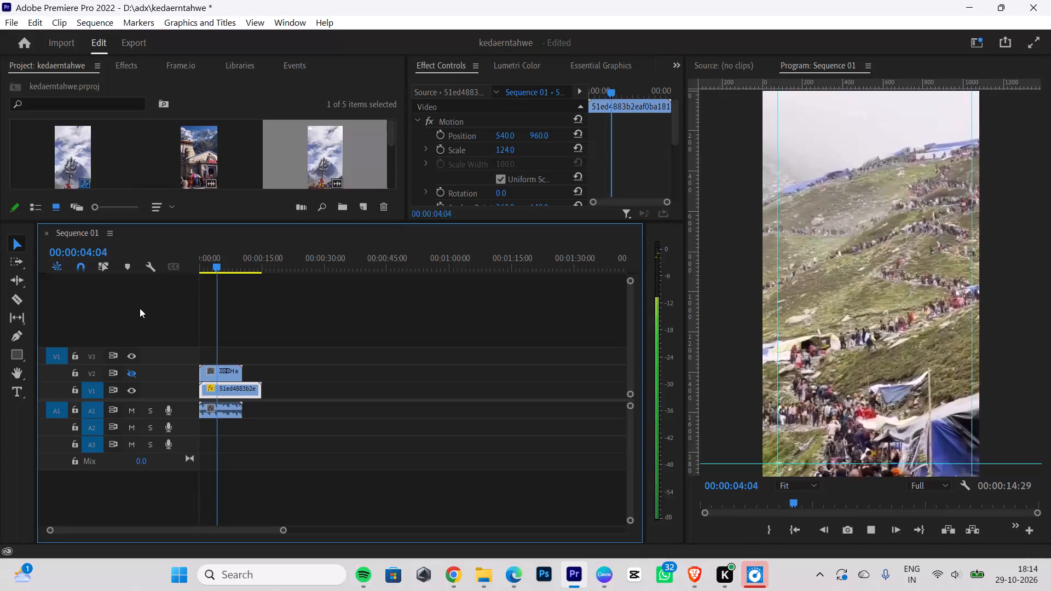
pyautogui.press('Left')
pyautogui.press('Left')
pyautogui.press('space')
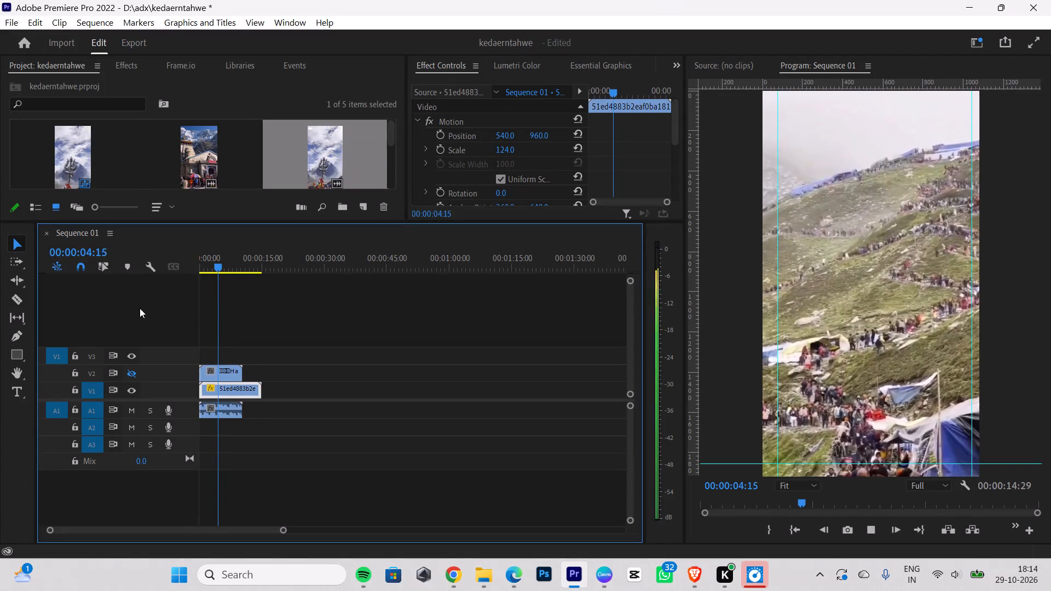
pyautogui.press('space')
pyautogui.moveTo(221, 265); pyautogui.dragTo(168, 281)
pyautogui.press('space')
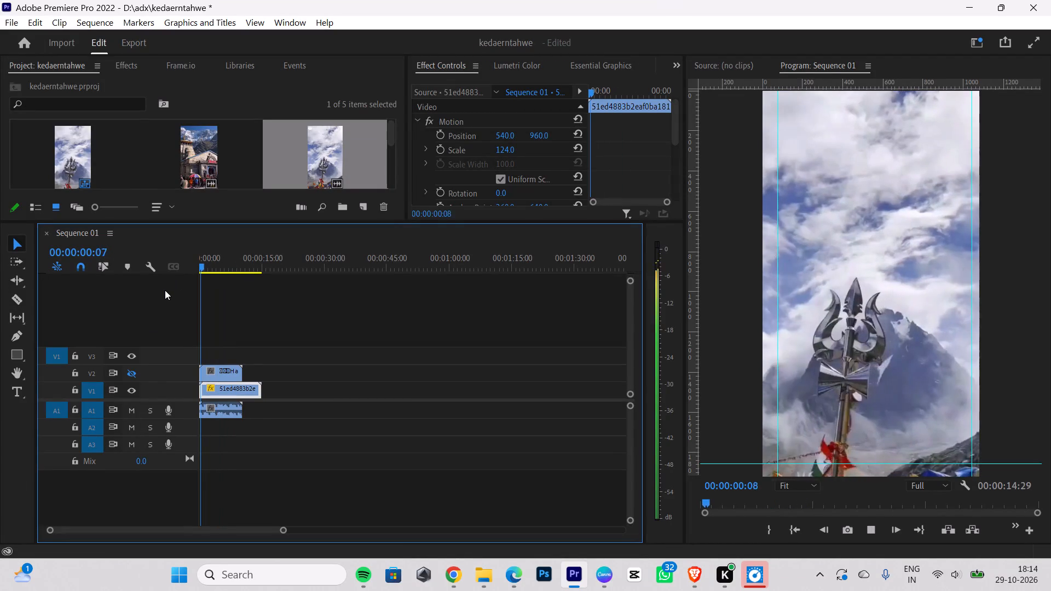
pyautogui.press('space')
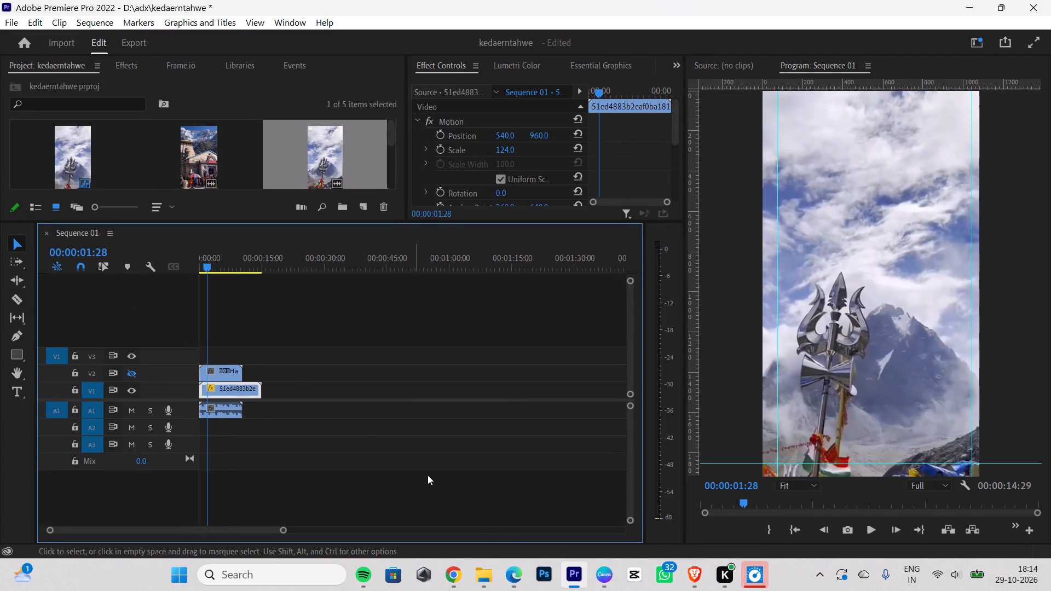
# Browse the Downloads folder from the recent files down to last month's for another Kedarnath temple shot matching the reel.
pyautogui.click(484, 579)
pyautogui.scroll(-6, 918, 229)
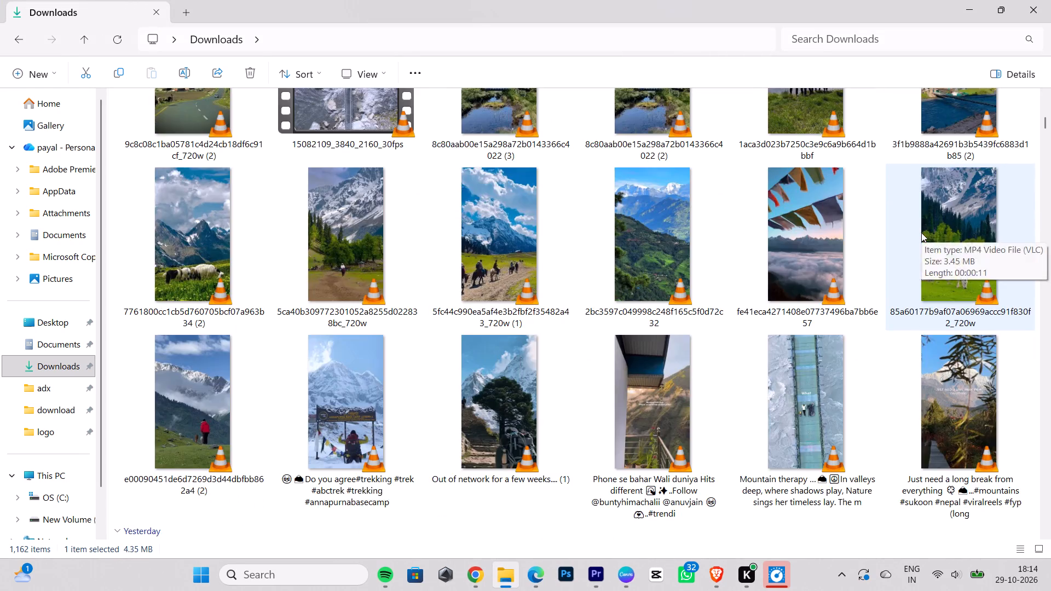
pyautogui.scroll(-9, 939, 242)
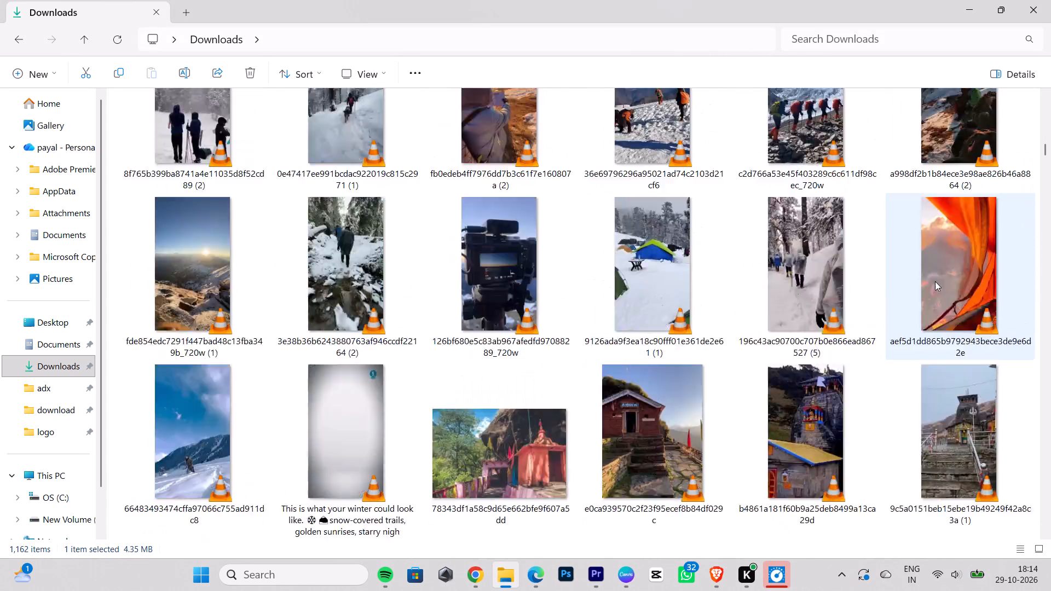
pyautogui.scroll(-2, 935, 281)
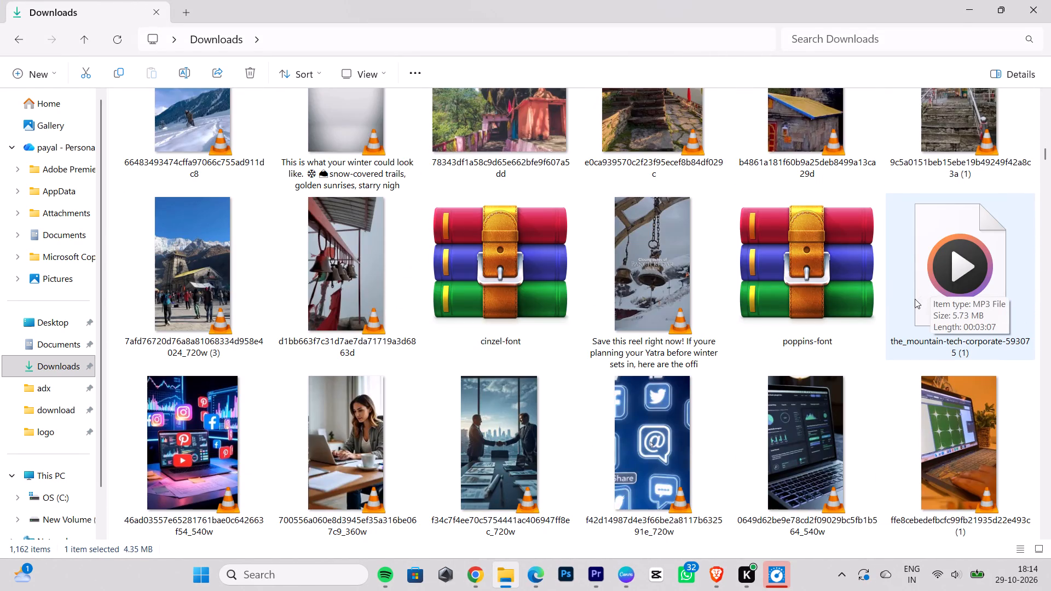
pyautogui.scroll(1, 915, 299)
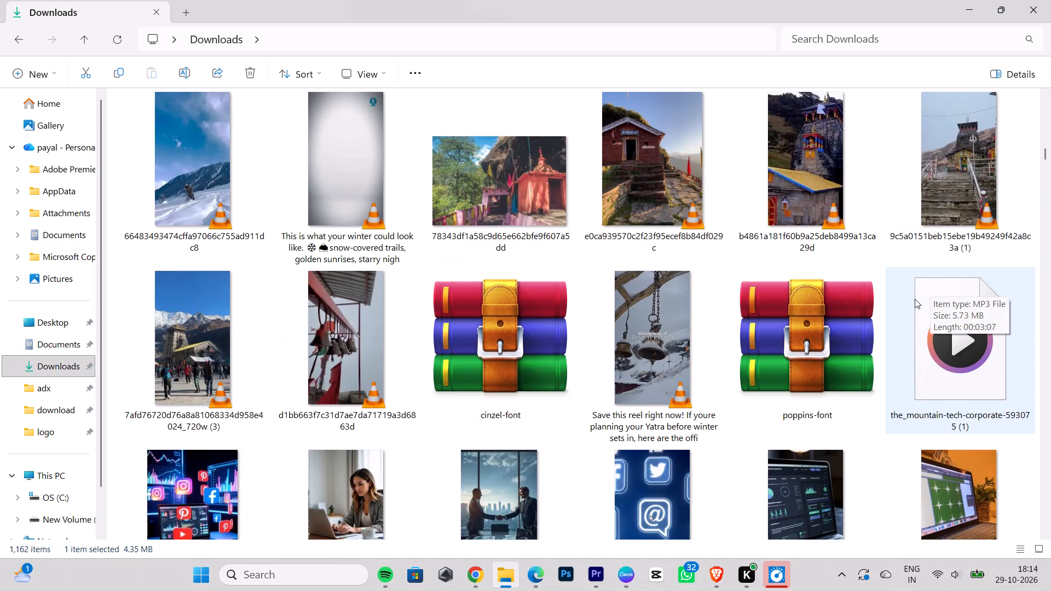
pyautogui.scroll(-5, 915, 299)
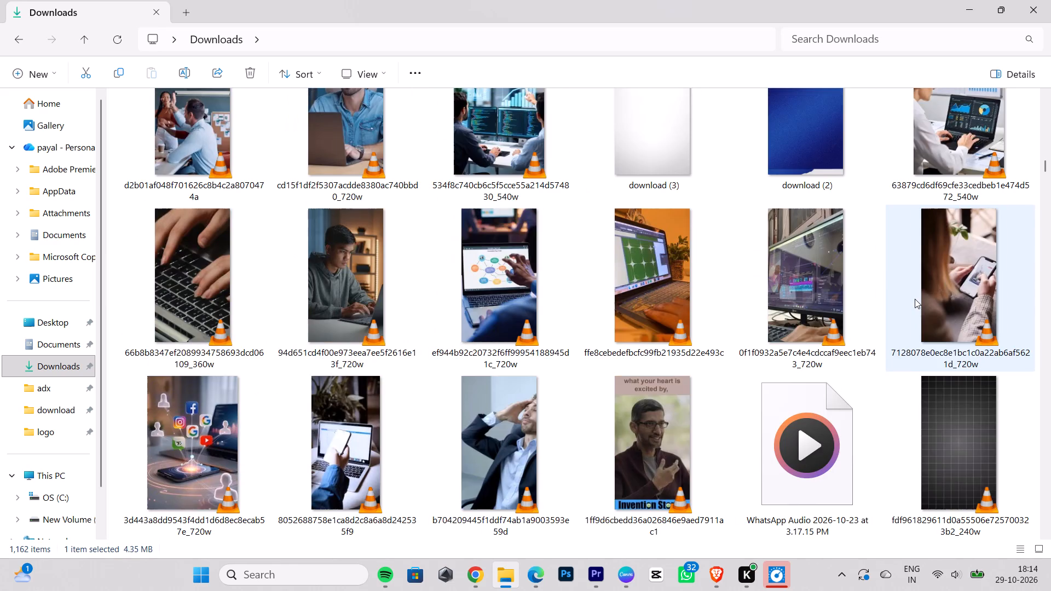
pyautogui.scroll(-10, 915, 299)
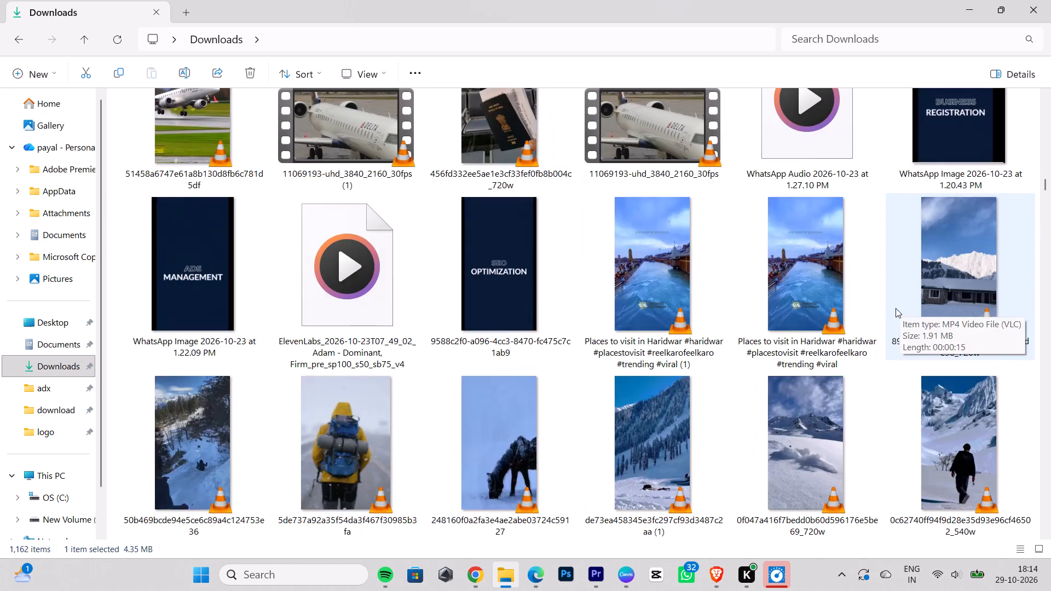
pyautogui.scroll(-5, 894, 309)
pyautogui.scroll(1, 892, 310)
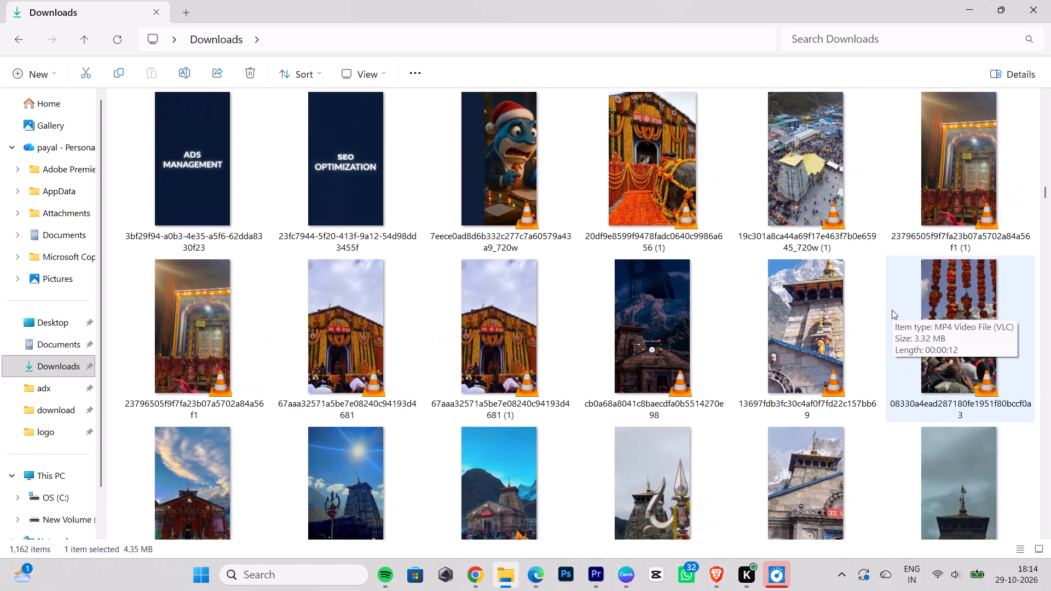
pyautogui.scroll(-3, 892, 310)
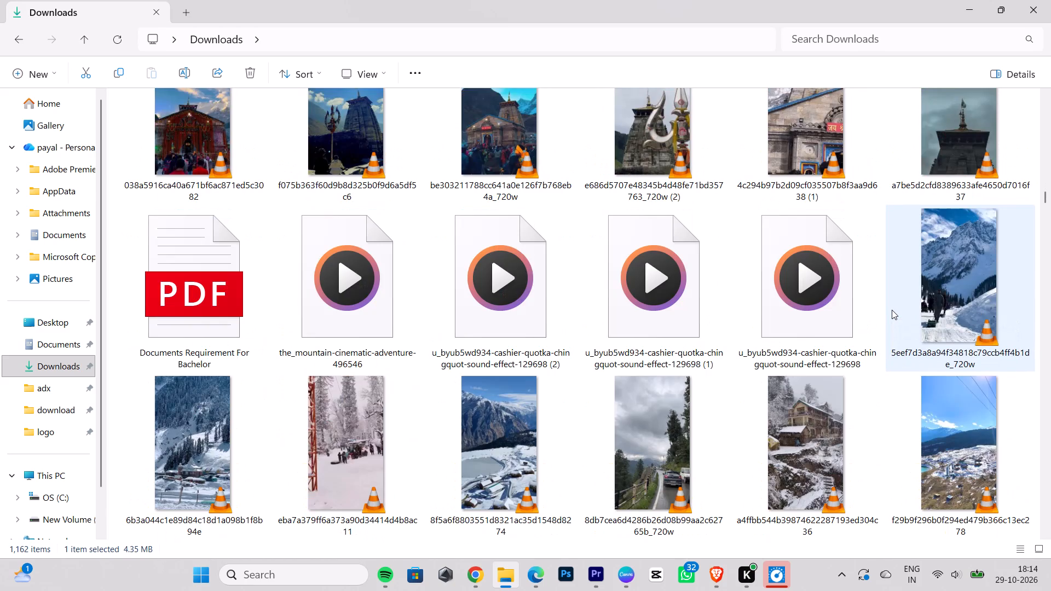
pyautogui.scroll(-8, 892, 310)
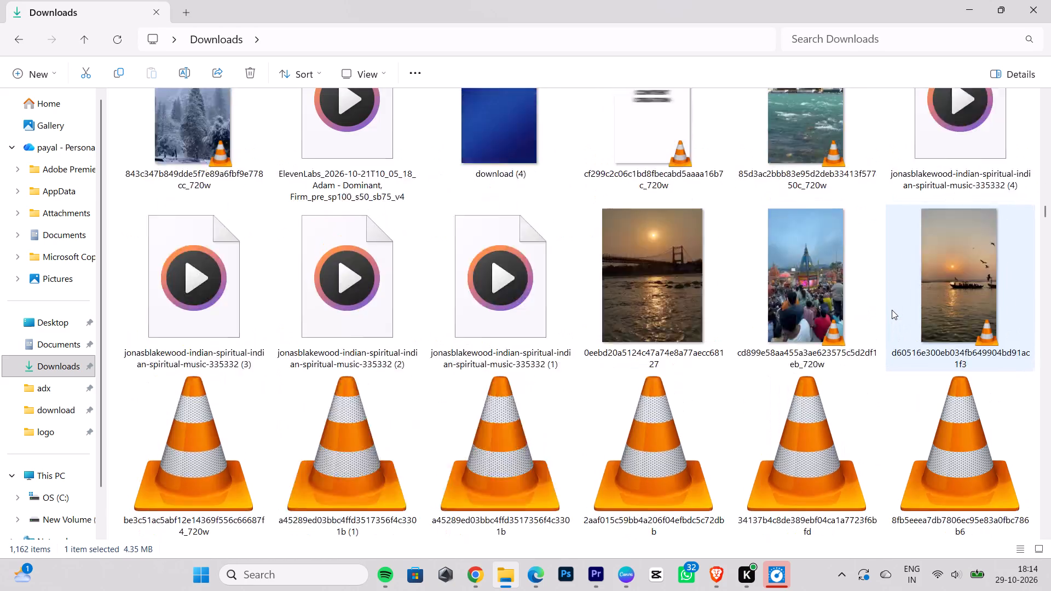
pyautogui.scroll(-4, 892, 310)
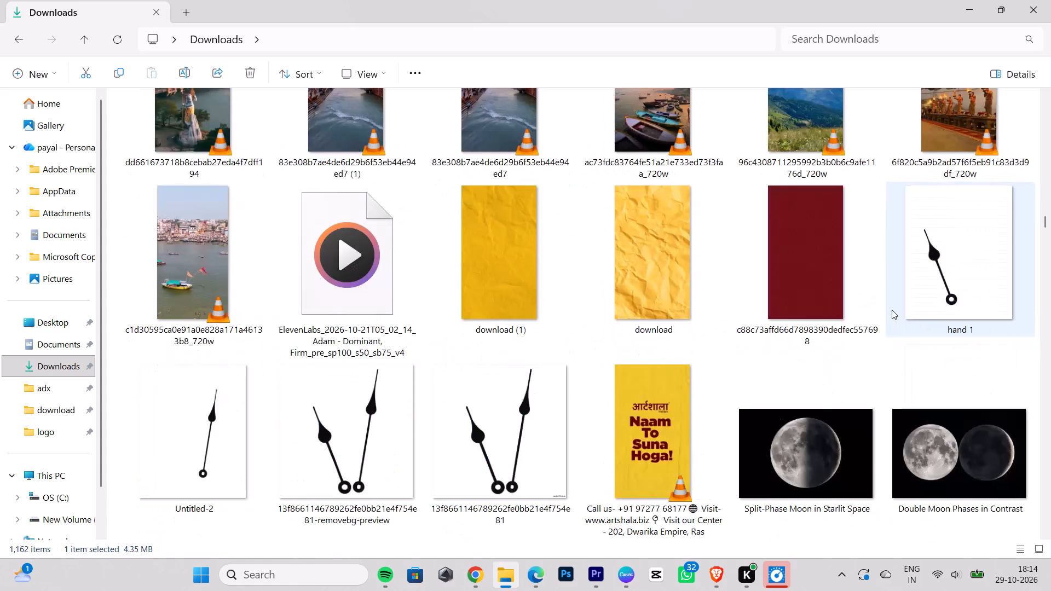
pyautogui.scroll(-10, 793, 220)
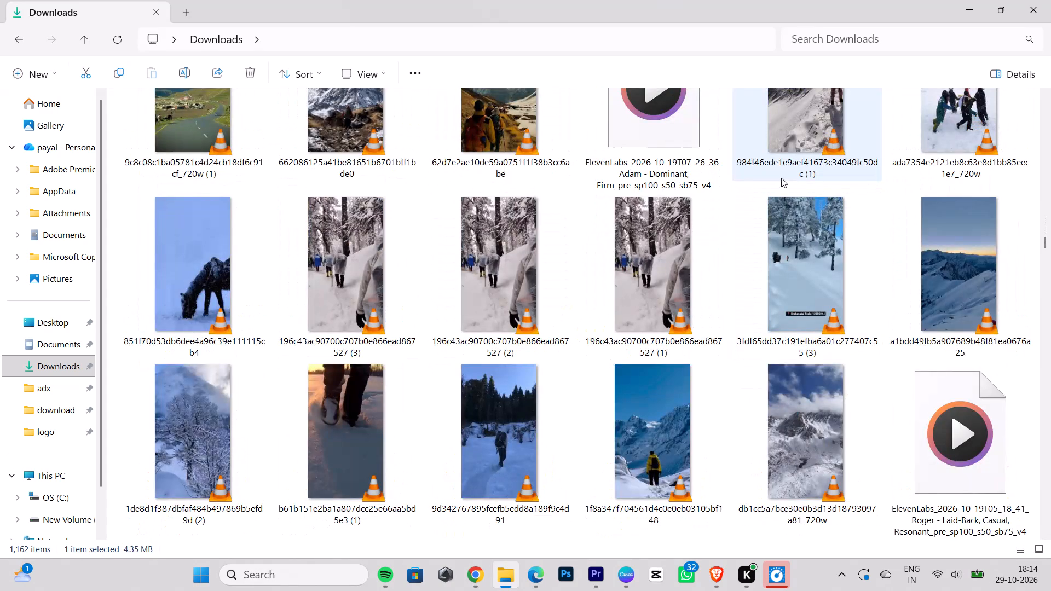
pyautogui.scroll(-1, 746, 204)
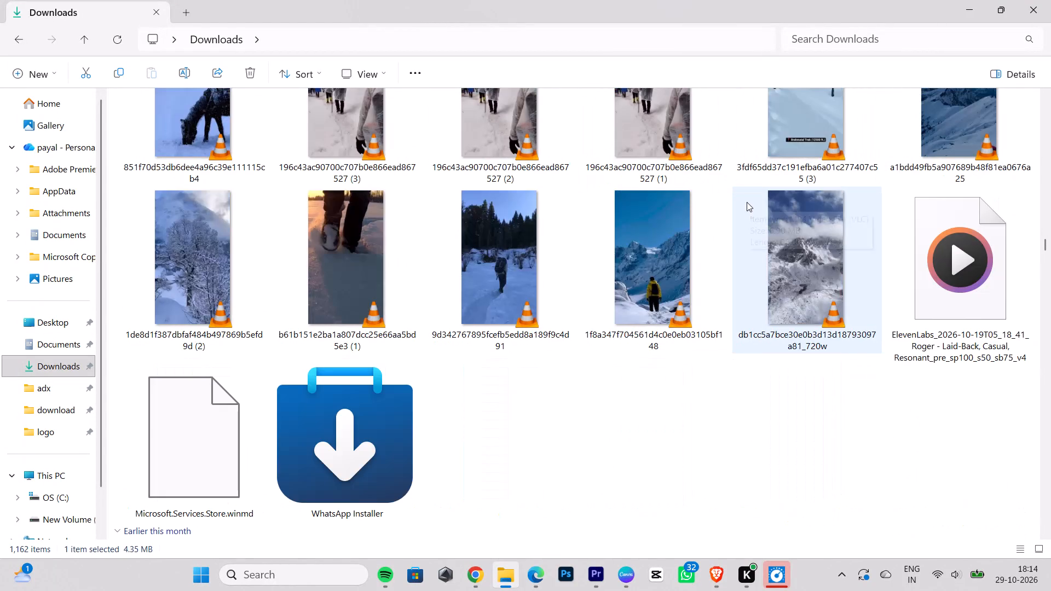
pyautogui.scroll(-3, 747, 205)
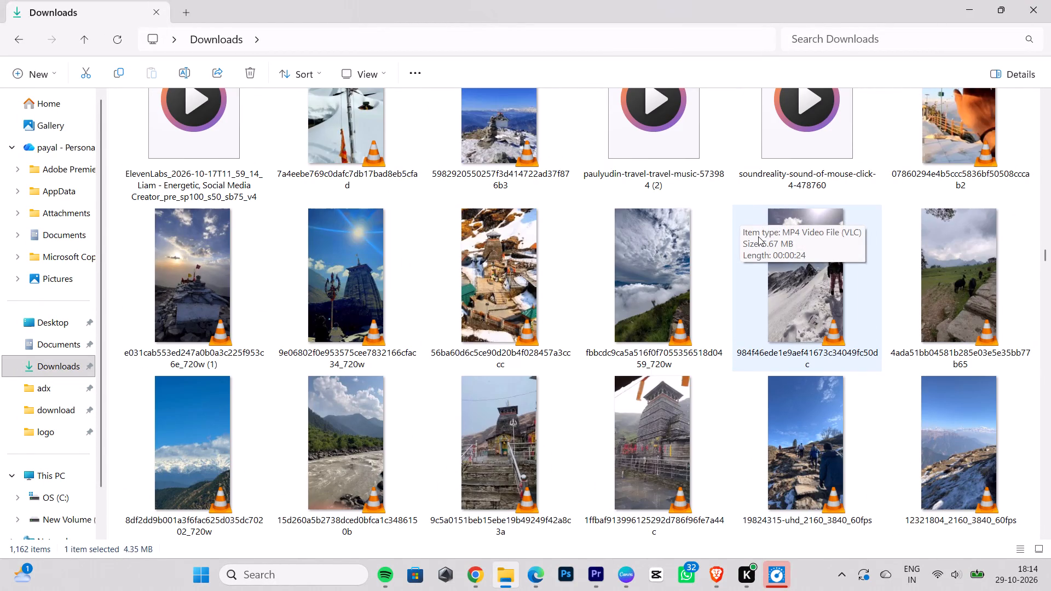
pyautogui.scroll(-7, 758, 238)
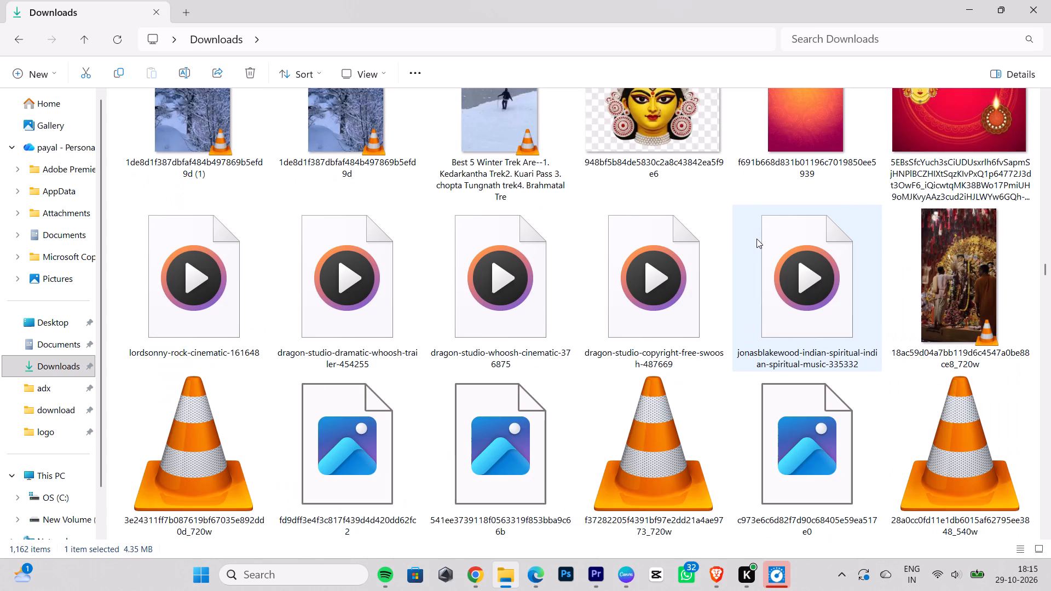
pyautogui.scroll(-4, 757, 239)
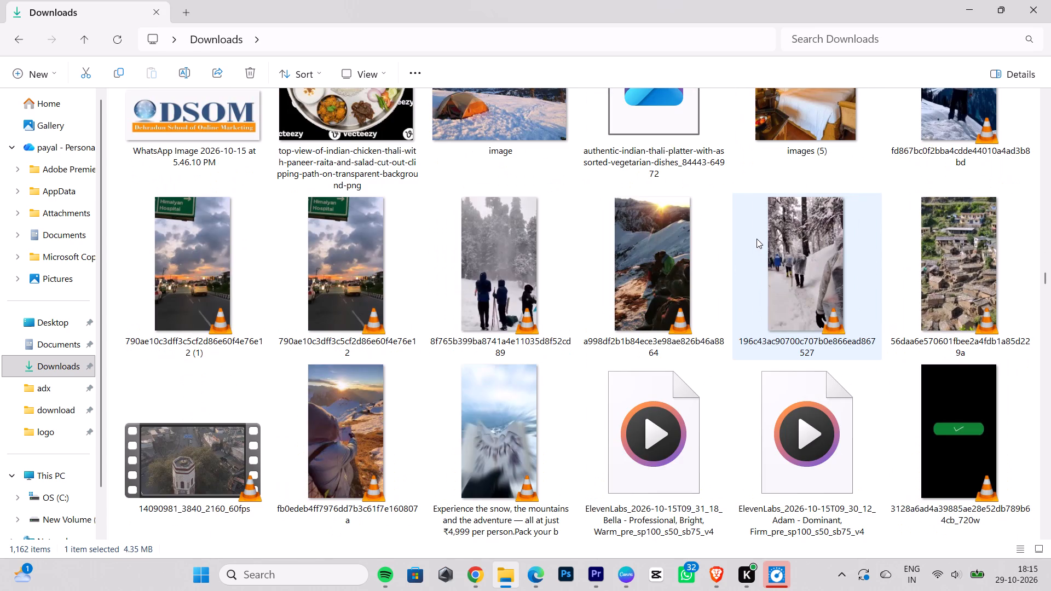
pyautogui.scroll(-2, 757, 239)
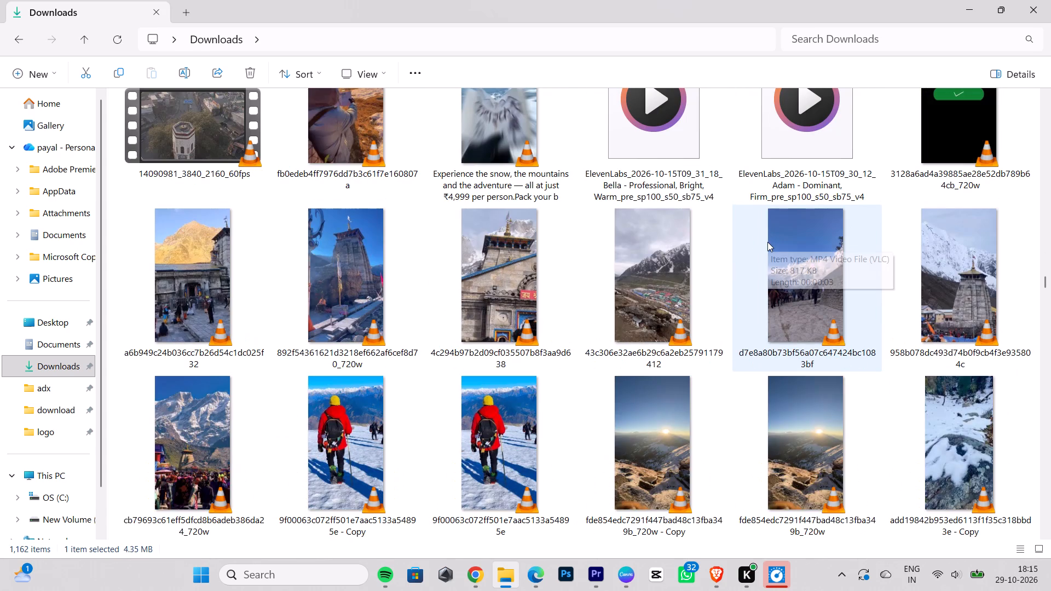
pyautogui.scroll(-1, 871, 248)
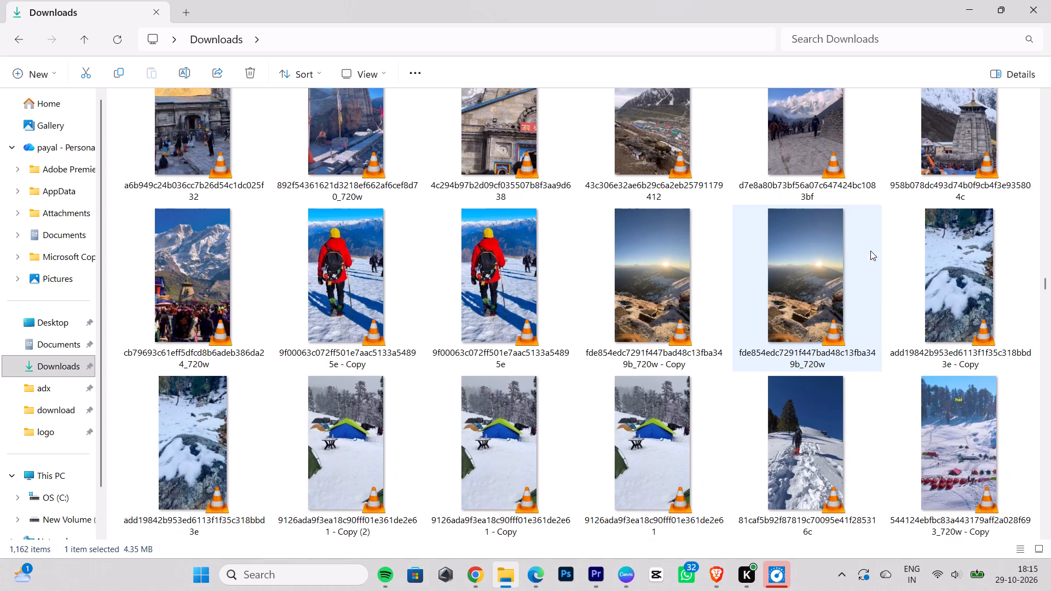
pyautogui.scroll(-7, 868, 252)
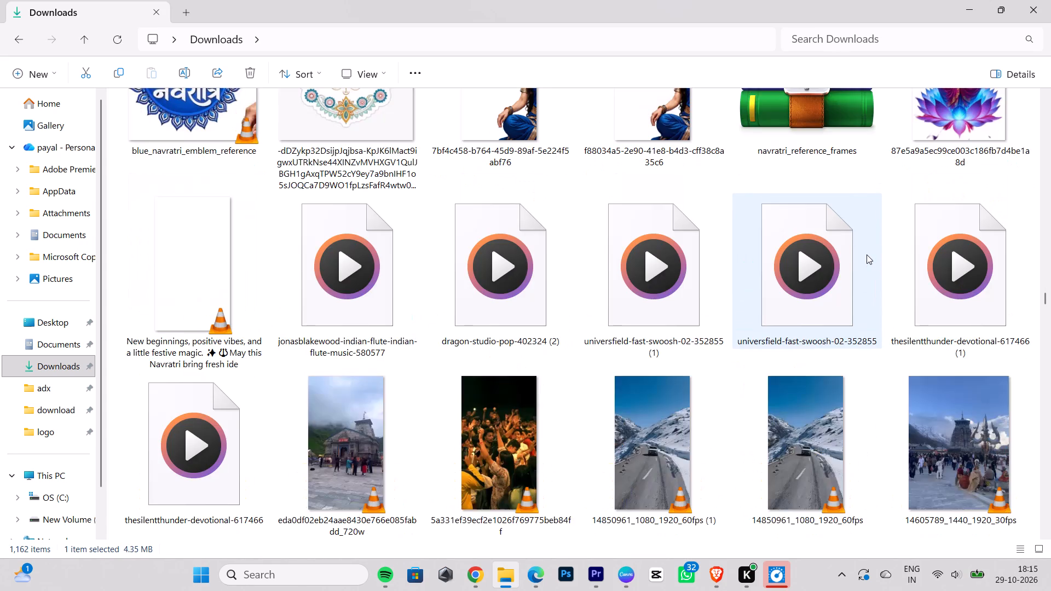
pyautogui.scroll(-12, 867, 254)
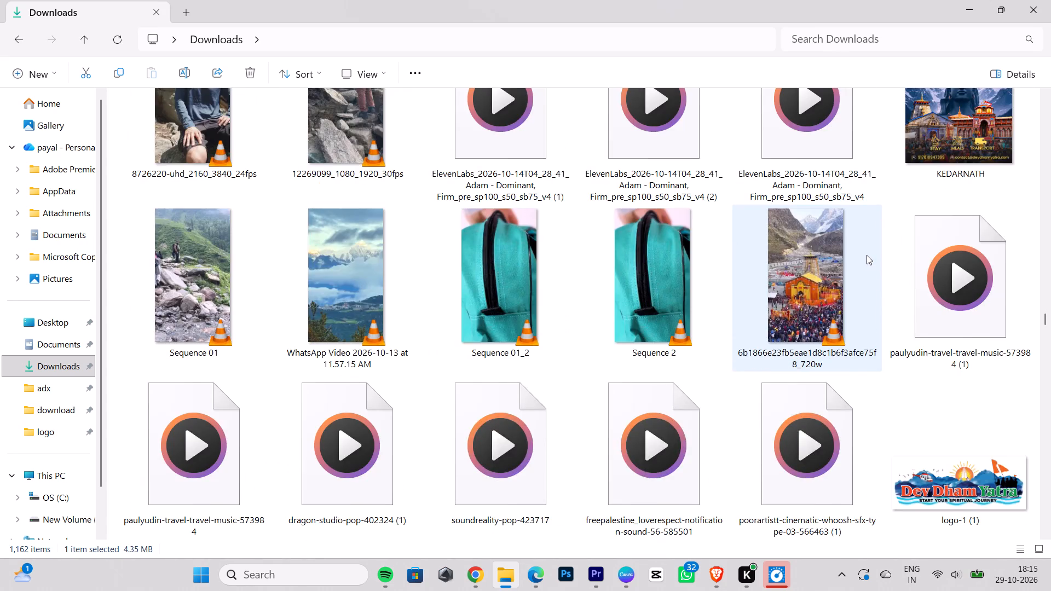
pyautogui.scroll(-14, 867, 255)
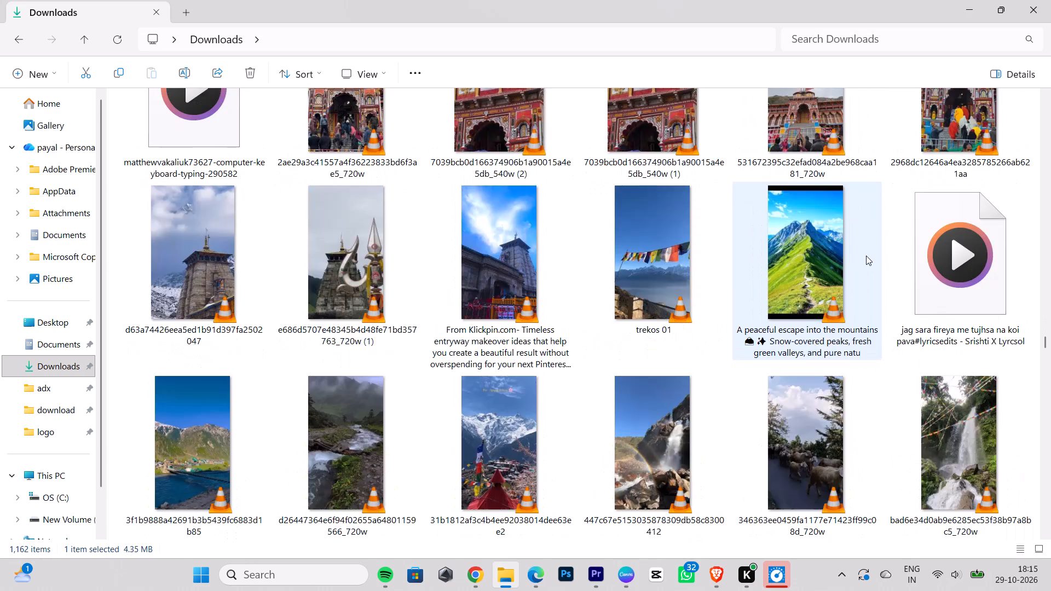
pyautogui.scroll(-2, 866, 256)
pyautogui.scroll(2, 866, 256)
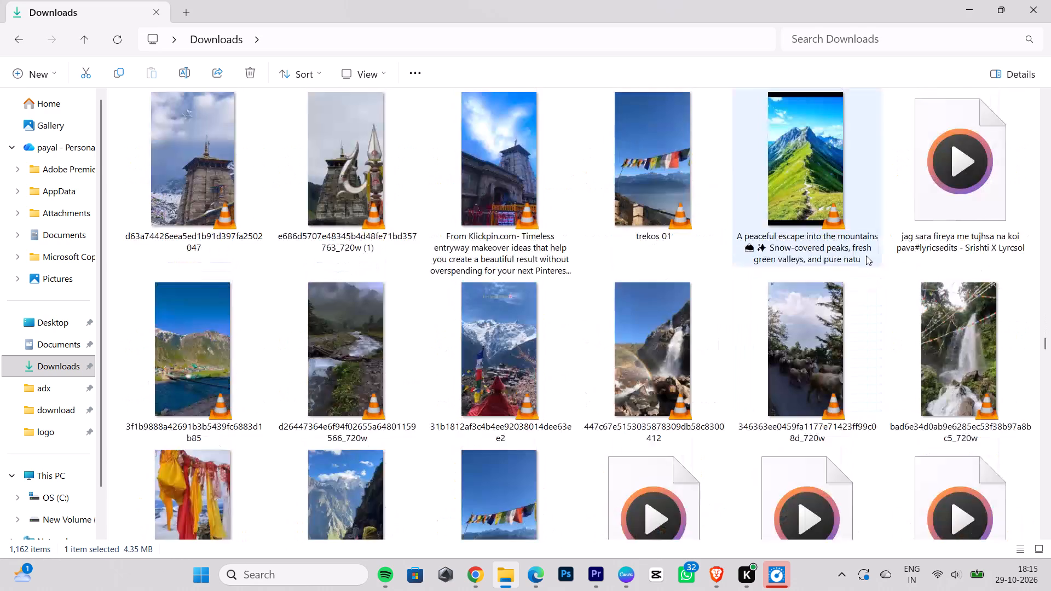
pyautogui.scroll(-4, 866, 256)
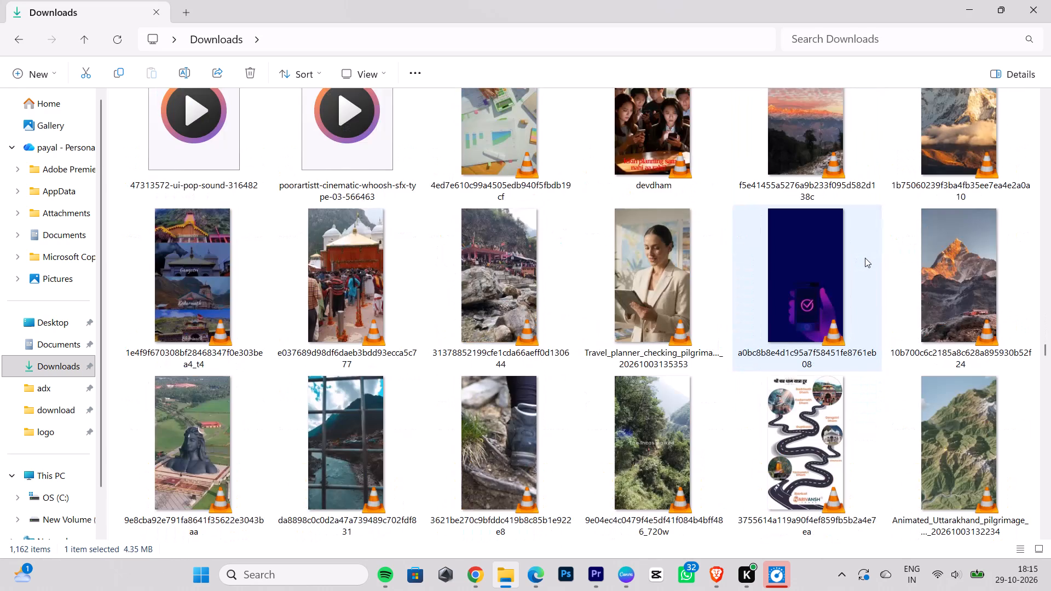
pyautogui.scroll(-1, 865, 258)
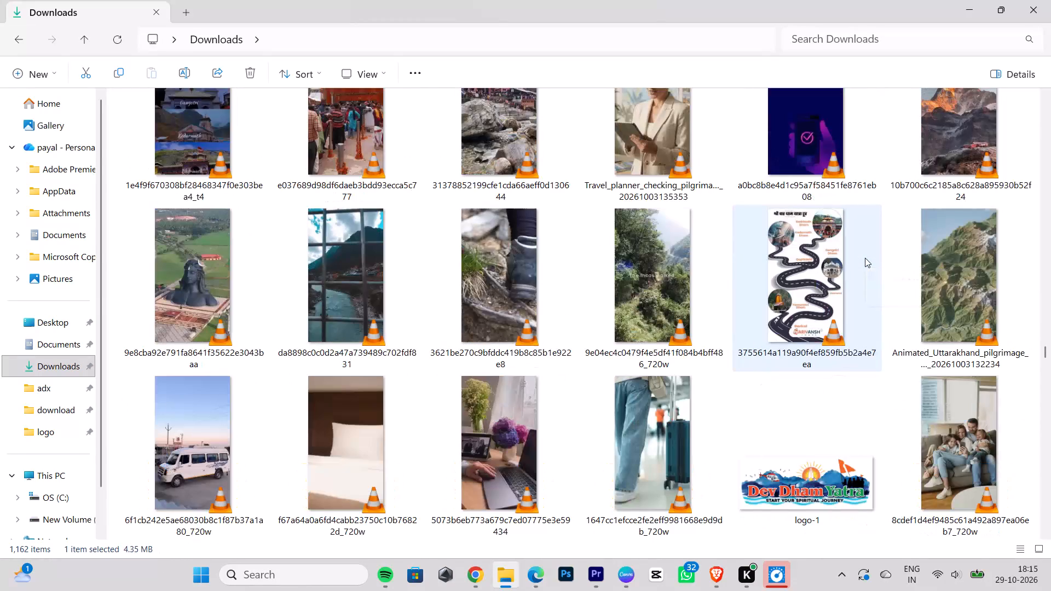
pyautogui.scroll(-4, 865, 258)
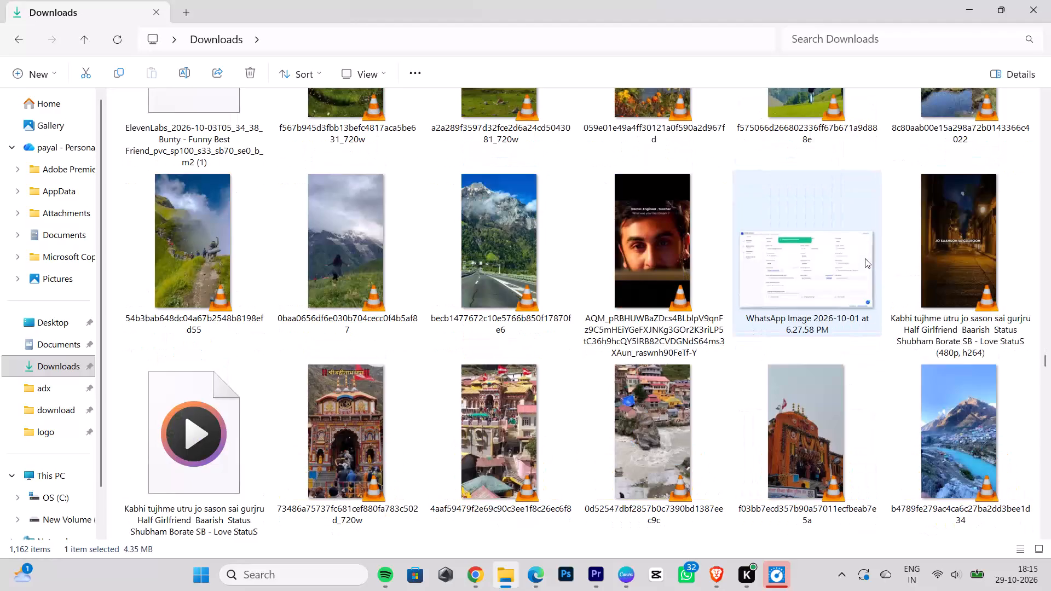
pyautogui.scroll(-2, 865, 258)
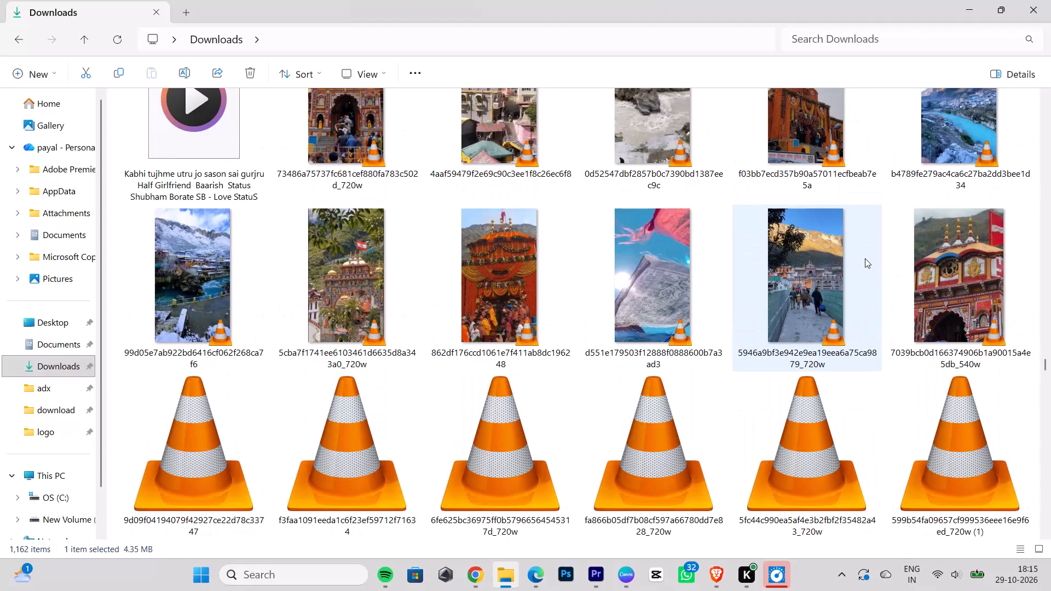
pyautogui.scroll(-3, 865, 258)
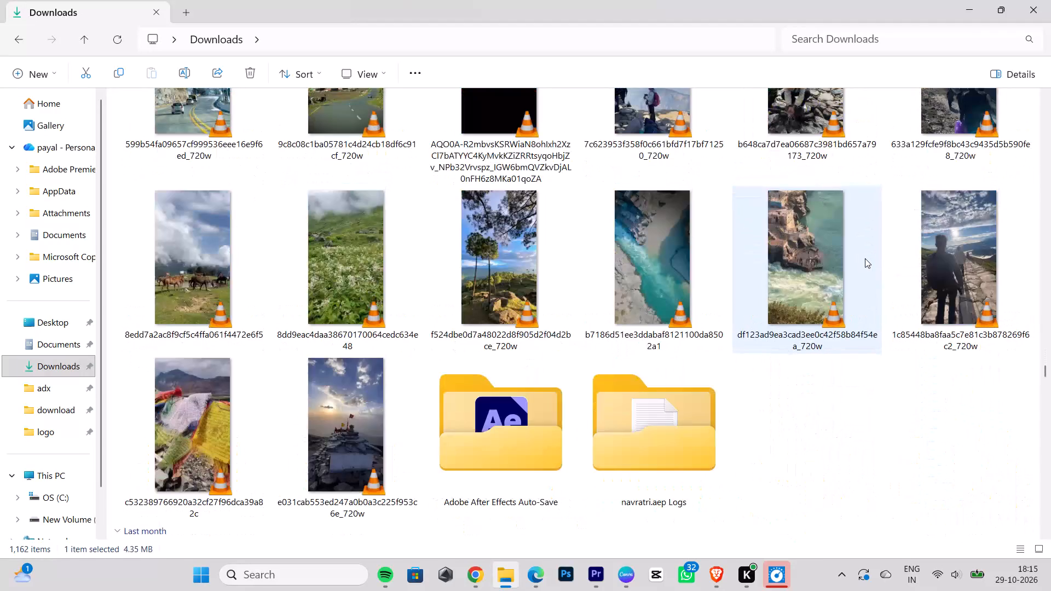
pyautogui.scroll(-1, 865, 258)
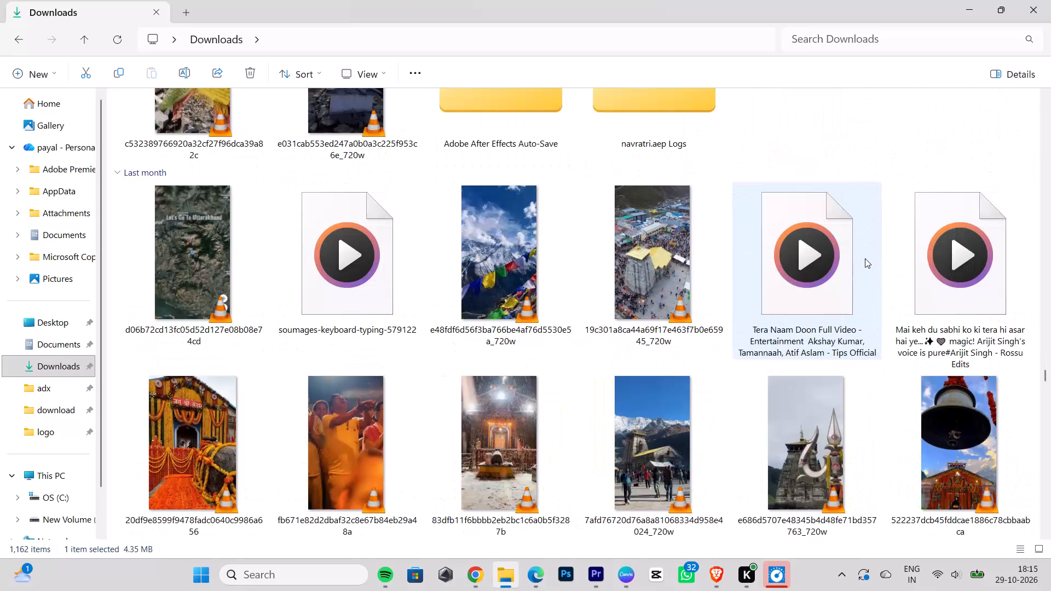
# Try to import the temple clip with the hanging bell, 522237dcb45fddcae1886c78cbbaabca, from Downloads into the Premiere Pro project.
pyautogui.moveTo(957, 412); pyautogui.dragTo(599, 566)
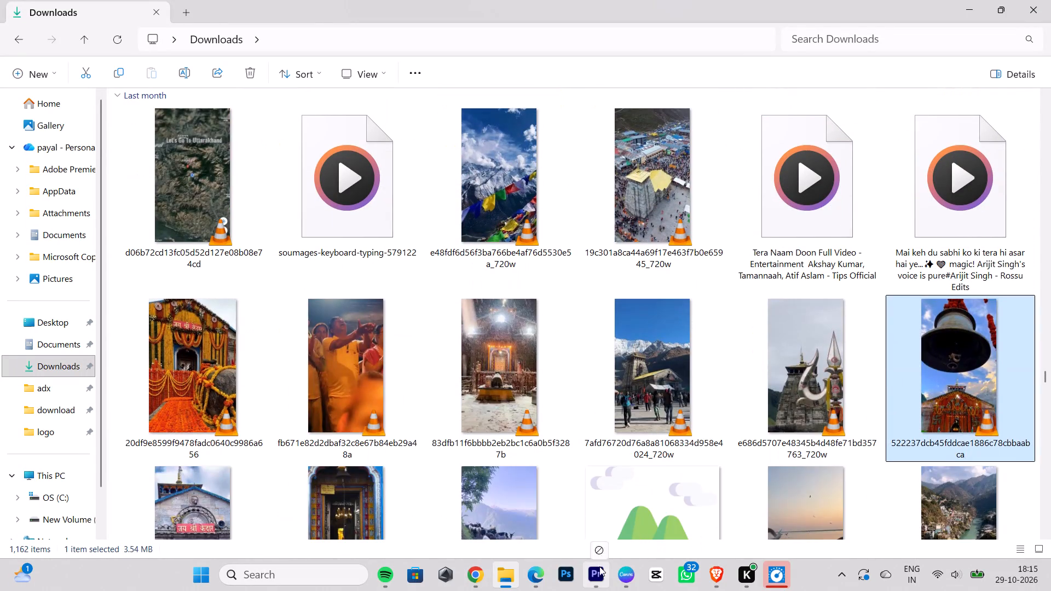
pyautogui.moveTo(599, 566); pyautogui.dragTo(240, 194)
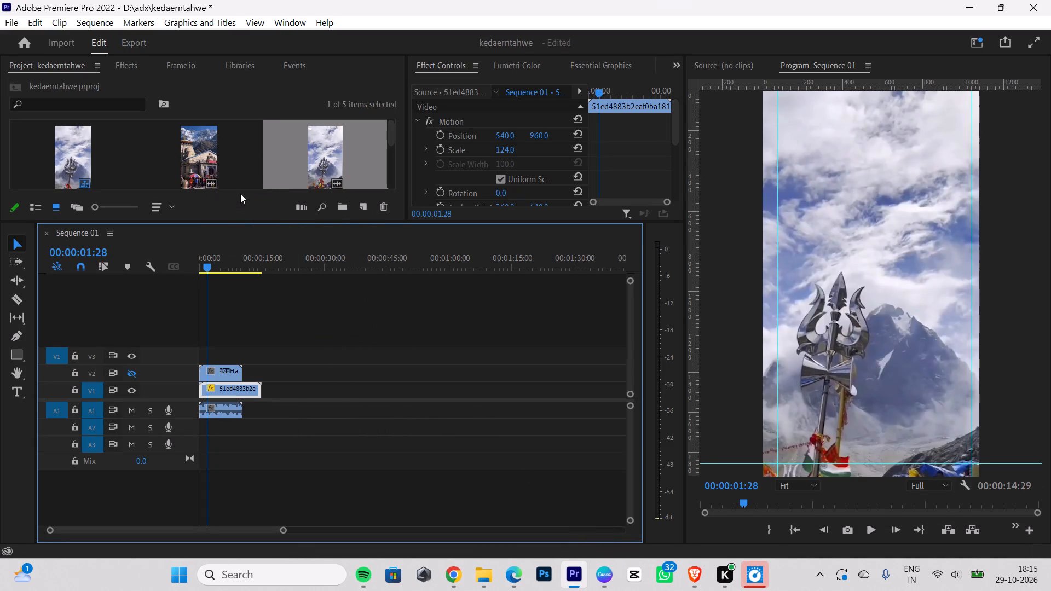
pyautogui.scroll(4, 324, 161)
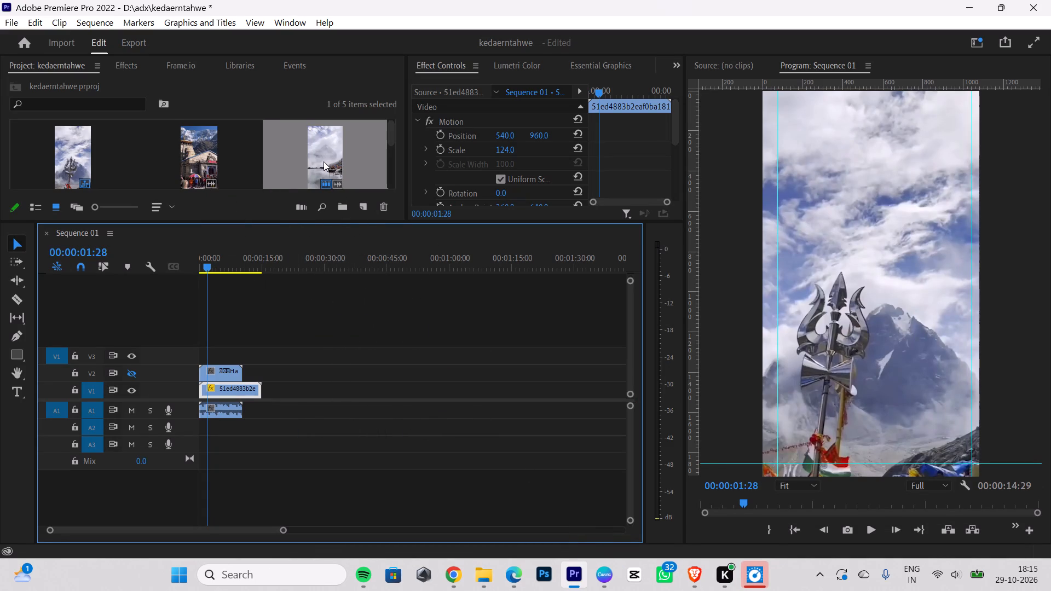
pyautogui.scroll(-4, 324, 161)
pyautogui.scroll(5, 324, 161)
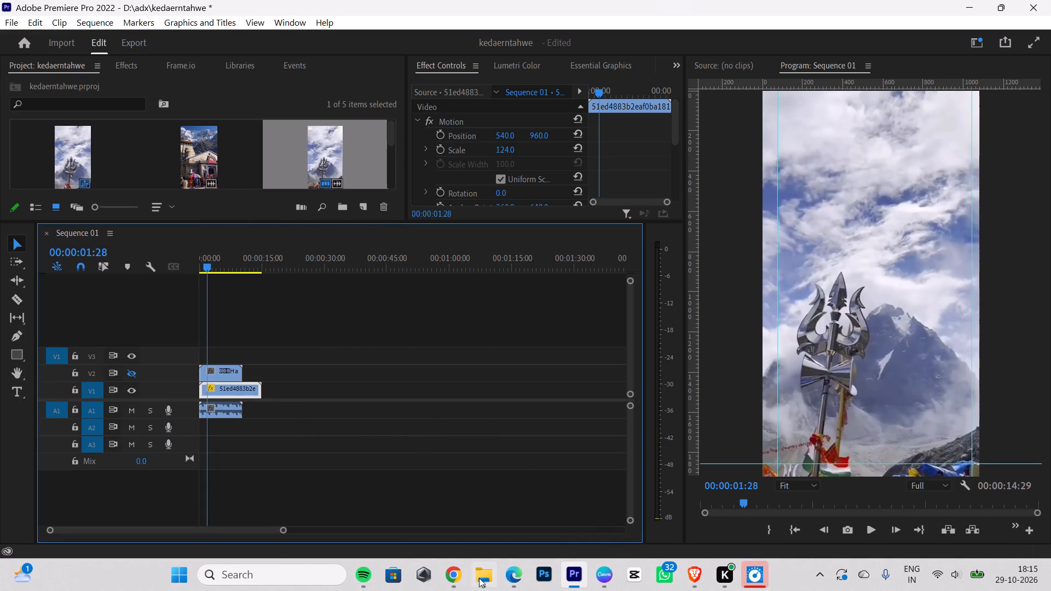
# Return to Downloads and import the hanging bell temple clip 522237dcb45fddcae1886c78cbbaabca into the kedaerntahwe project in Premiere Pro.
pyautogui.click(489, 590)
pyautogui.moveTo(967, 365); pyautogui.dragTo(960, 378)
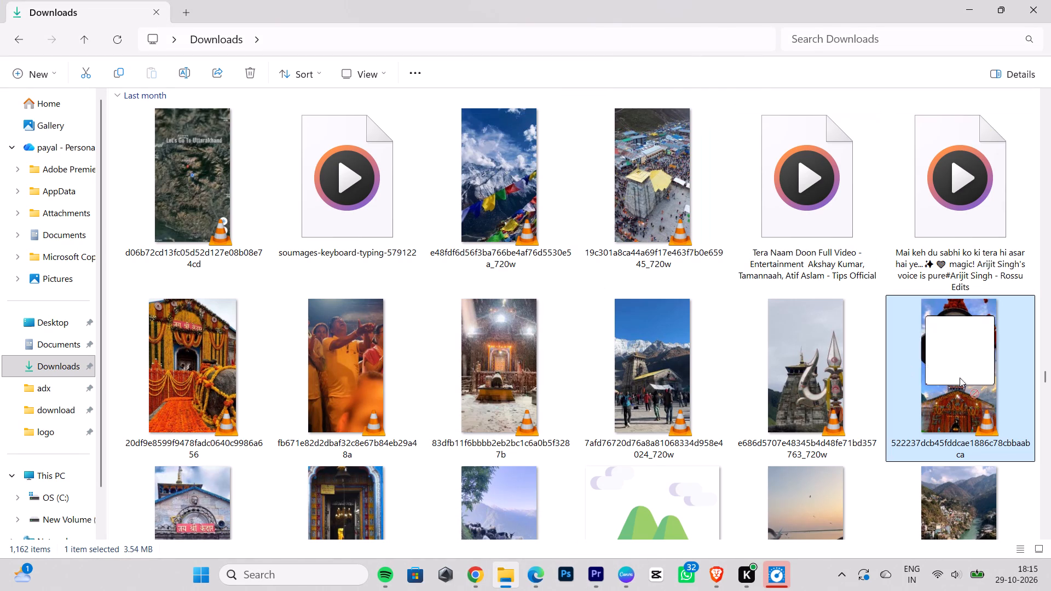
pyautogui.moveTo(960, 378); pyautogui.dragTo(217, 165)
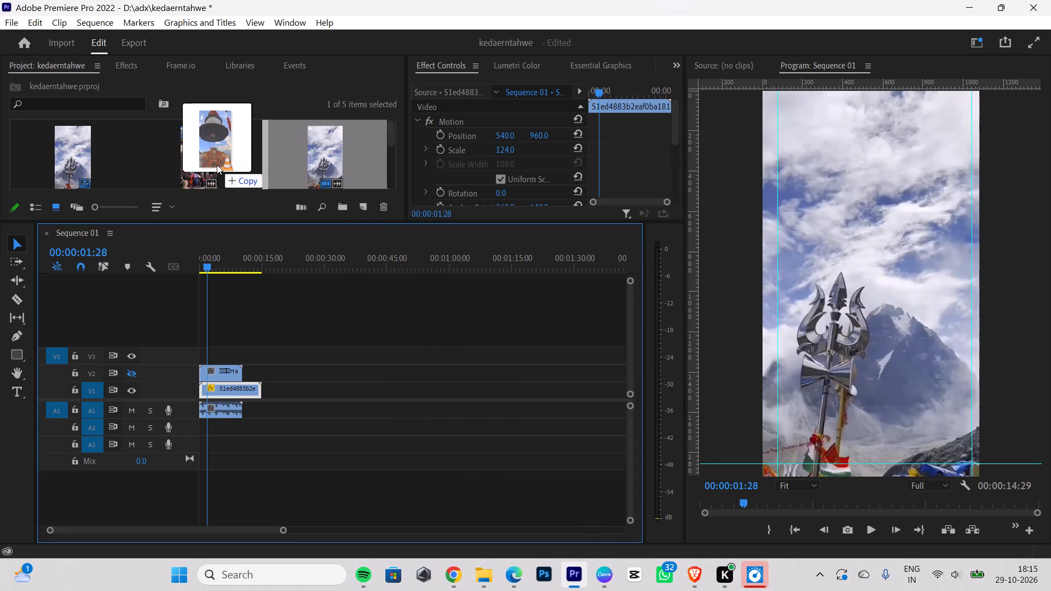
pyautogui.moveTo(217, 165); pyautogui.dragTo(216, 165)
# Place the hanging bell clip in Sequence 01 on a new track V4 above the others, starting at about 5 seconds.
pyautogui.moveTo(339, 141); pyautogui.dragTo(315, 207)
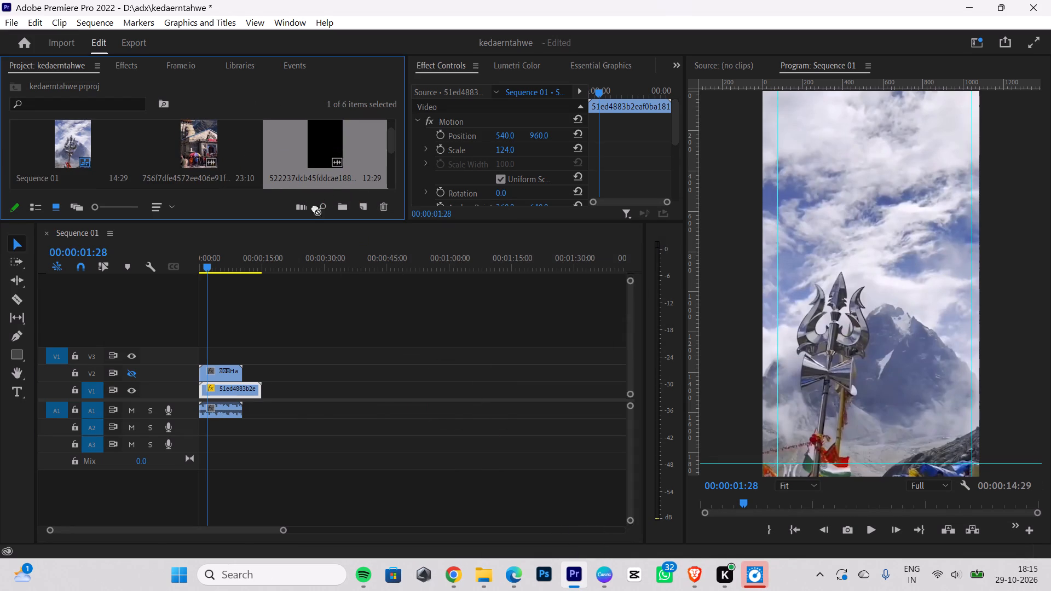
pyautogui.moveTo(315, 207); pyautogui.dragTo(221, 331)
# Replace the trishul clip on V1 with the hanging bell clip, starting at 00:00:00:00 and with the bell clip's audio deleted.
pyautogui.click(227, 427)
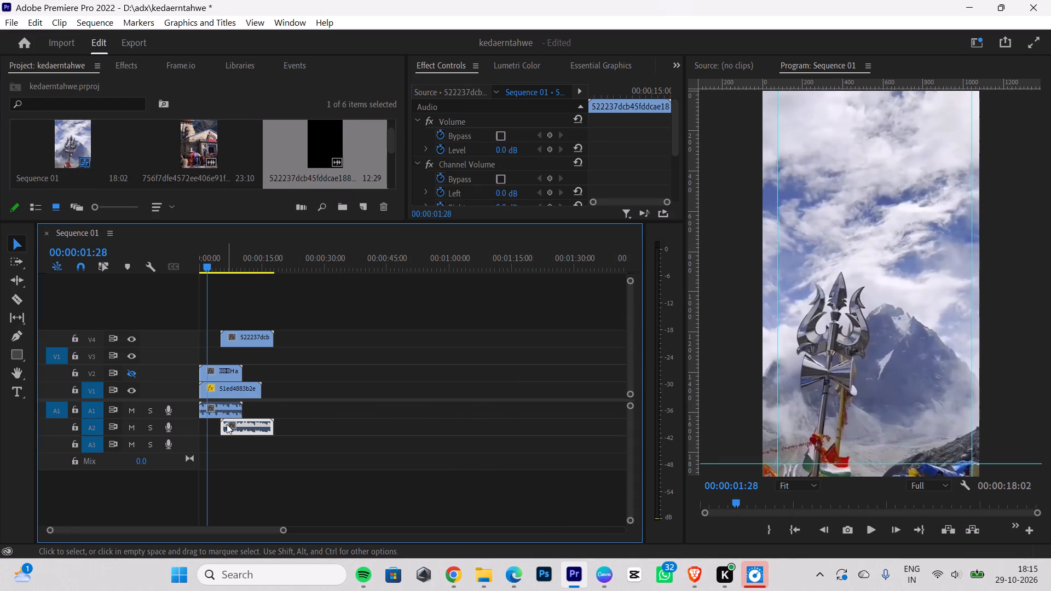
pyautogui.press('BackSpace')
pyautogui.click(227, 387)
pyautogui.press('BackSpace')
pyautogui.moveTo(232, 333); pyautogui.dragTo(235, 358)
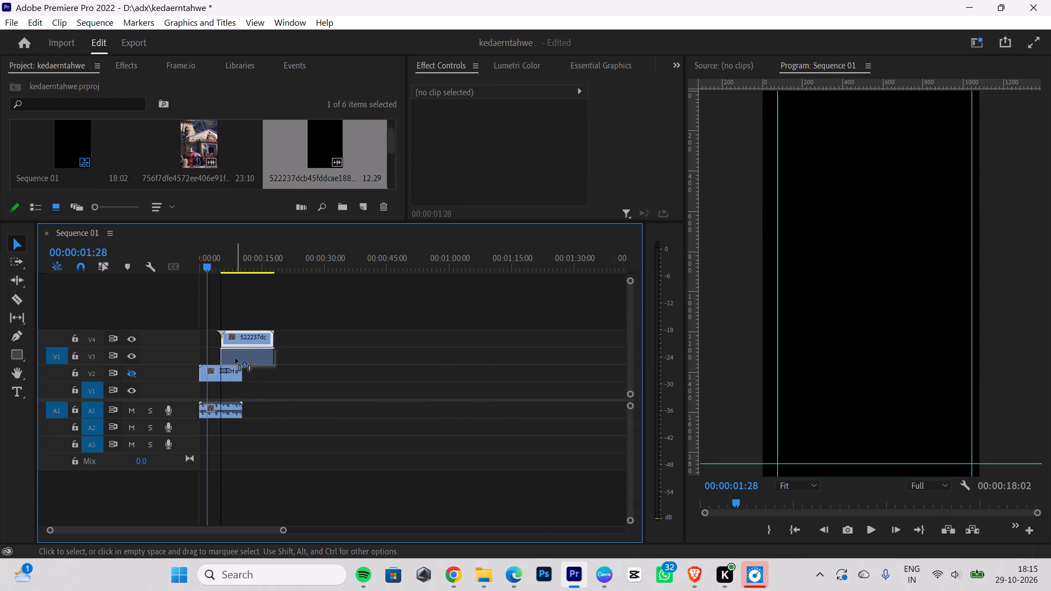
pyautogui.moveTo(235, 358); pyautogui.dragTo(198, 386)
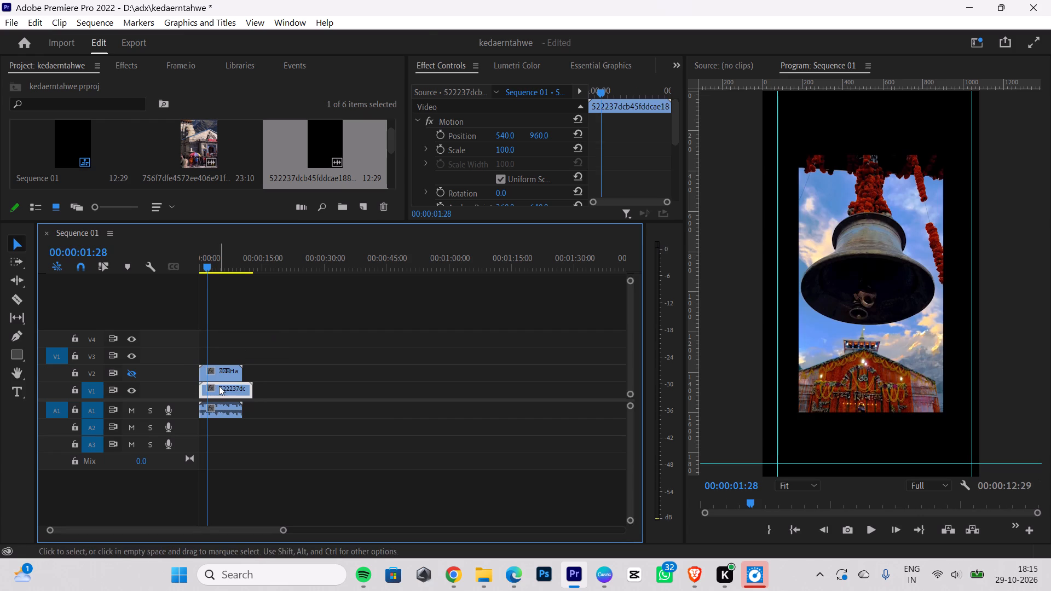
# Apply Scale to Frame Size to the hanging bell clip on V1.
pyautogui.rightClick(219, 386)
pyautogui.click(278, 524)
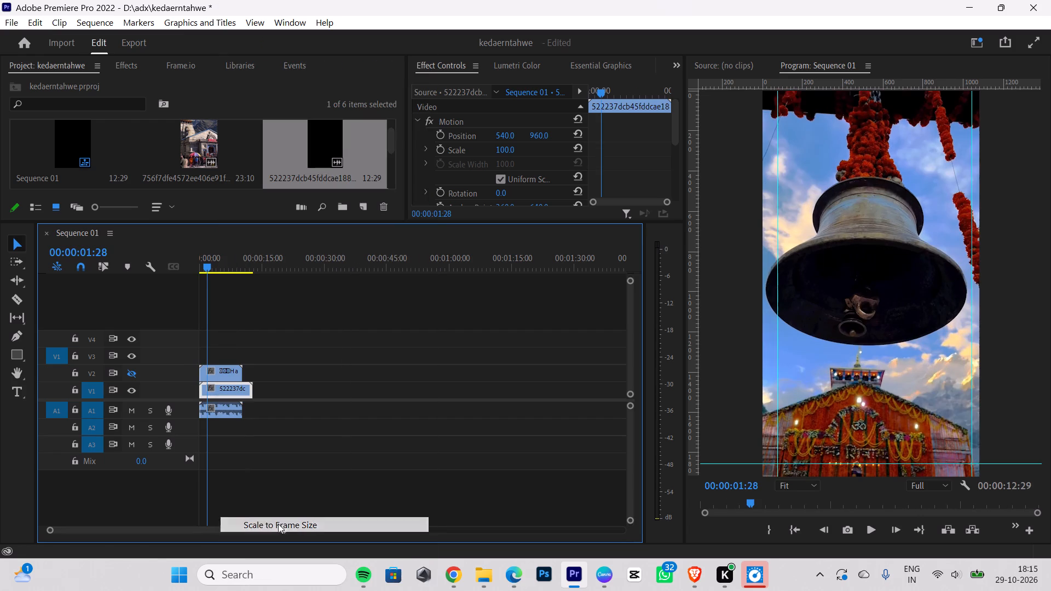
# Preview the bell clip, turn the V2 reference reel back on, and play from the start to its caption change, parking at 00:00:02:29.
pyautogui.moveTo(204, 257); pyautogui.dragTo(95, 329)
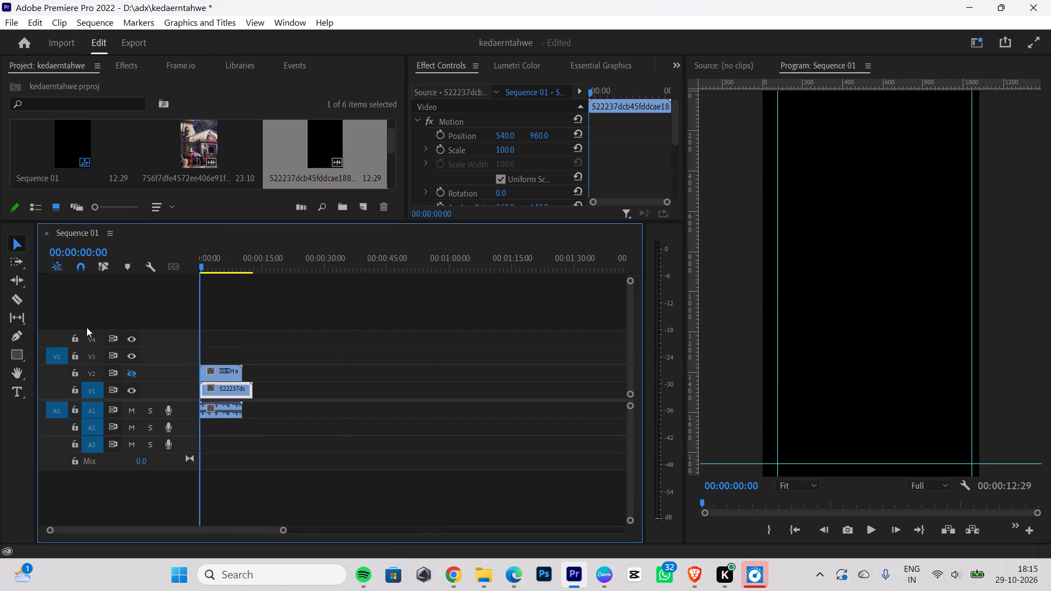
pyautogui.press('space')
pyautogui.press('space')
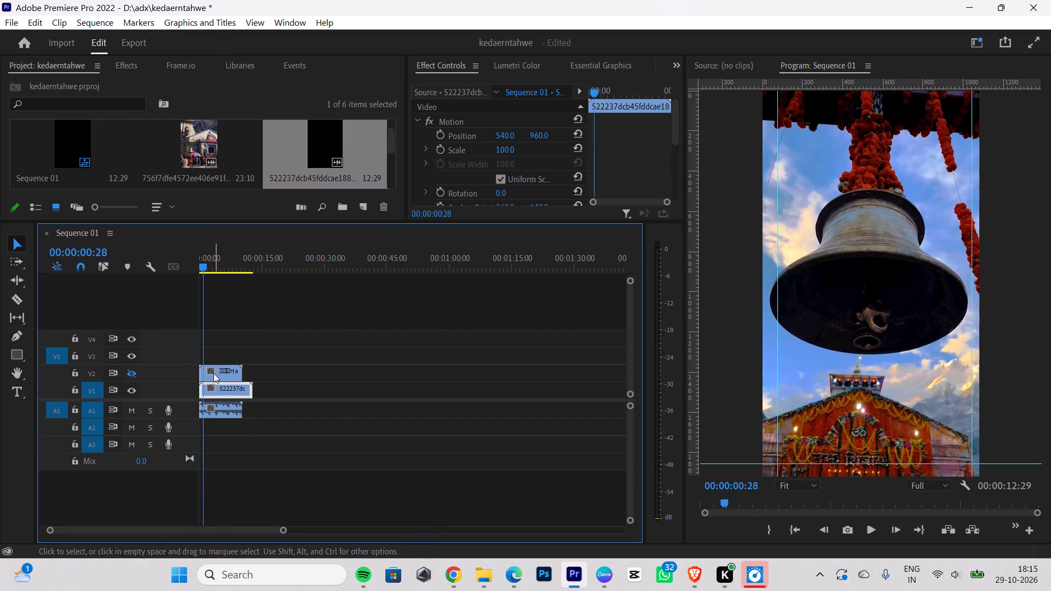
pyautogui.click(129, 376)
pyautogui.moveTo(204, 261); pyautogui.dragTo(79, 282)
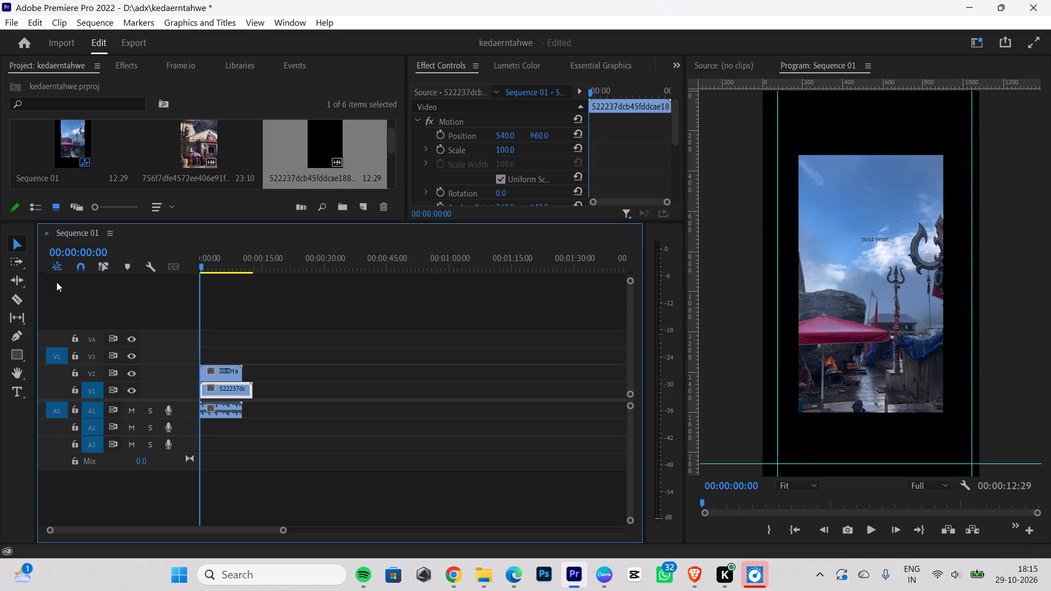
pyautogui.press('space')
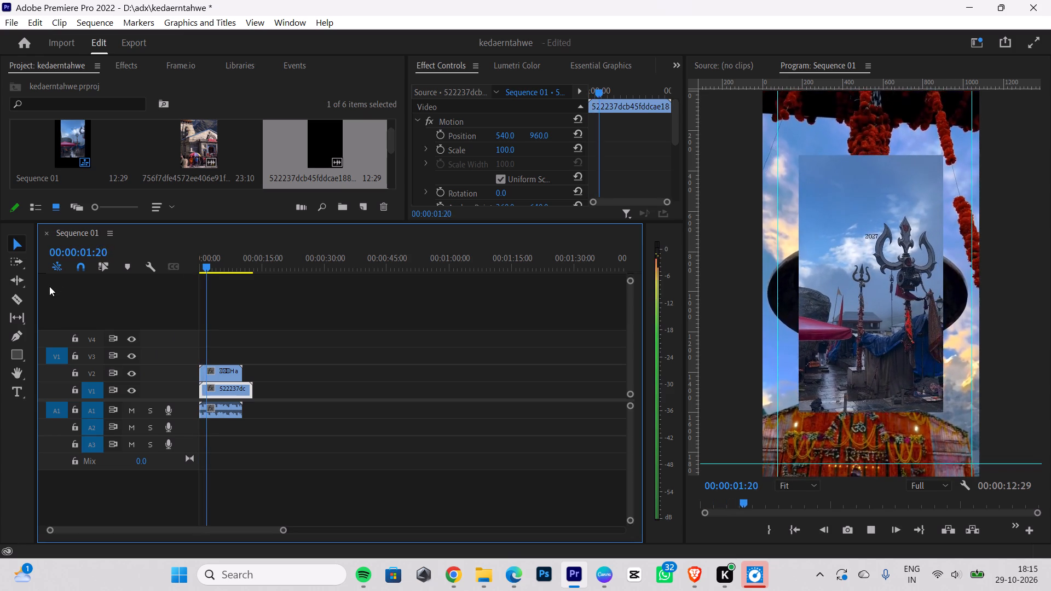
pyautogui.press('space')
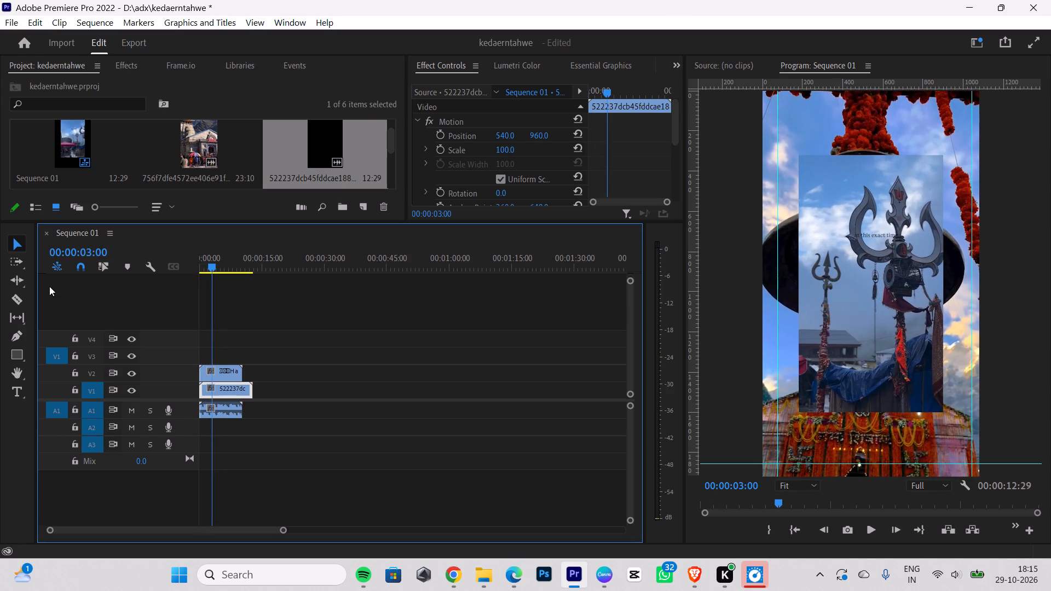
pyautogui.press('Left')
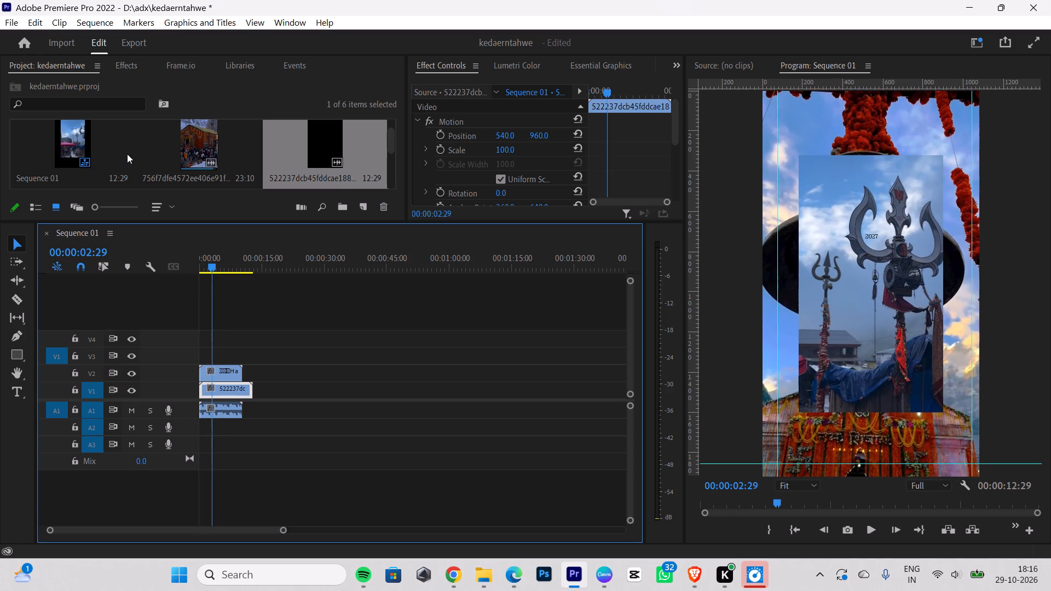
# Place the golden trishul clip e686d5707e48345b4d from the project on V2 at about 13 seconds and delete its audio.
pyautogui.scroll(2, 176, 147)
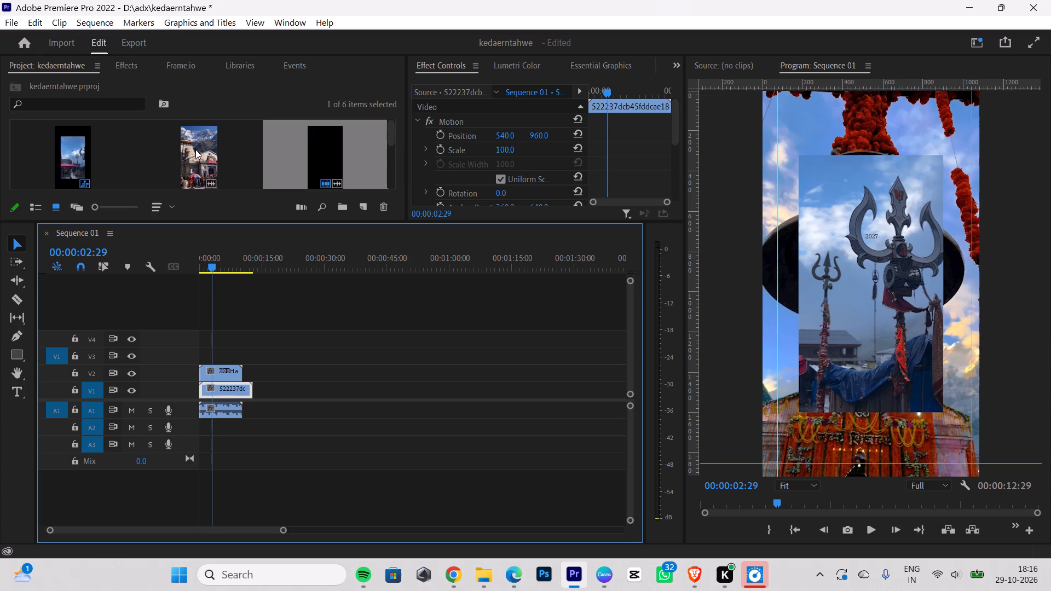
pyautogui.scroll(-1, 221, 154)
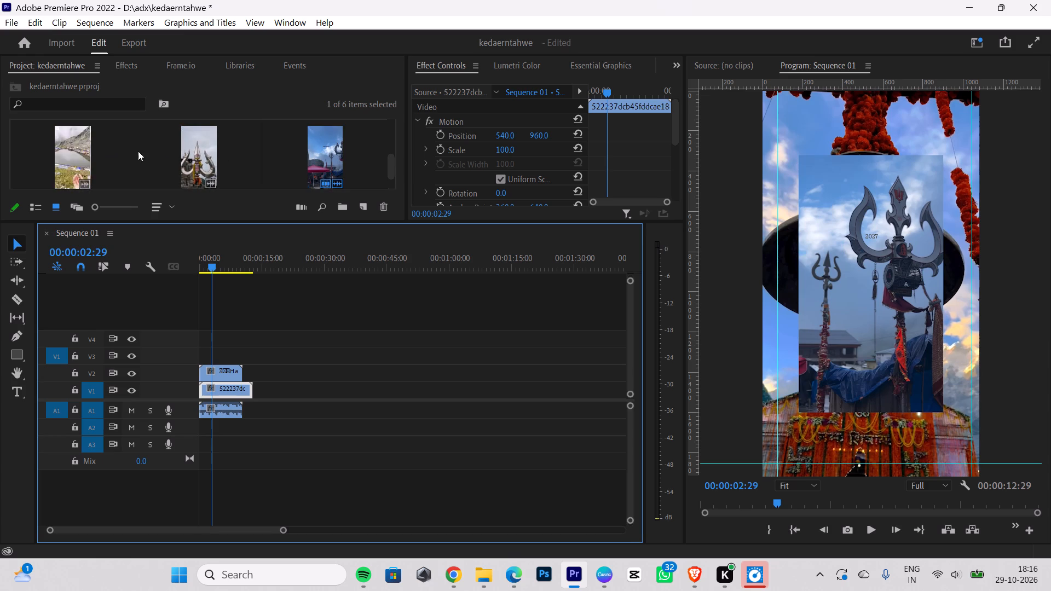
pyautogui.moveTo(198, 148); pyautogui.dragTo(258, 385)
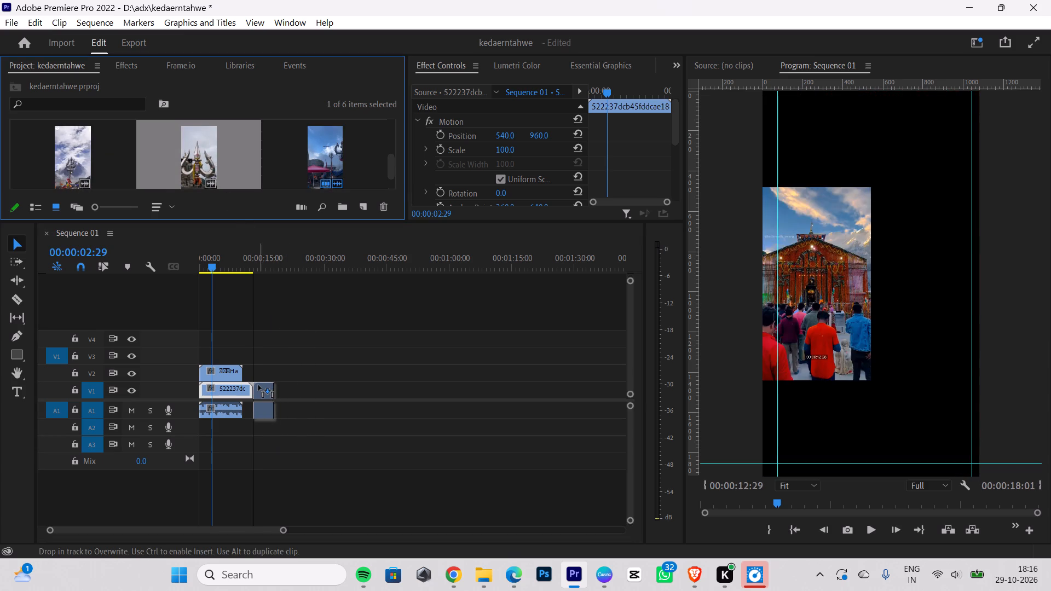
pyautogui.moveTo(258, 385); pyautogui.dragTo(261, 380)
pyautogui.click(256, 412)
pyautogui.click(265, 416)
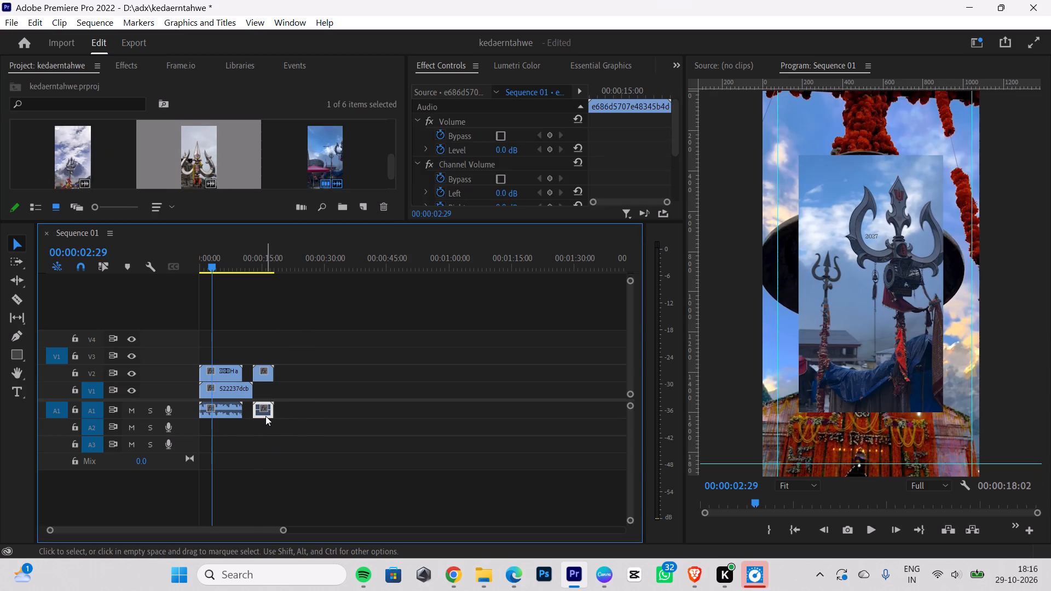
pyautogui.press('BackSpace')
# Split the hanging bell clip on V1 at 00:00:02:29 and delete the part after the cut.
pyautogui.click(18, 302)
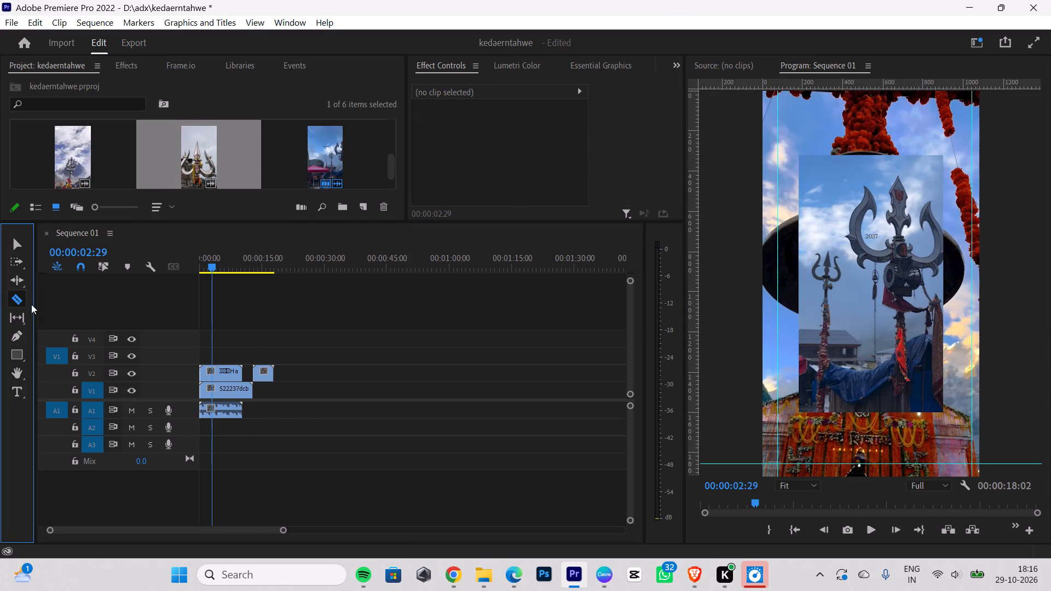
pyautogui.click(212, 389)
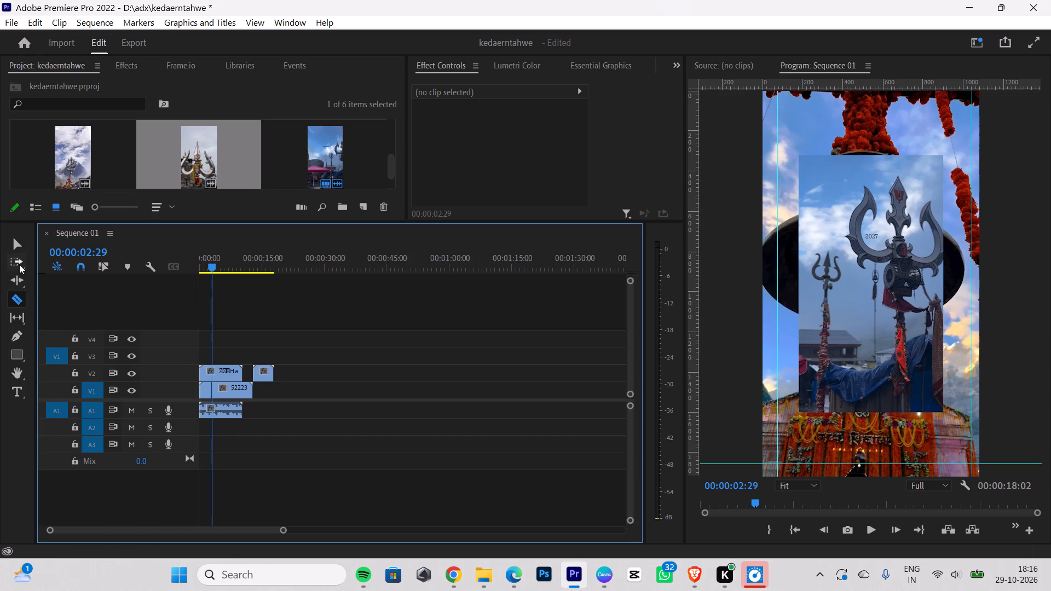
pyautogui.click(13, 244)
pyautogui.click(245, 395)
pyautogui.press('BackSpace')
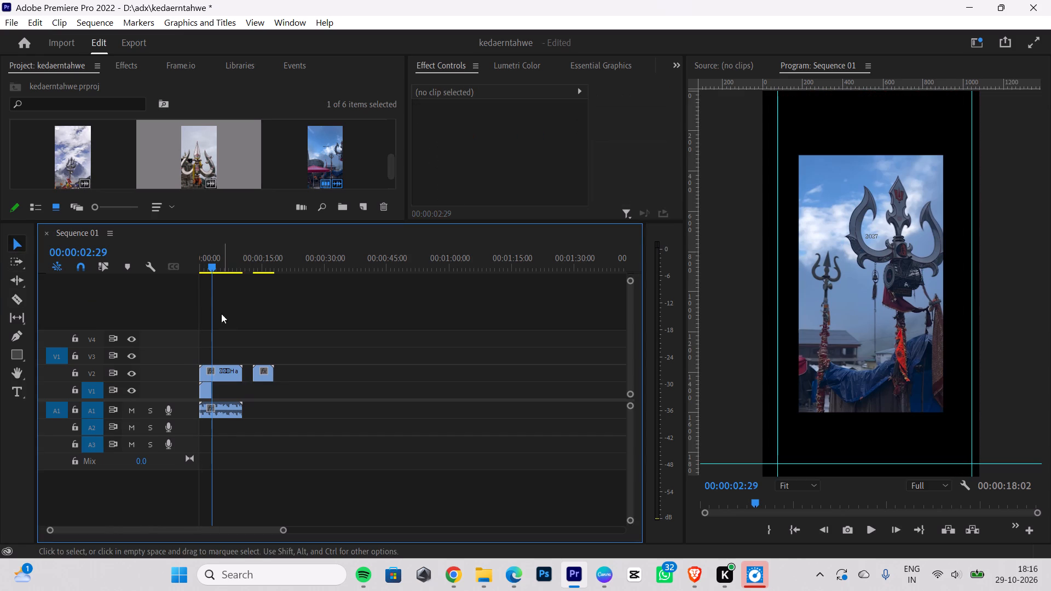
# Add the silver trishul clip 51ed4883b2eaf0ba181 to V1 directly after the bell clip, with its audio deleted.
pyautogui.moveTo(59, 154); pyautogui.dragTo(282, 358)
pyautogui.click(304, 420)
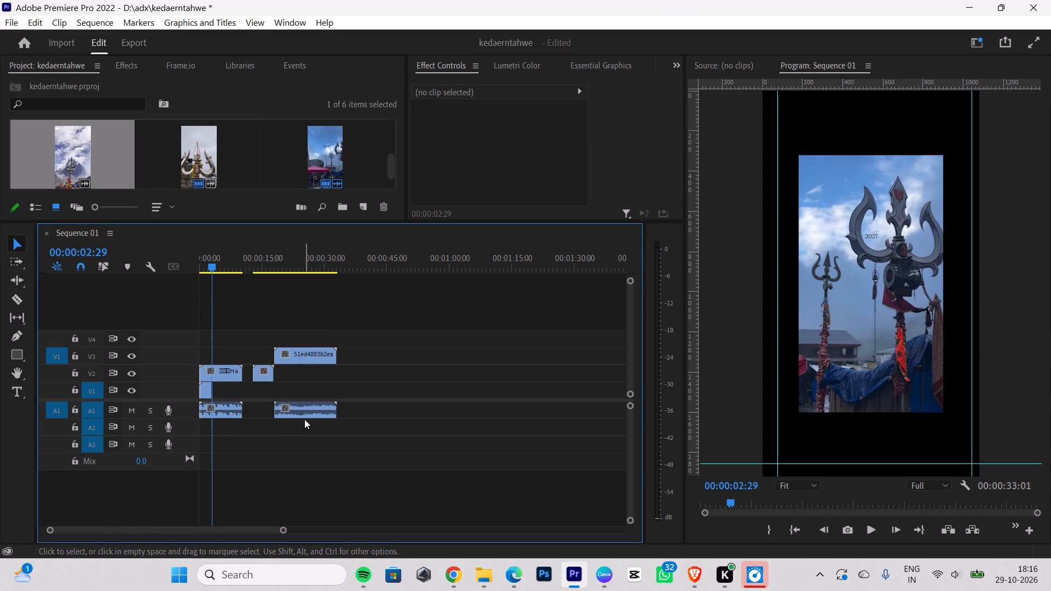
pyautogui.click(309, 409)
pyautogui.press('BackSpace')
pyautogui.moveTo(312, 351); pyautogui.dragTo(265, 397)
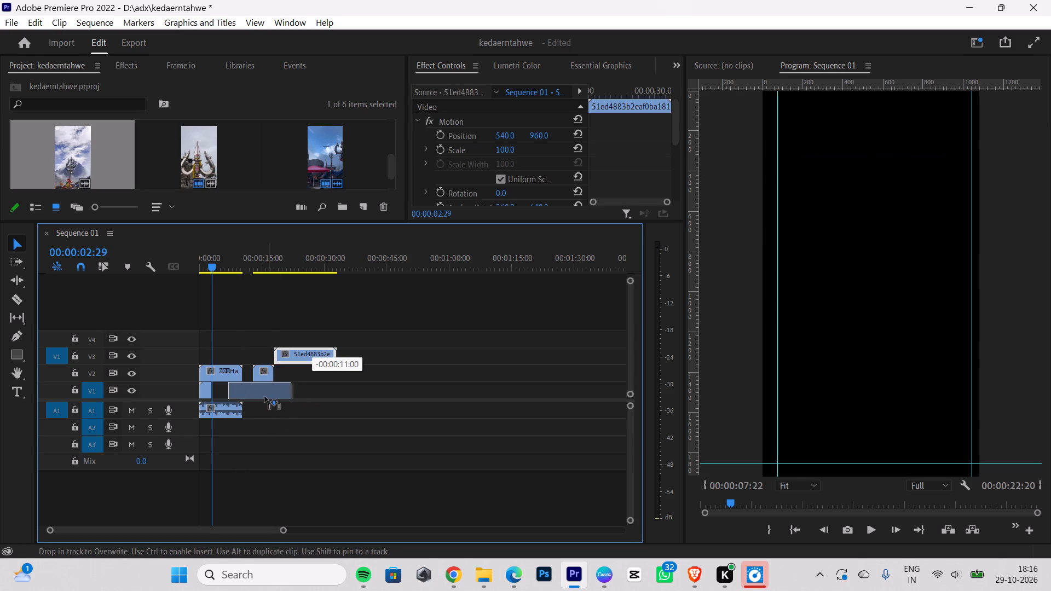
pyautogui.moveTo(265, 397); pyautogui.dragTo(247, 394)
# Apply Scale to Frame Size to the silver trishul clip on V1 and set its Scale to 125.
pyautogui.rightClick(247, 394)
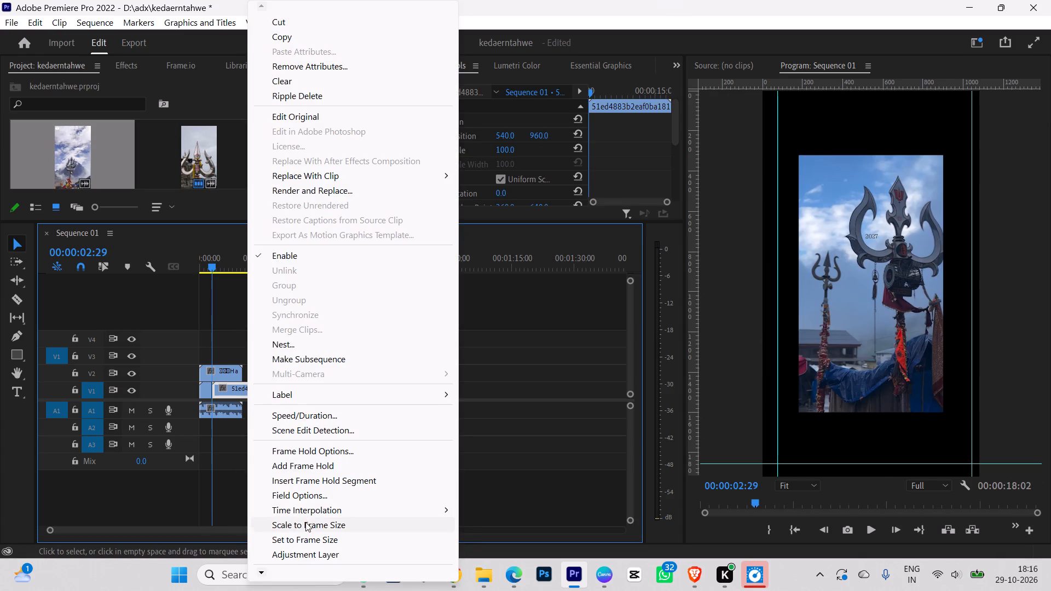
pyautogui.click(307, 527)
pyautogui.moveTo(503, 149); pyautogui.dragTo(504, 149)
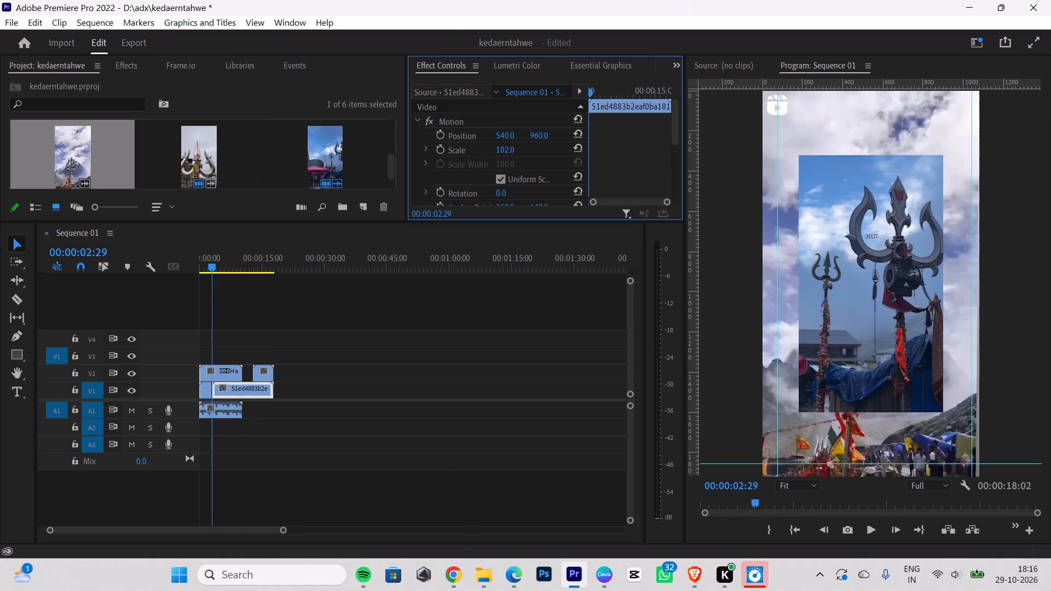
pyautogui.moveTo(504, 149); pyautogui.dragTo(519, 147)
# Split the silver trishul clip on V1 at 00:00:04:14, where the reference reel changes to the stone temple shot, and delete the remainder.
pyautogui.press('Right')
pyautogui.press('Right')
pyautogui.press('Right')
pyautogui.press('Right')
pyautogui.press('Right')
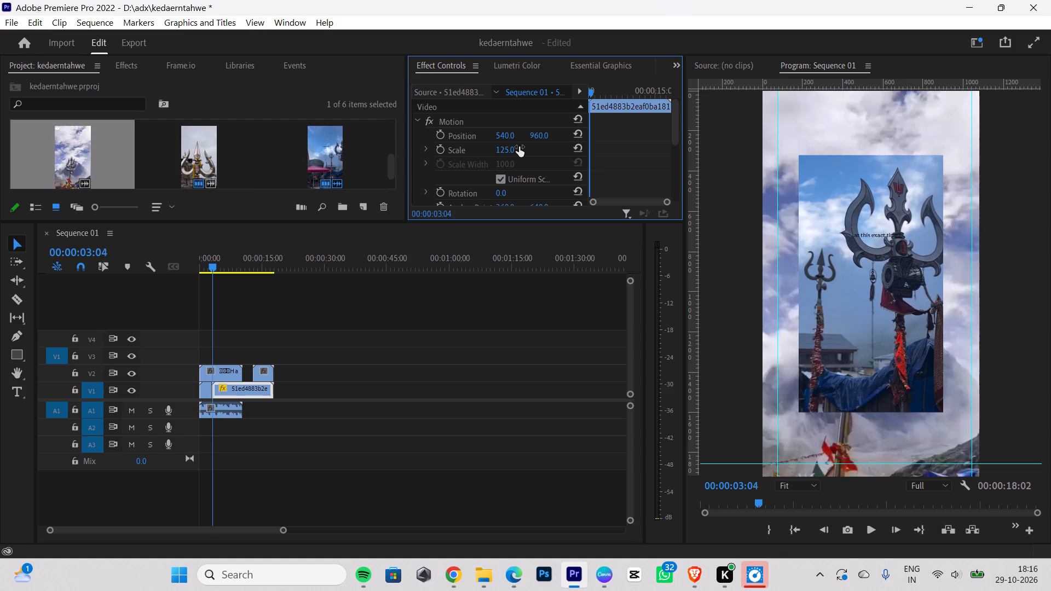
pyautogui.press('Right')
pyautogui.press('Right')
pyautogui.press('Right')
pyautogui.press('Right')
pyautogui.press('Right')
pyautogui.press('Right')
pyautogui.press('Right')
pyautogui.press('Right')
pyautogui.press('Right')
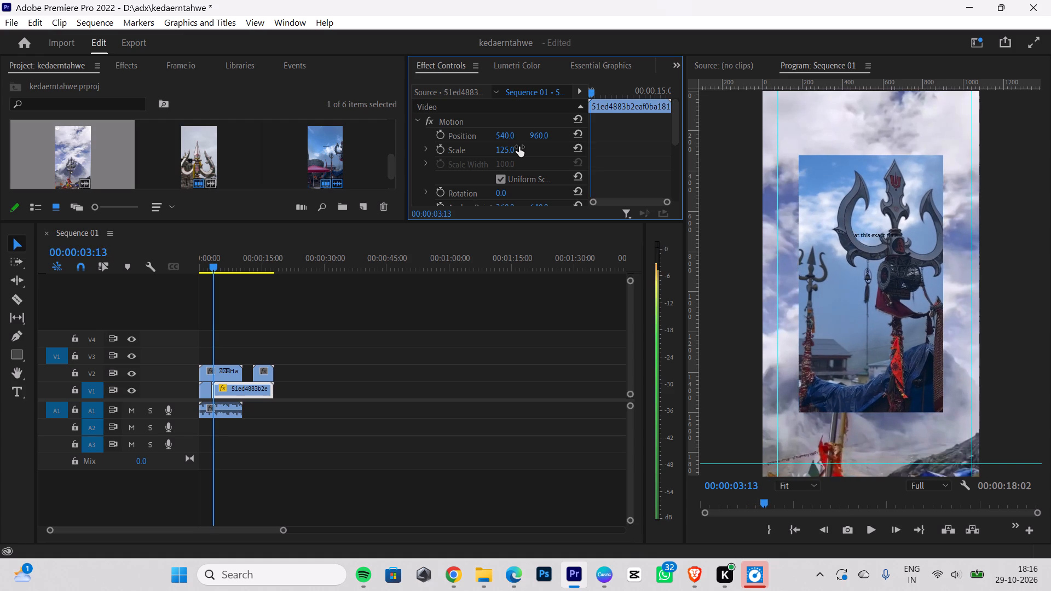
pyautogui.press('Right')
pyautogui.press('Right')
pyautogui.press('Right')
pyautogui.press('Right')
pyautogui.press('Right')
pyautogui.press('Right')
pyautogui.press('Right')
pyautogui.press('Right')
pyautogui.press('Right')
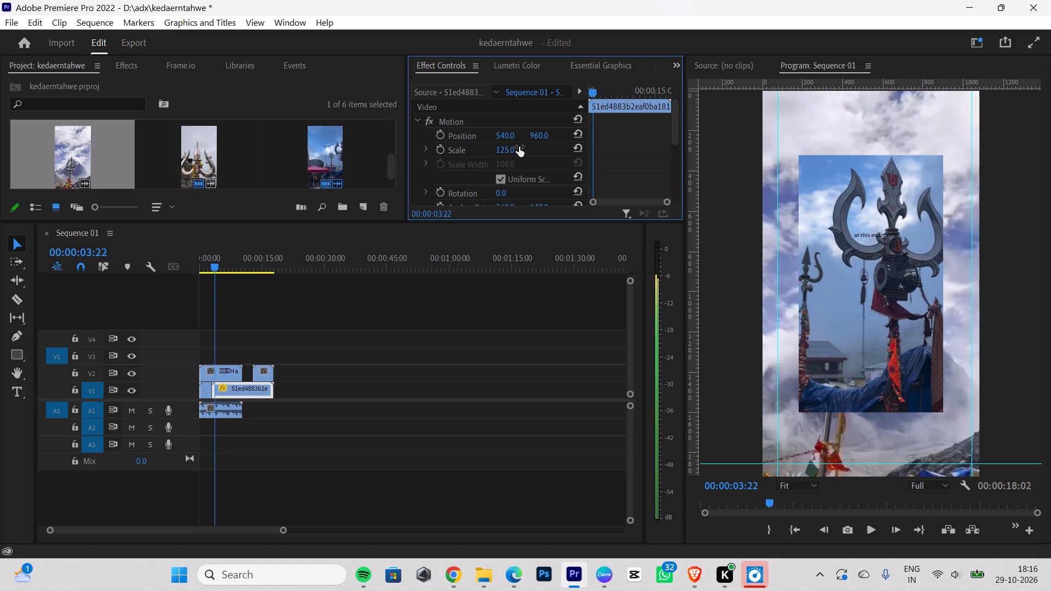
pyautogui.press('Right')
pyautogui.press('Right')
pyautogui.press('Right')
pyautogui.press('Right')
pyautogui.press('Right')
pyautogui.press('Right')
pyautogui.press('Right')
pyautogui.press('Right')
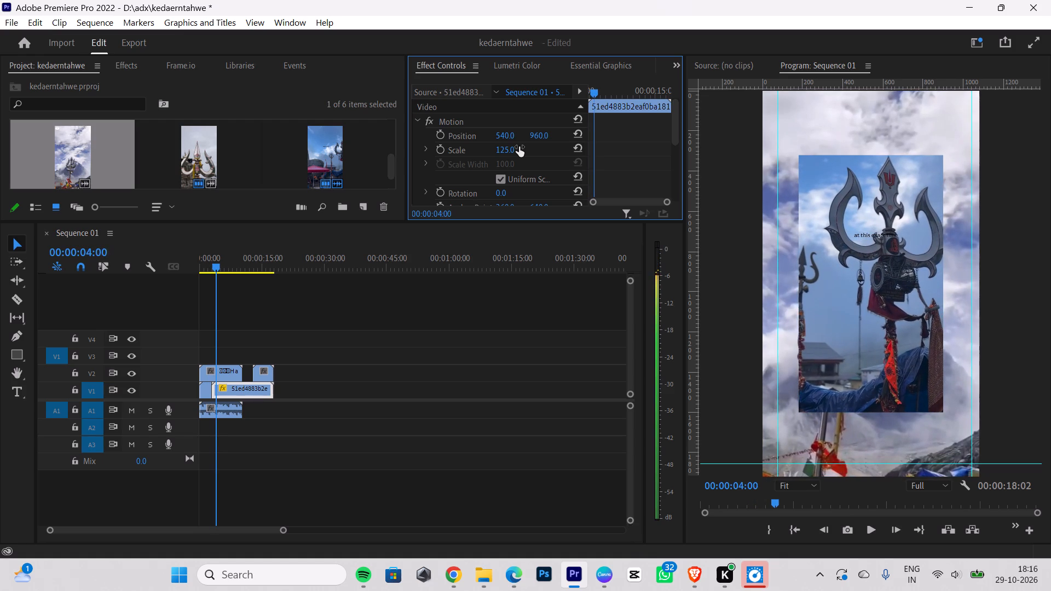
pyautogui.press('Right')
pyautogui.press('Right')
pyautogui.press('Right')
pyautogui.press('Right')
pyautogui.press('Right')
pyautogui.press('Right')
pyautogui.press('Right')
pyautogui.press('Right')
pyautogui.press('Right')
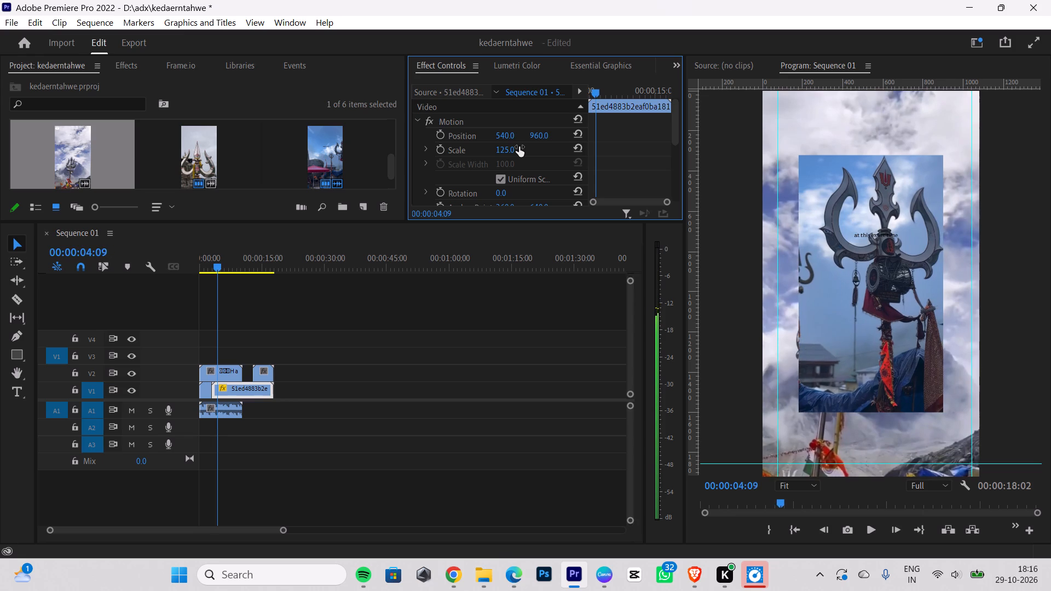
pyautogui.press('Right')
pyautogui.press('Right')
pyautogui.press('Right')
pyautogui.press('Right')
pyautogui.press('Right')
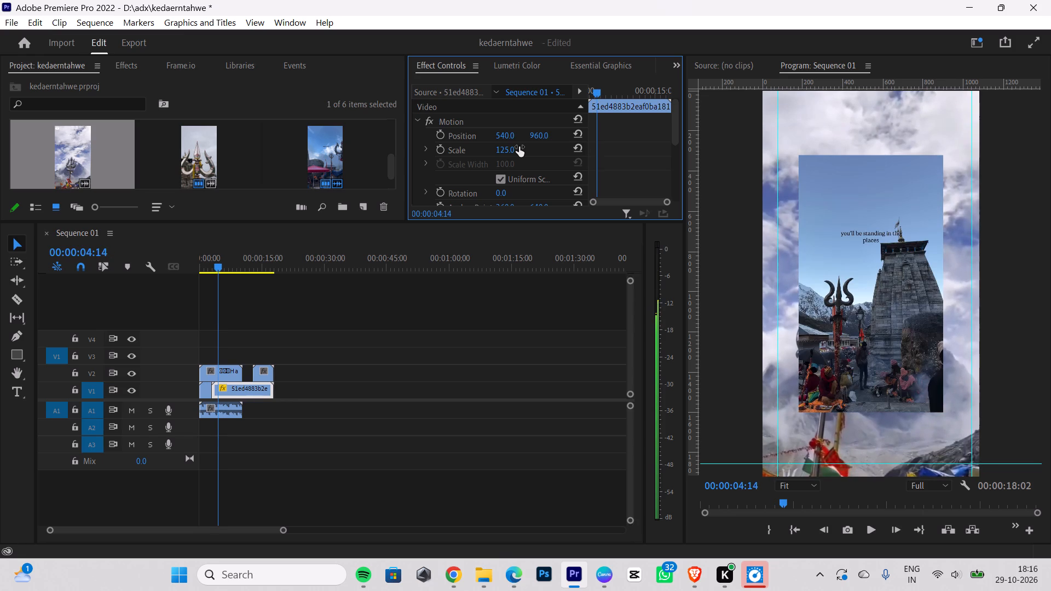
pyautogui.press('Left')
pyautogui.press('Right')
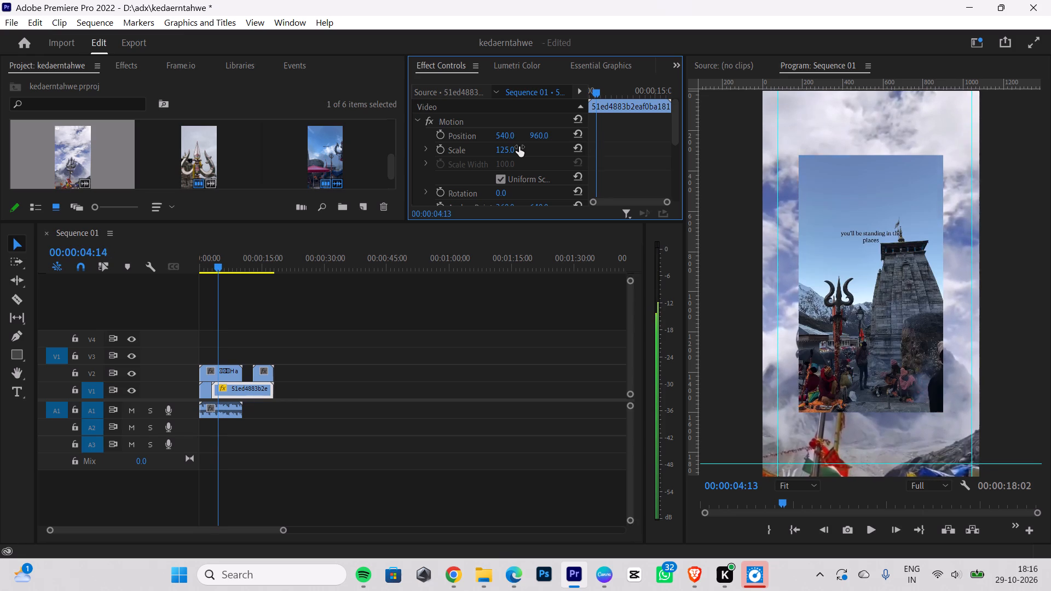
pyautogui.click(19, 302)
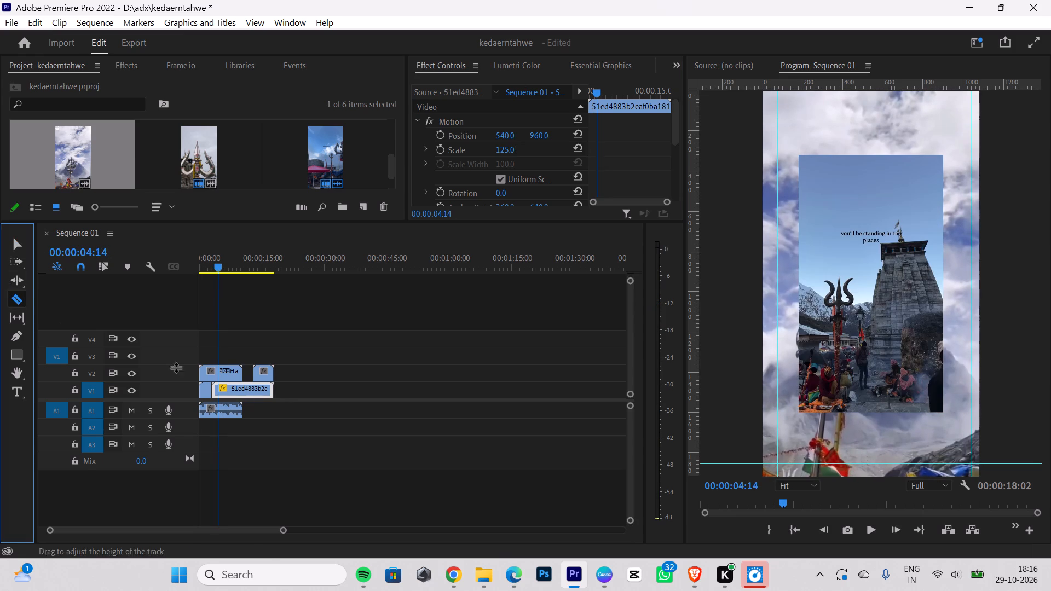
pyautogui.click(218, 387)
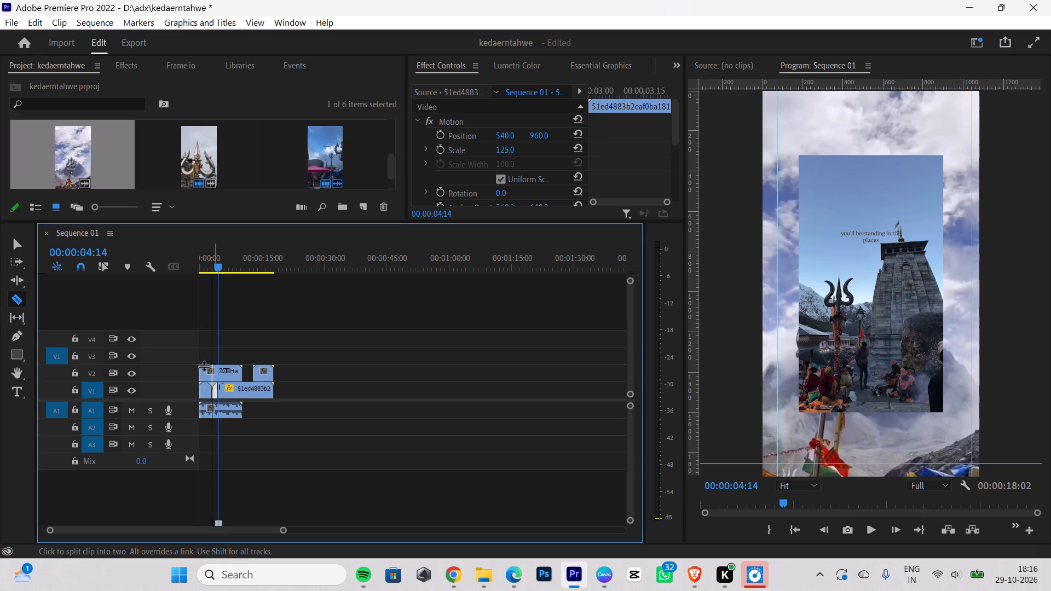
pyautogui.click(10, 241)
pyautogui.click(236, 386)
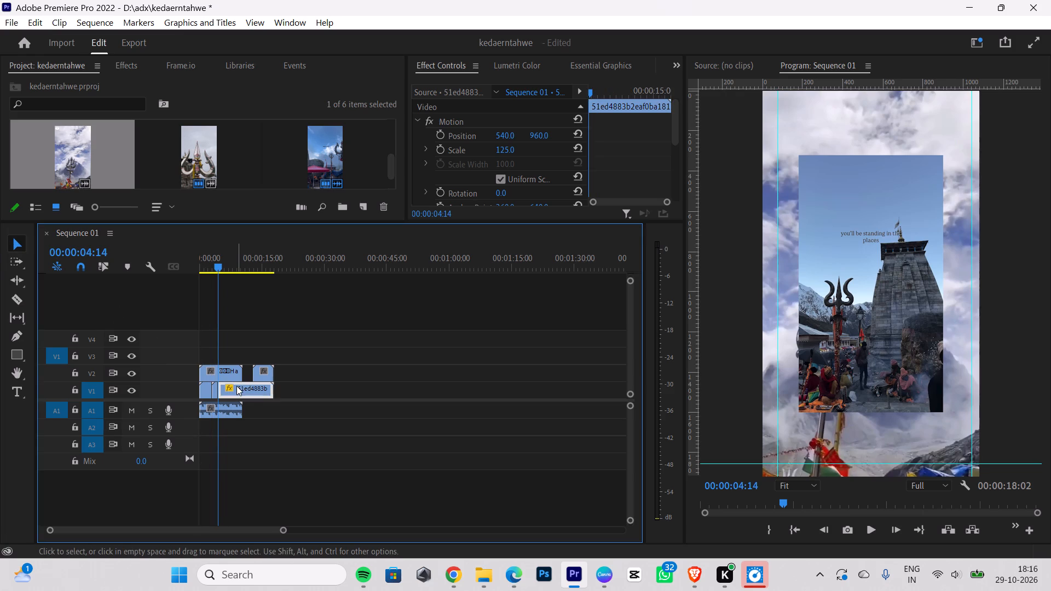
pyautogui.press('BackSpace')
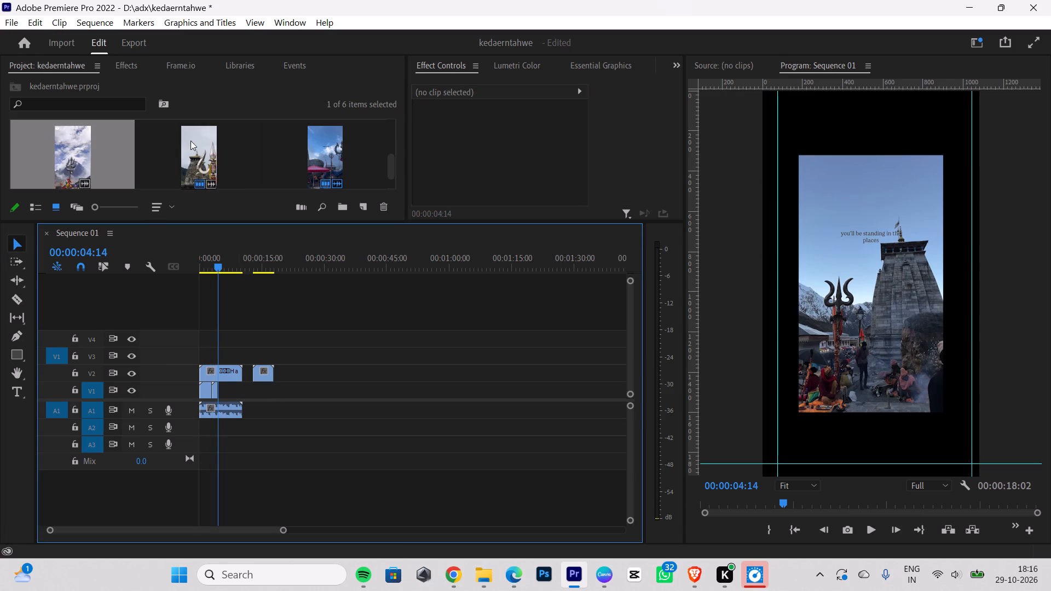
# Add the temple-and-trishul clip e686d5707e48345b4d to V1 directly after the silver trishul clip, with its audio deleted.
pyautogui.moveTo(199, 154); pyautogui.dragTo(299, 354)
pyautogui.click(307, 414)
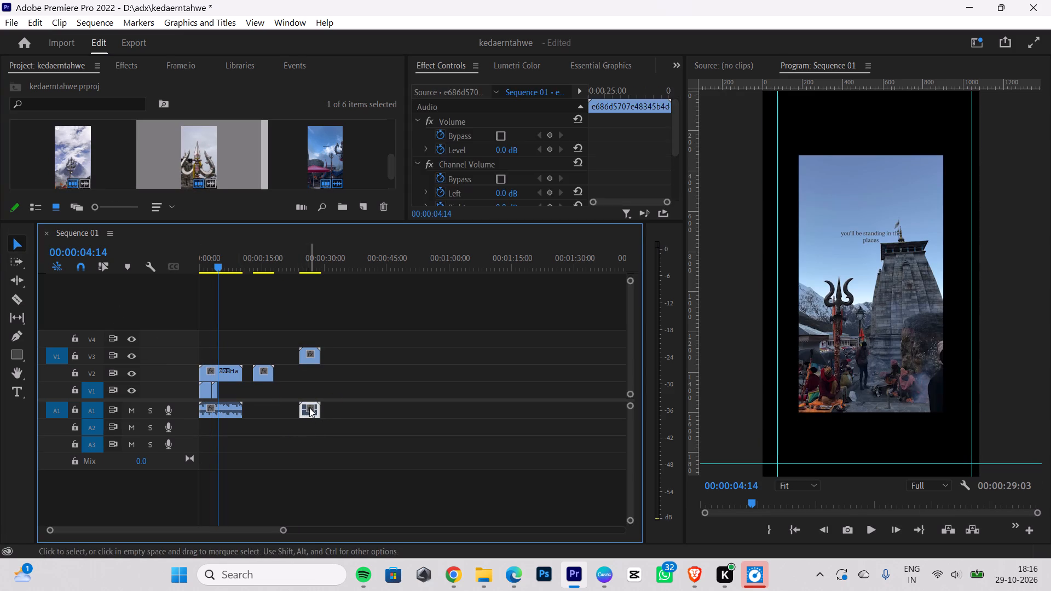
pyautogui.press('BackSpace')
pyautogui.moveTo(313, 353); pyautogui.dragTo(251, 387)
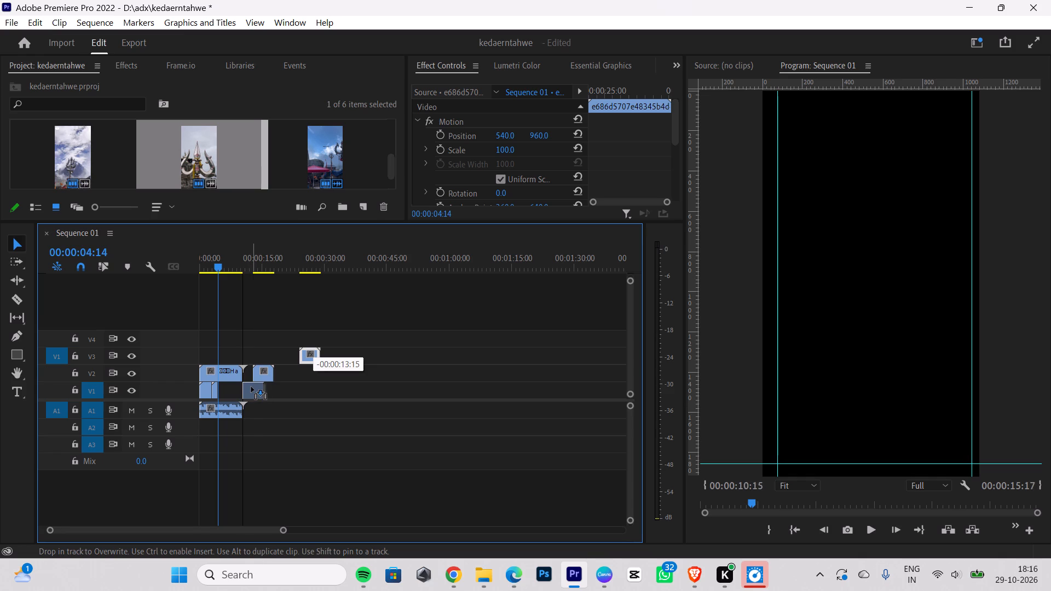
pyautogui.moveTo(251, 387); pyautogui.dragTo(232, 393)
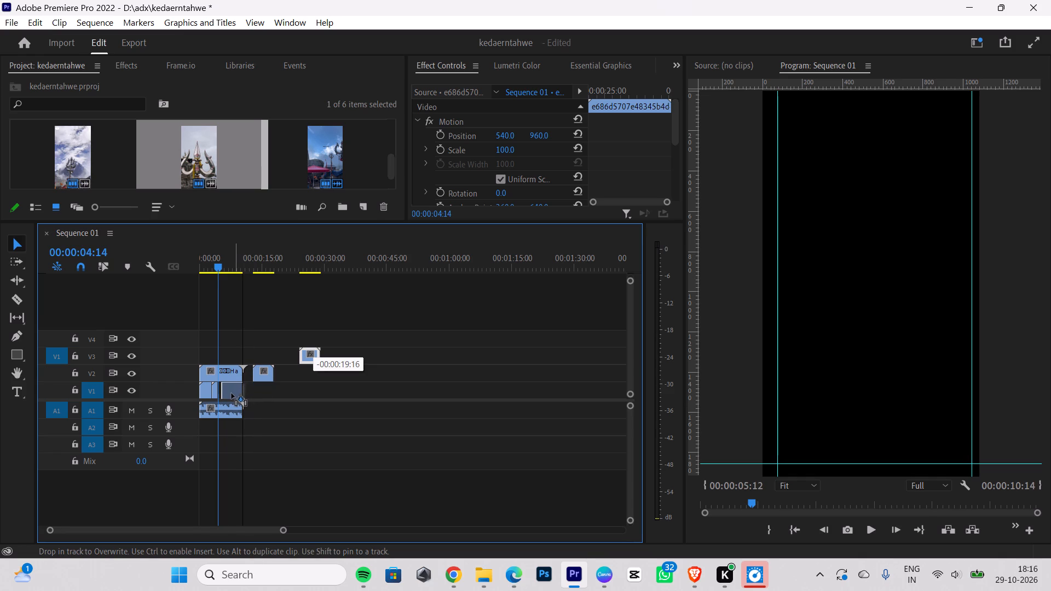
pyautogui.moveTo(232, 393); pyautogui.dragTo(230, 393)
# Delete the leftover clip pieces on V2 beyond the end of the reference reel.
pyautogui.click(268, 375)
pyautogui.click(268, 374)
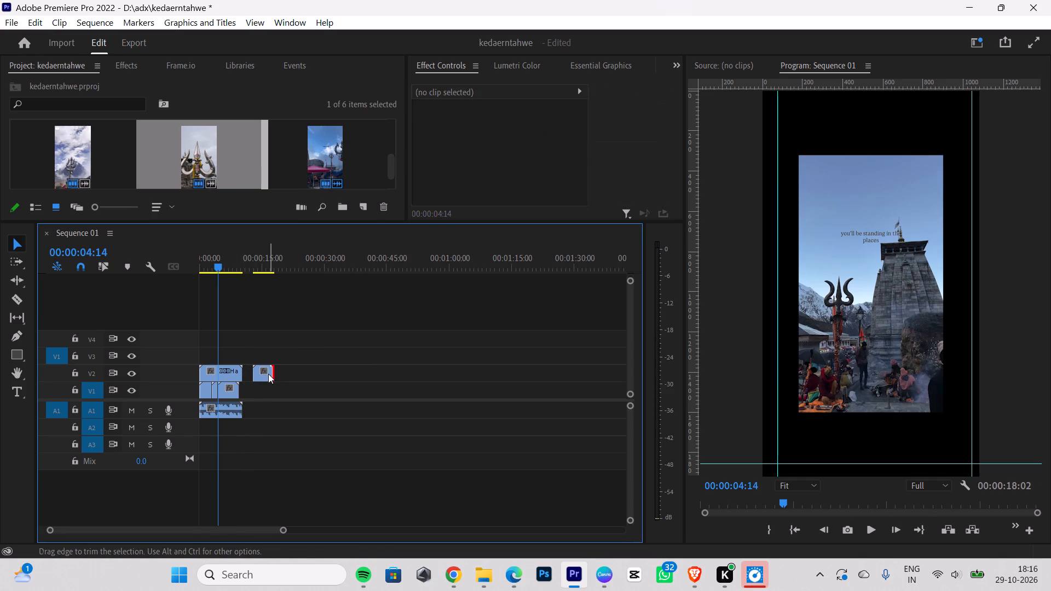
pyautogui.click(257, 376)
pyautogui.press('BackSpace')
pyautogui.click(256, 367)
pyautogui.click(265, 378)
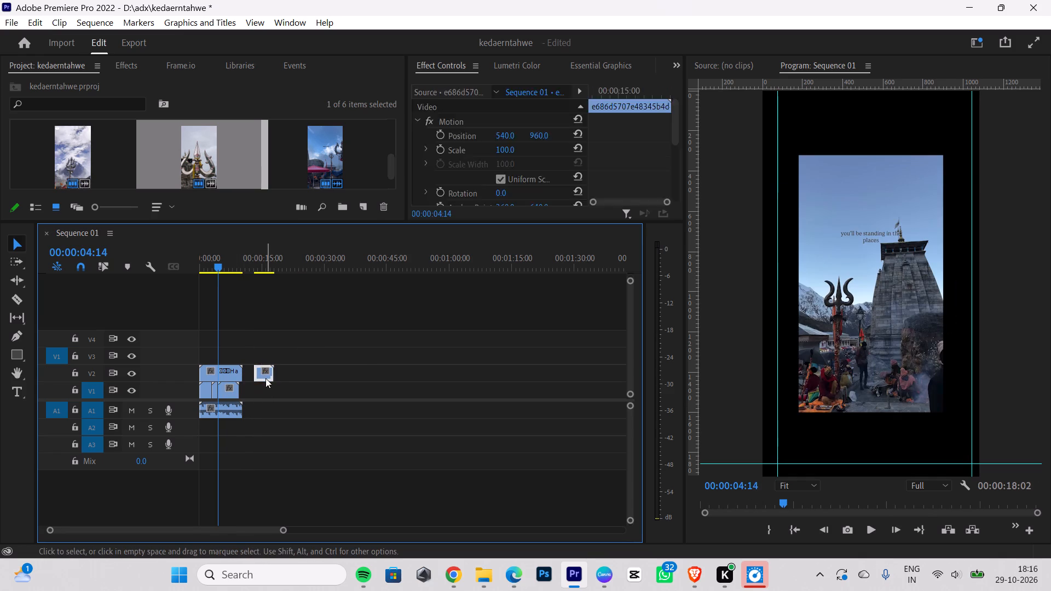
pyautogui.press('BackSpace')
# Apply Scale to Frame Size to the temple-and-trishul clip on V1.
pyautogui.moveTo(204, 260); pyautogui.dragTo(147, 311)
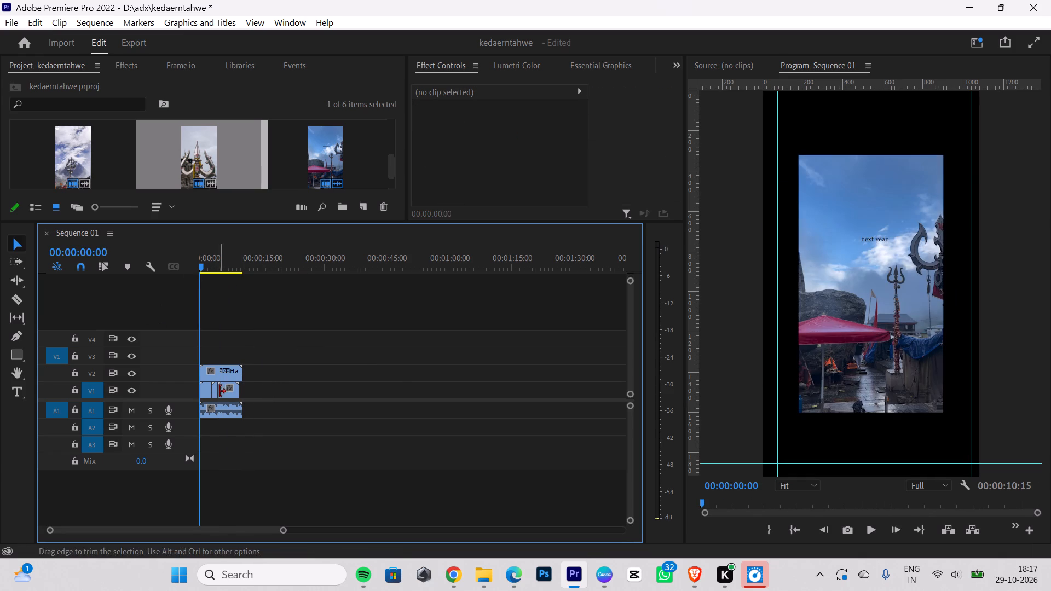
pyautogui.click(227, 389)
pyautogui.rightClick(228, 389)
pyautogui.click(418, 387)
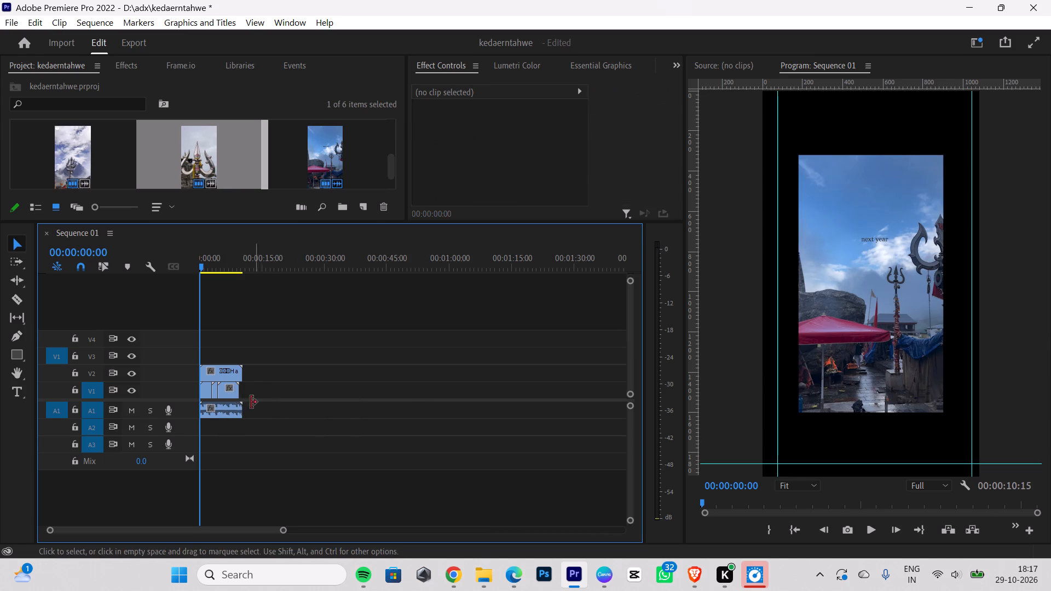
pyautogui.click(228, 397)
pyautogui.rightClick(228, 397)
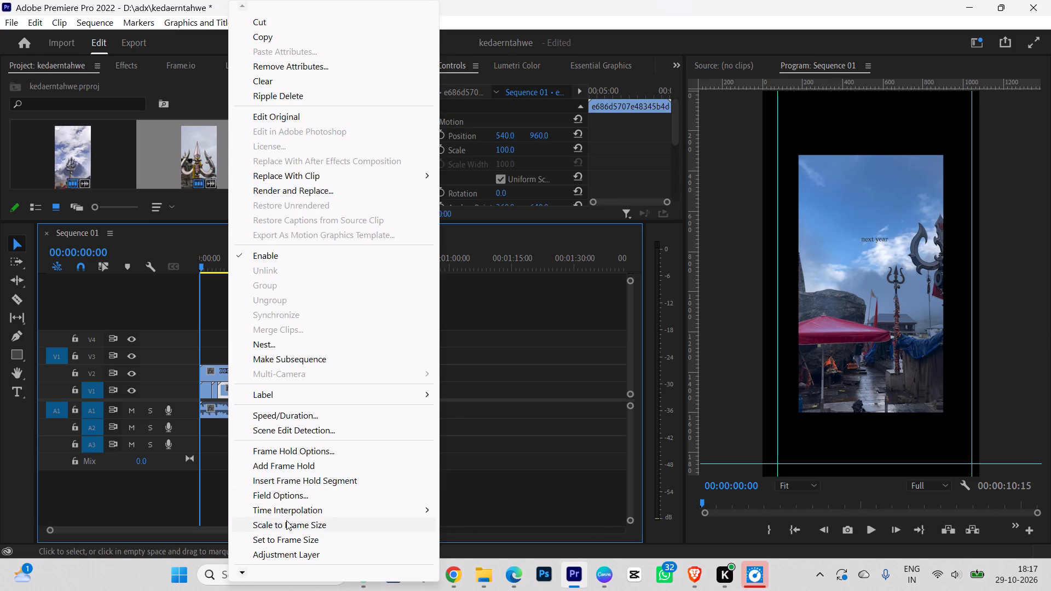
pyautogui.click(286, 520)
# Split the temple-and-trishul clip on V1 at 00:00:07:09, just before the reel's "living your most beautiful" caption, and delete the remainder.
pyautogui.press('space')
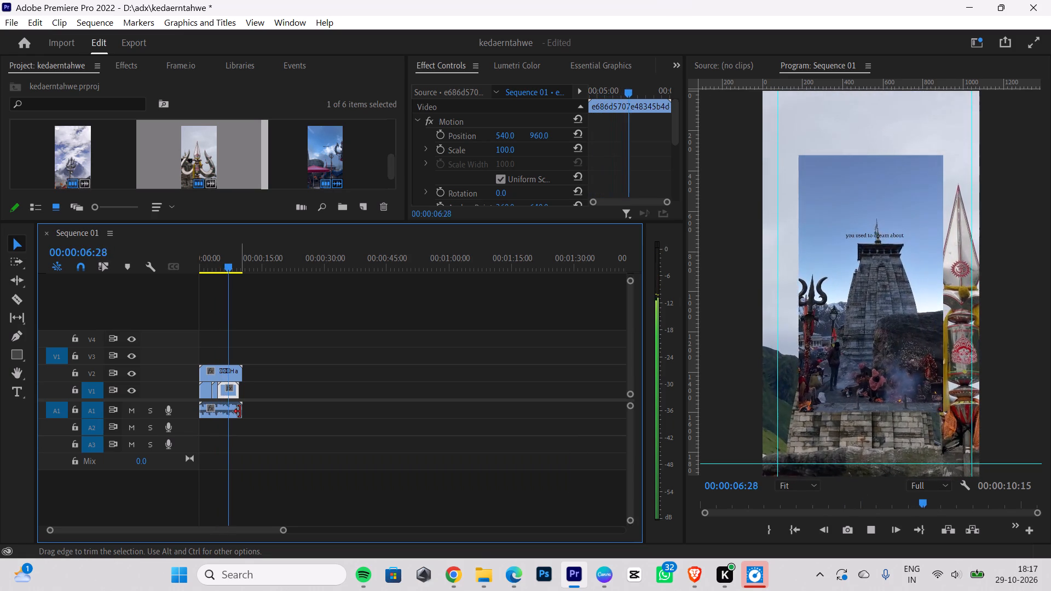
pyautogui.press('space')
pyautogui.press('Right')
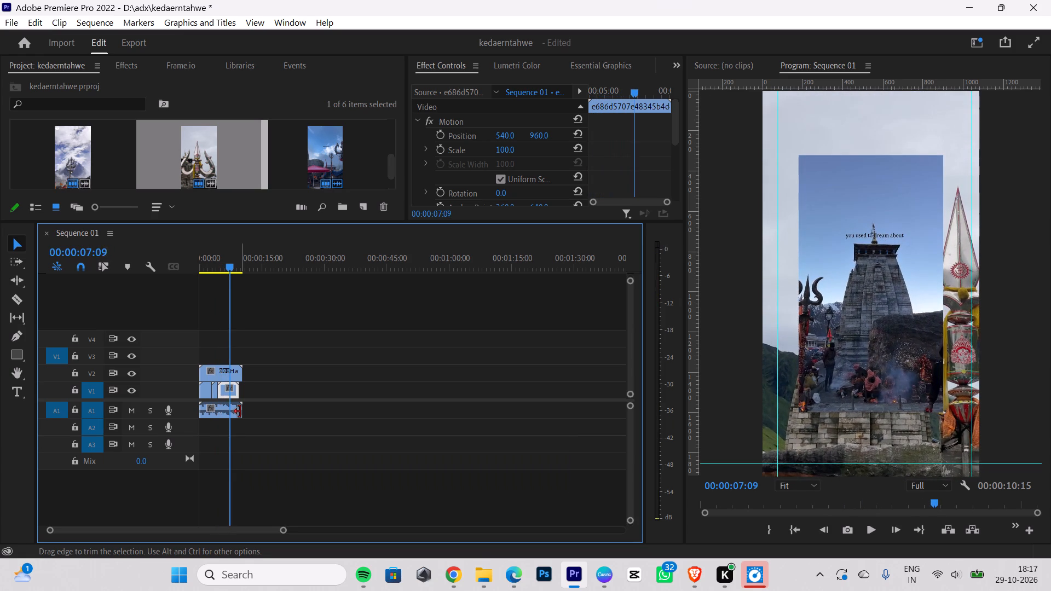
pyautogui.press('Right')
pyautogui.press('Right')
pyautogui.press('Left')
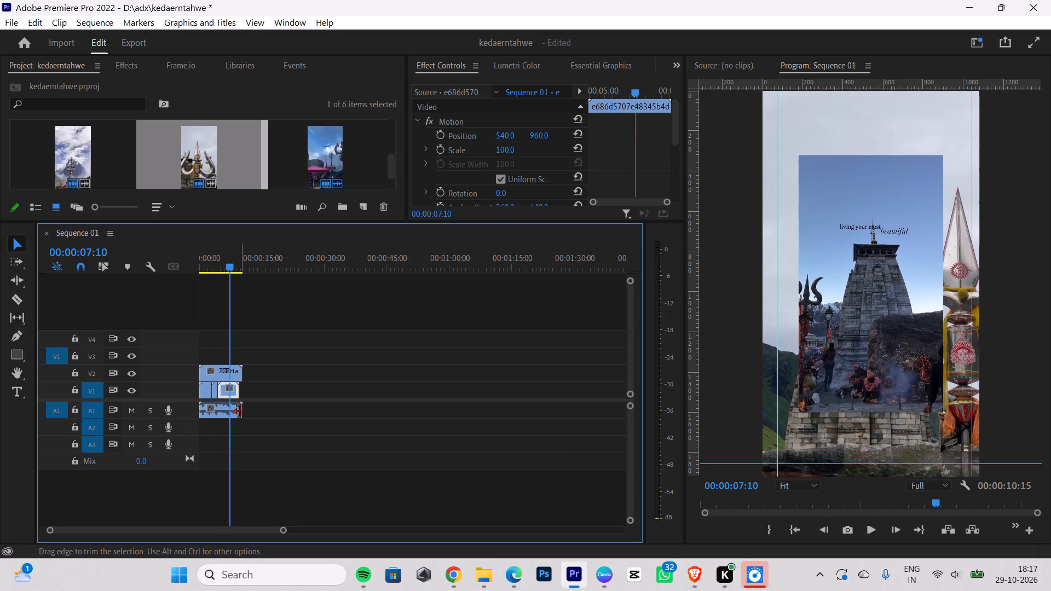
pyautogui.press('Left')
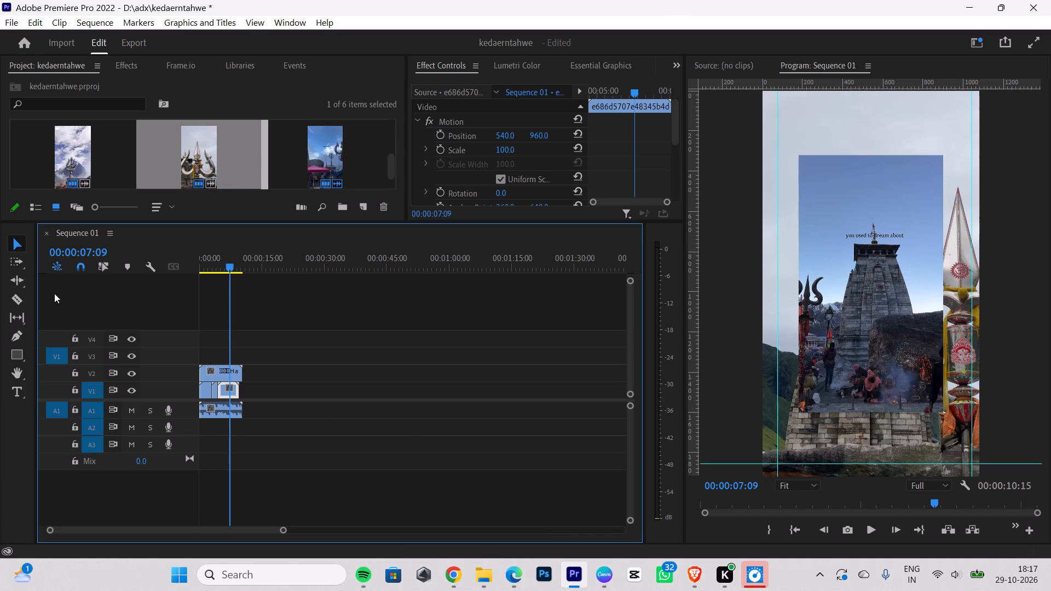
pyautogui.click(12, 303)
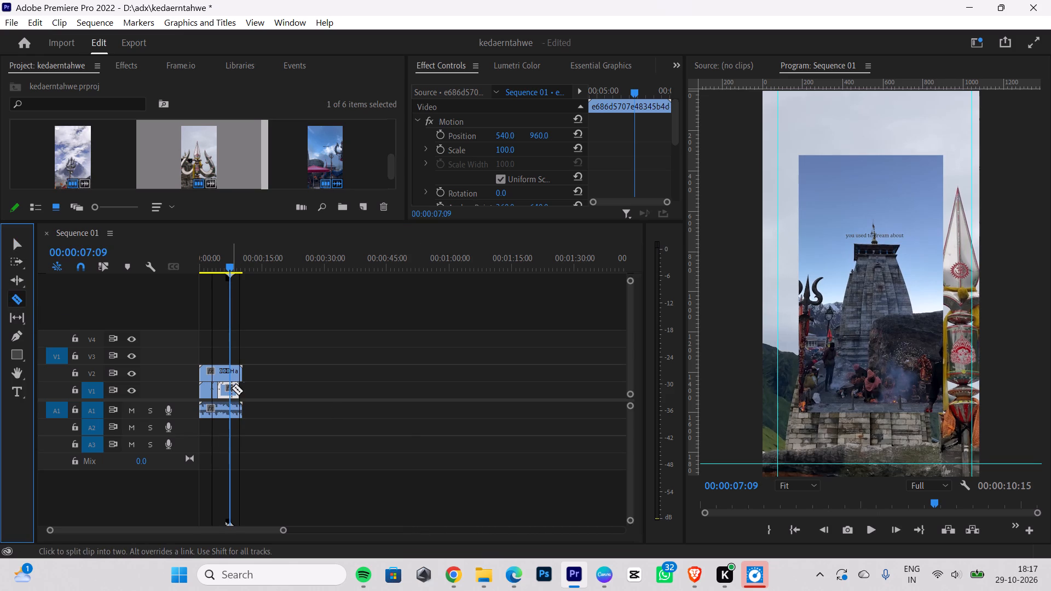
pyautogui.click(230, 390)
pyautogui.click(18, 244)
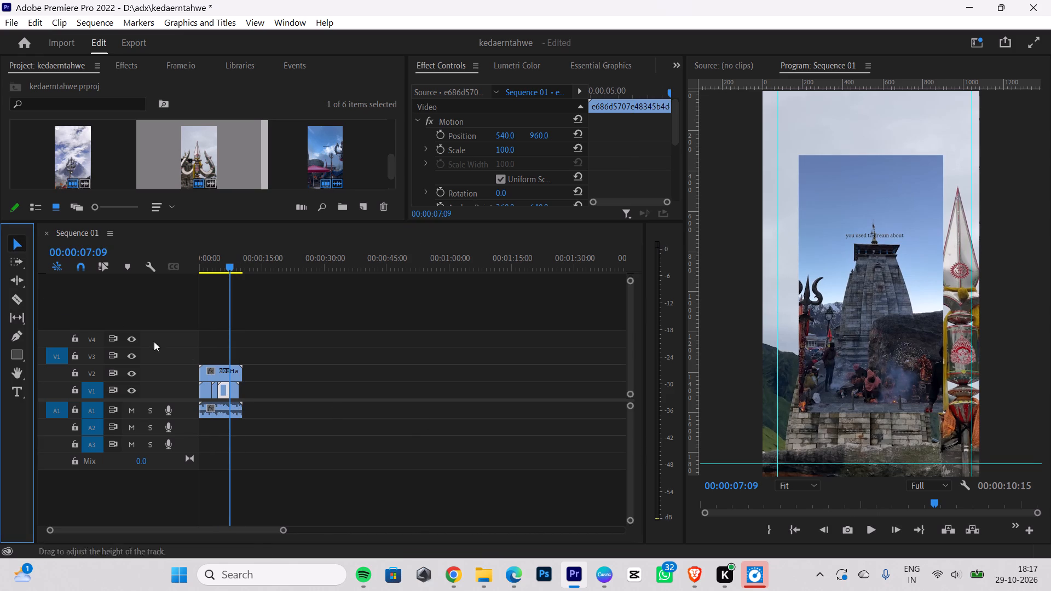
pyautogui.click(233, 389)
pyautogui.press('BackSpace')
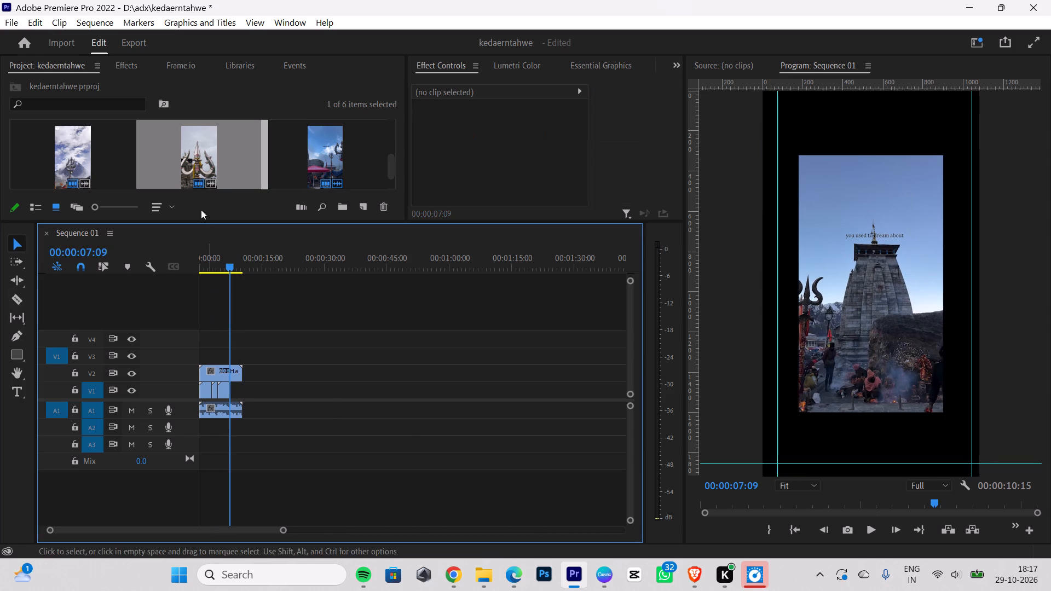
# Add the snowy-mountain temple crowd clip 756f7dfe4572ee406e91ff to V1 directly after the temple-and-trishul clip, with its audio deleted.
pyautogui.scroll(1, 300, 162)
pyautogui.moveTo(200, 152); pyautogui.dragTo(282, 376)
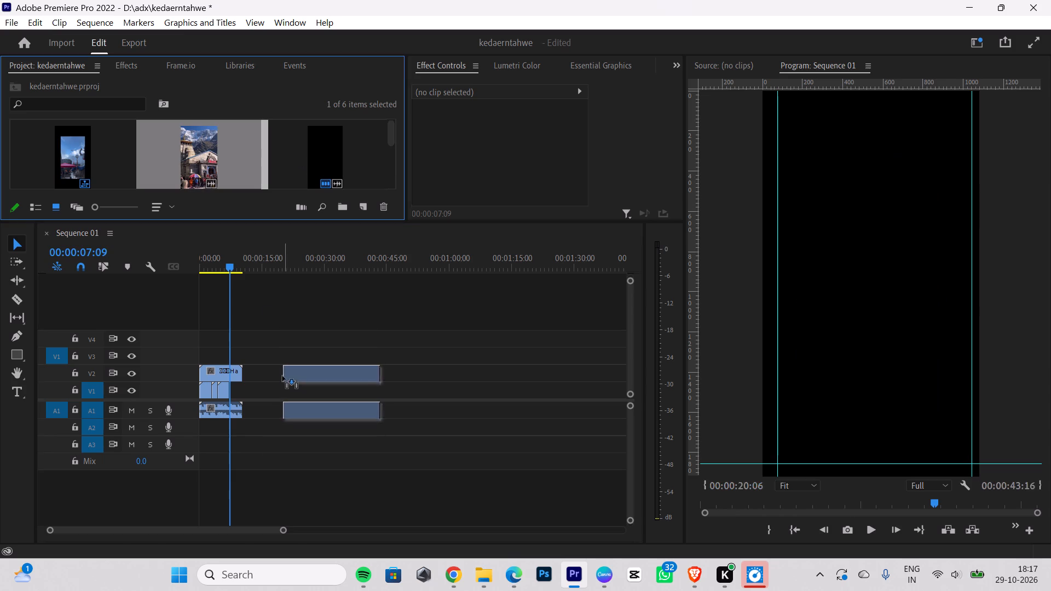
pyautogui.moveTo(282, 376); pyautogui.dragTo(281, 379)
pyautogui.click(300, 413)
pyautogui.press('BackSpace')
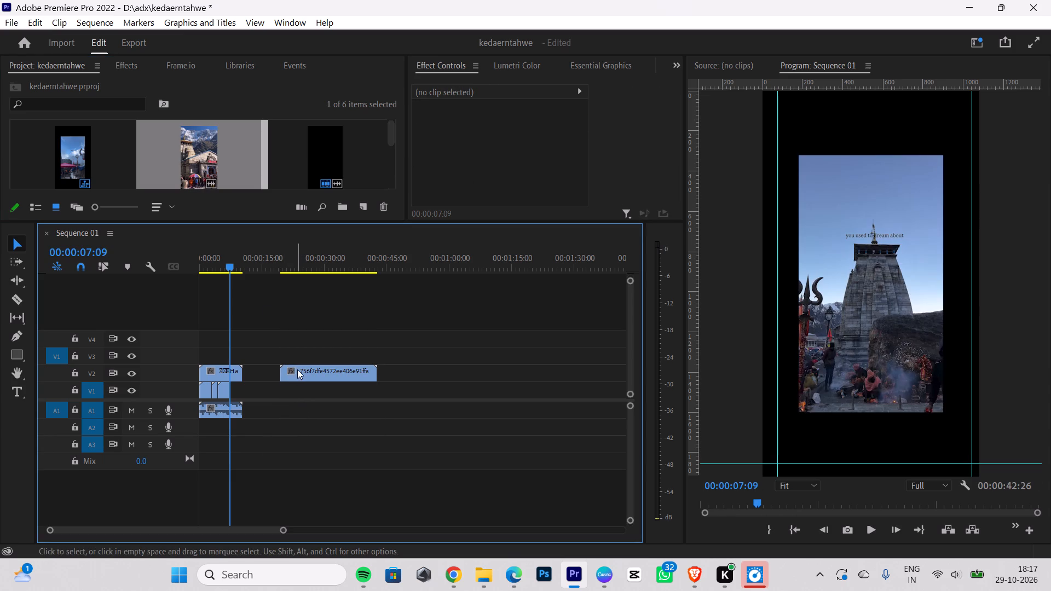
pyautogui.moveTo(298, 369); pyautogui.dragTo(250, 388)
# Apply Scale to Frame Size to the temple crowd clip on V1.
pyautogui.rightClick(250, 388)
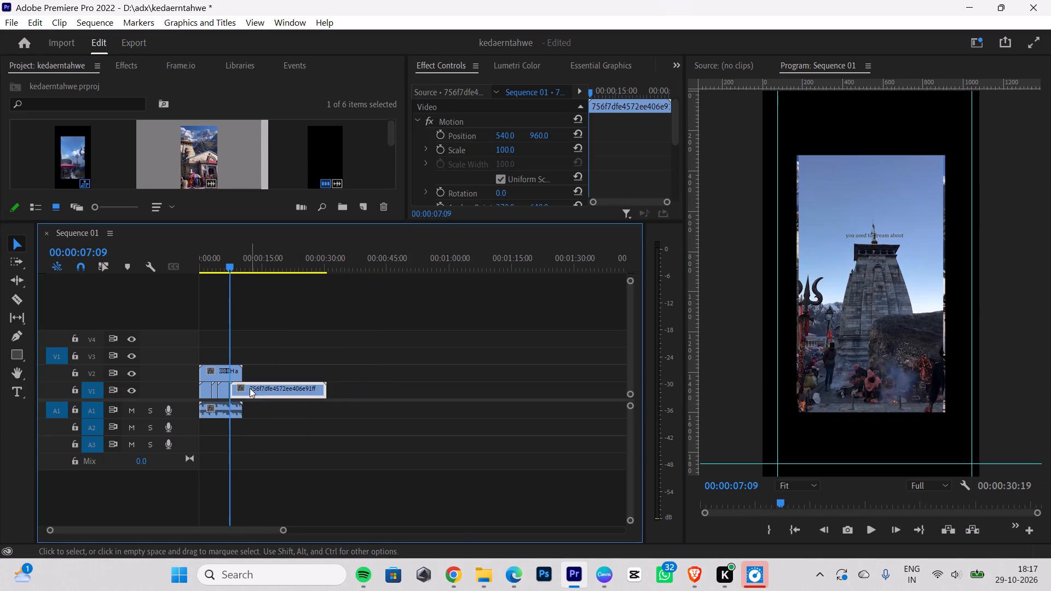
pyautogui.click(334, 527)
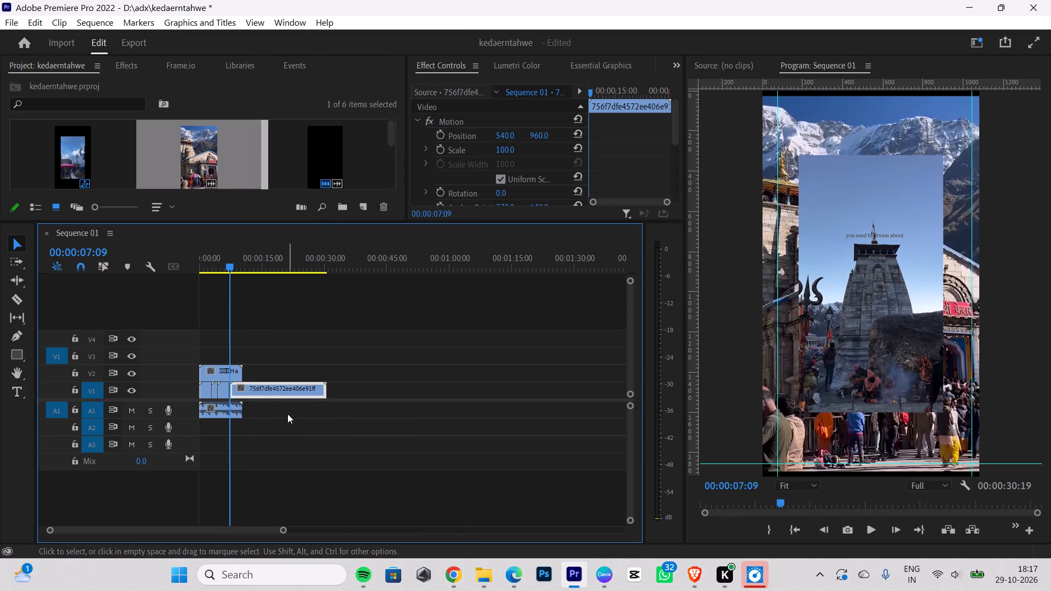
# Split the temple crowd clip on V1 at 00:00:09:08, where the reel's "rich" caption starts, and delete the remainder.
pyautogui.press('Right')
pyautogui.press('Right')
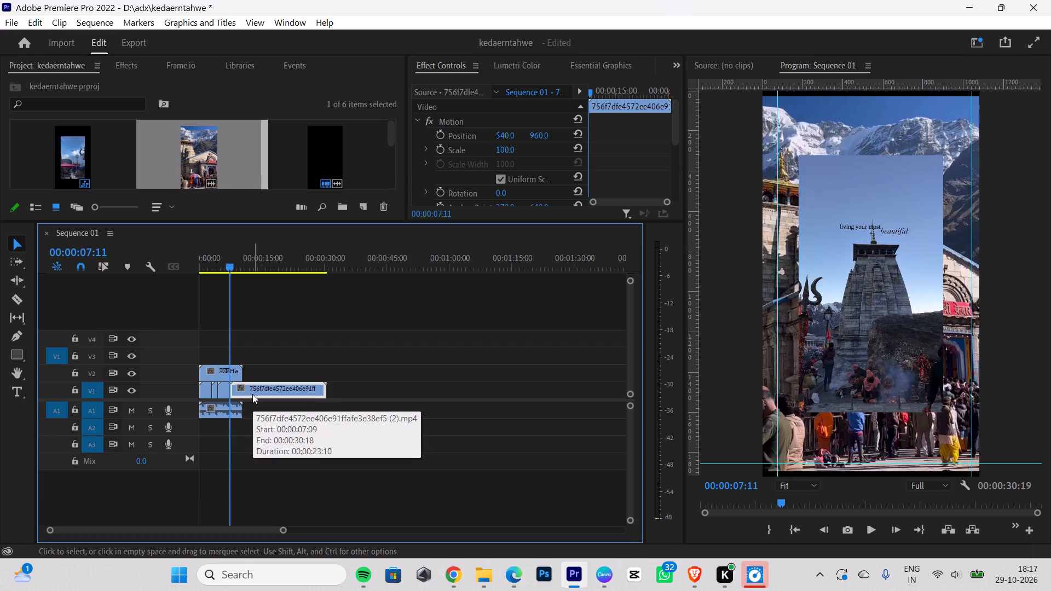
pyautogui.press('Right')
pyautogui.press('Right')
pyautogui.press('Right')
pyautogui.press('Right')
pyautogui.press('Right')
pyautogui.press('Right')
pyautogui.press('Right')
pyautogui.press('Right')
pyautogui.press('Right')
pyautogui.press('Right')
pyautogui.press('Right')
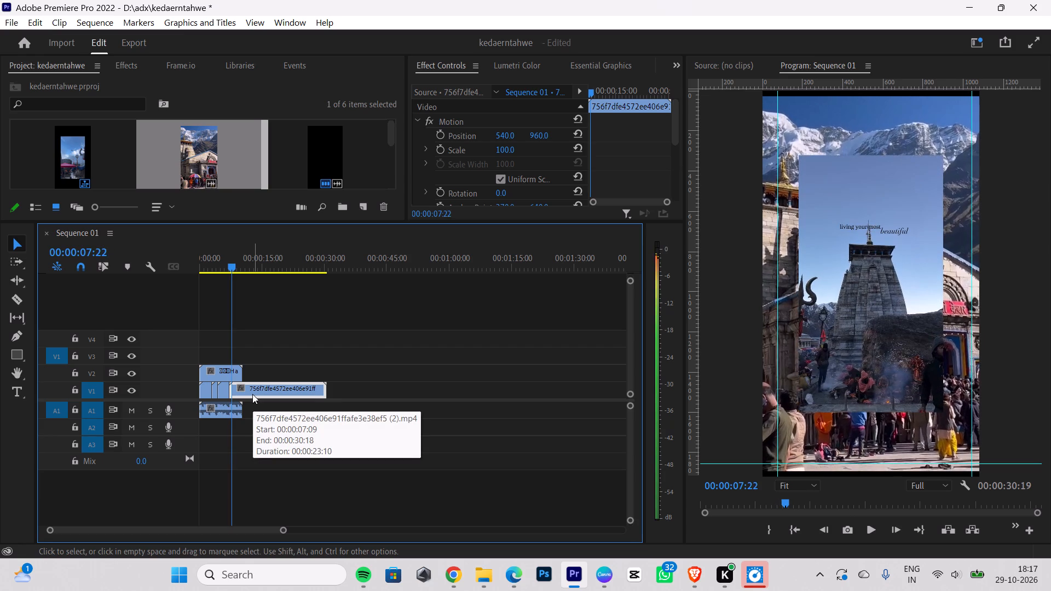
pyautogui.press('Right')
pyautogui.press('Right')
pyautogui.press('Right')
pyautogui.press('Right')
pyautogui.press('Right')
pyautogui.press('Right')
pyautogui.press('Right')
pyautogui.press('Right')
pyautogui.press('Right')
pyautogui.press('Right')
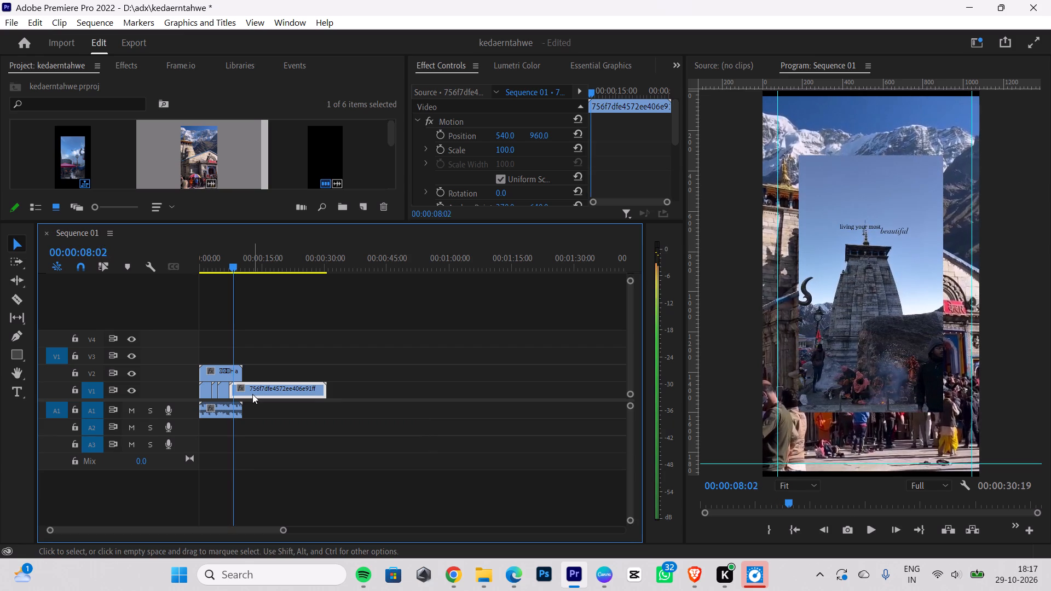
pyautogui.press('Right')
pyautogui.press('Right')
pyautogui.press('Right')
pyautogui.press('Right')
pyautogui.press('Right')
pyautogui.press('Right')
pyautogui.press('Right')
pyautogui.press('Right')
pyautogui.press('Right')
pyautogui.press('Right')
pyautogui.press('Right')
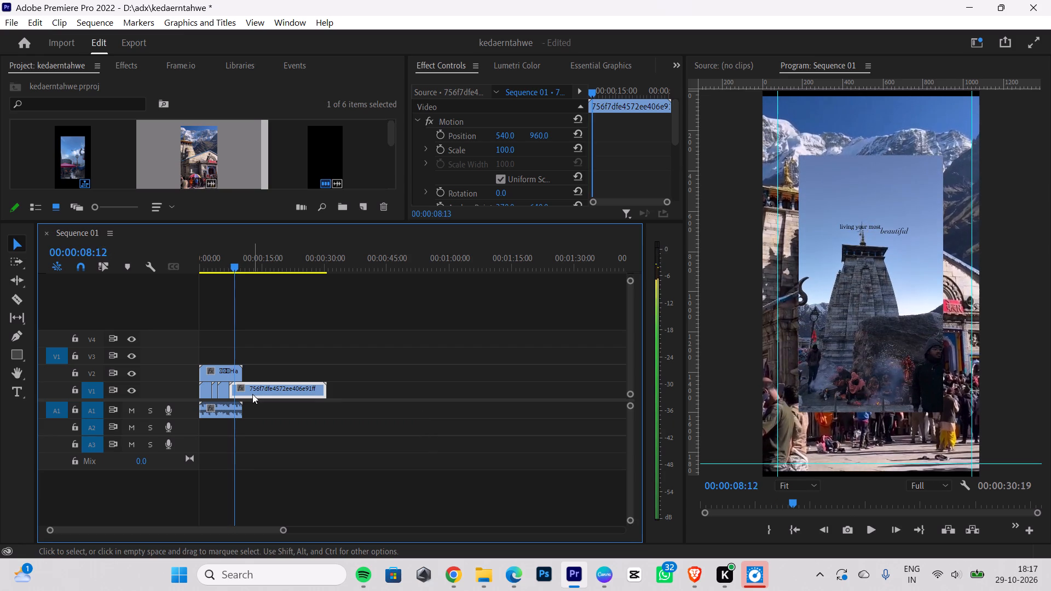
pyautogui.press('Right')
pyautogui.press('Right')
pyautogui.press('Right')
pyautogui.press('Right')
pyautogui.press('Right')
pyautogui.press('Right')
pyautogui.press('Right')
pyautogui.press('Right')
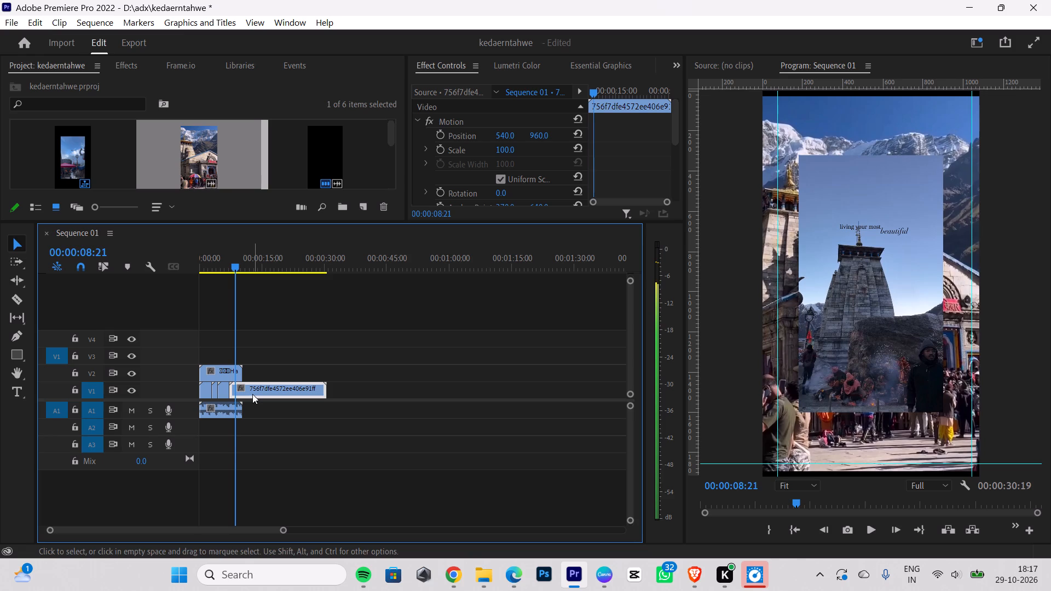
pyautogui.moveTo(282, 530); pyautogui.dragTo(300, 530)
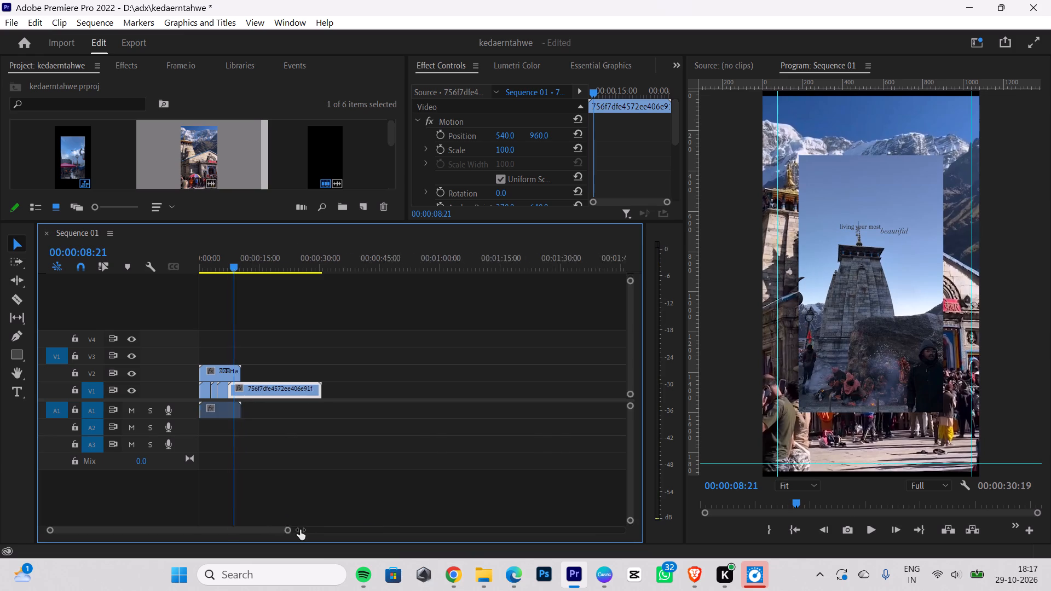
pyautogui.moveTo(300, 530); pyautogui.dragTo(246, 530)
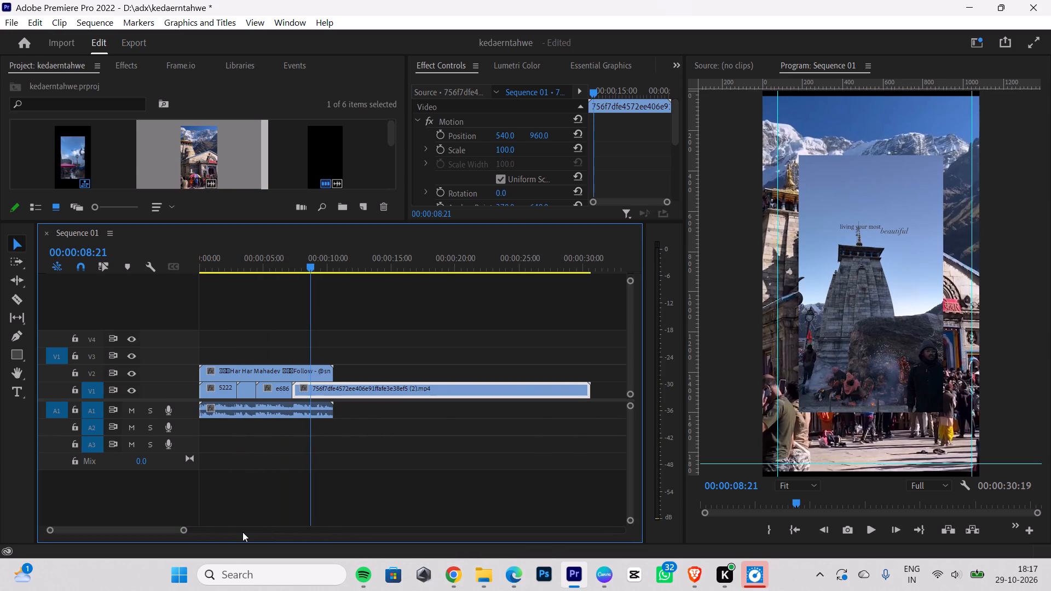
pyautogui.press('Right')
pyautogui.press('Right')
pyautogui.press('Right')
pyautogui.press('Right')
pyautogui.press('Right')
pyautogui.press('Right')
pyautogui.press('Right')
pyautogui.press('Right')
pyautogui.press('Right')
pyautogui.press('Right')
pyautogui.press('Right')
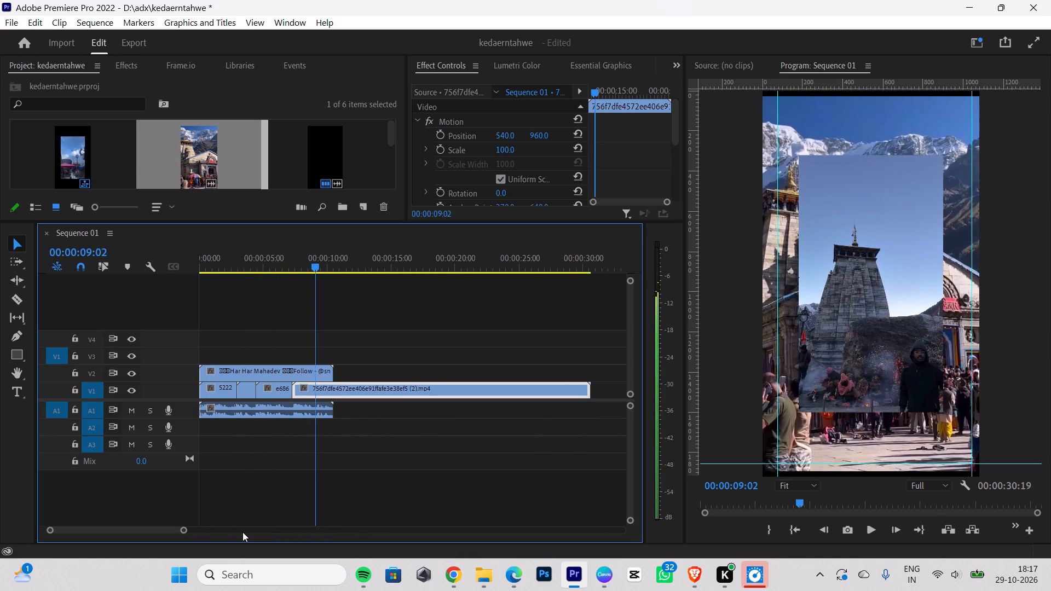
pyautogui.press('Right')
pyautogui.press('Right')
pyautogui.press('Right')
pyautogui.press('Right')
pyautogui.press('Right')
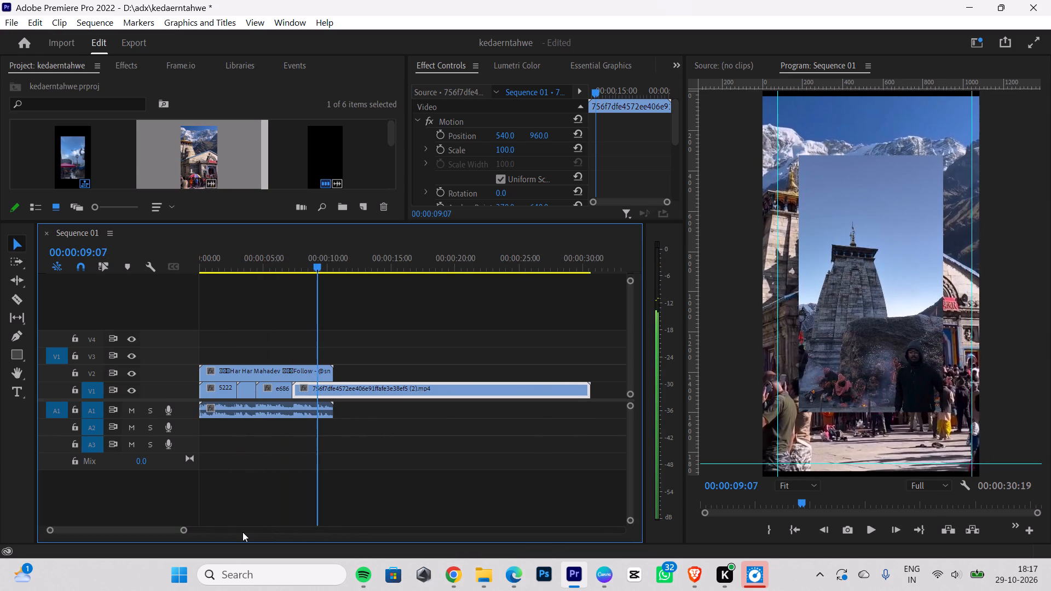
pyautogui.press('Right')
pyautogui.press('Right')
pyautogui.press('Right')
pyautogui.press('Right')
pyautogui.press('Right')
pyautogui.press('Left')
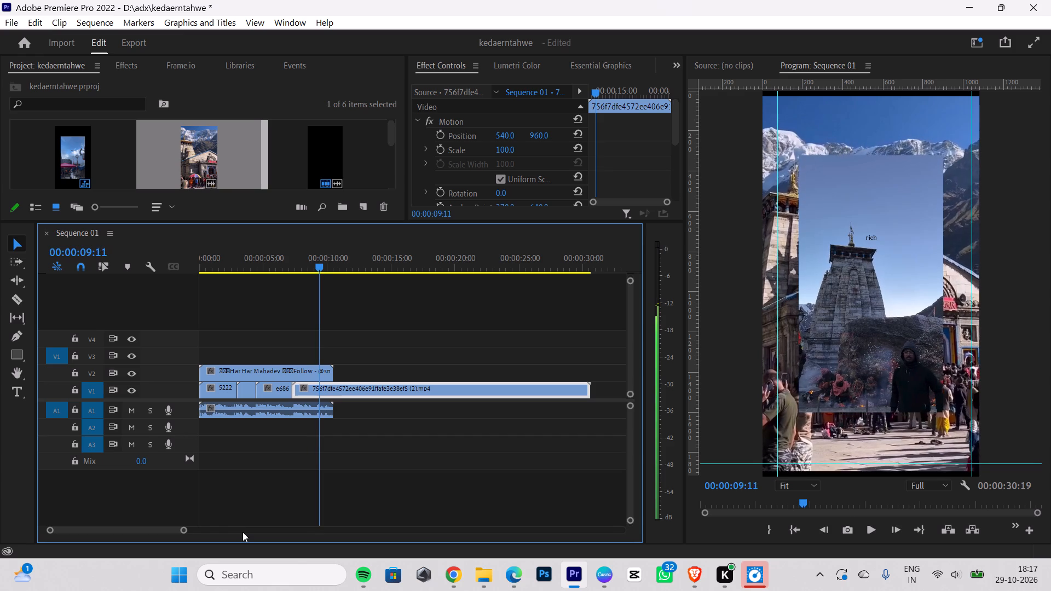
pyautogui.press('Left')
pyautogui.press('Left')
pyautogui.press('Left')
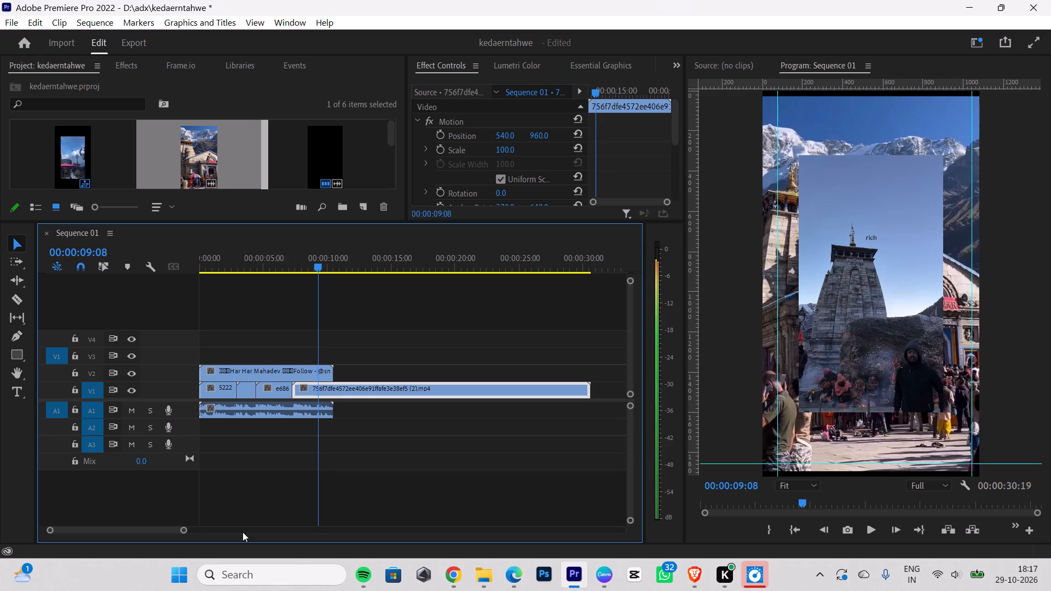
pyautogui.press('Left')
pyautogui.press('Left')
pyautogui.press('Right')
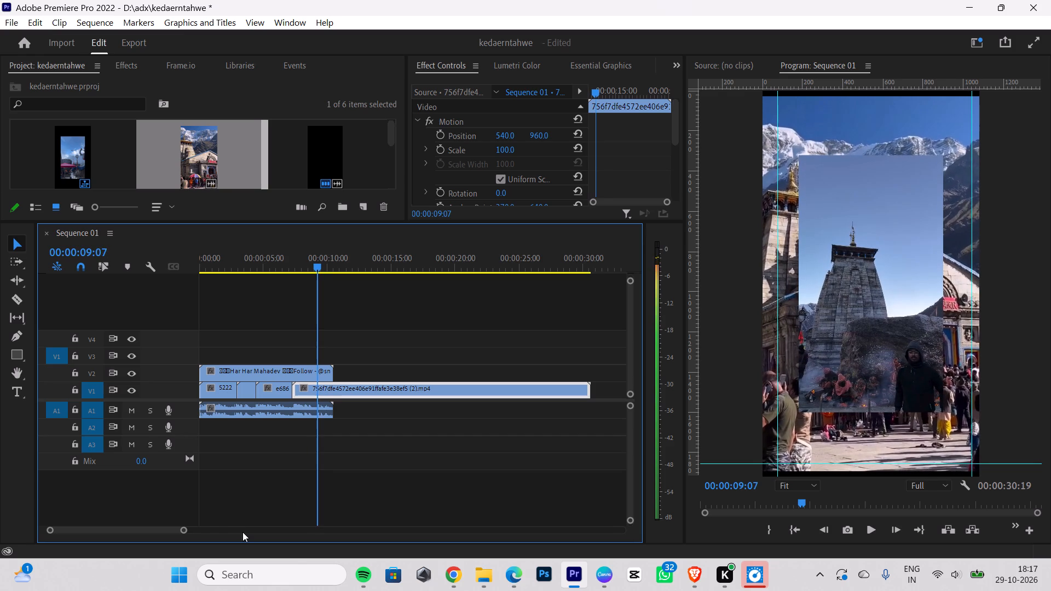
pyautogui.press('Right')
pyautogui.click(11, 297)
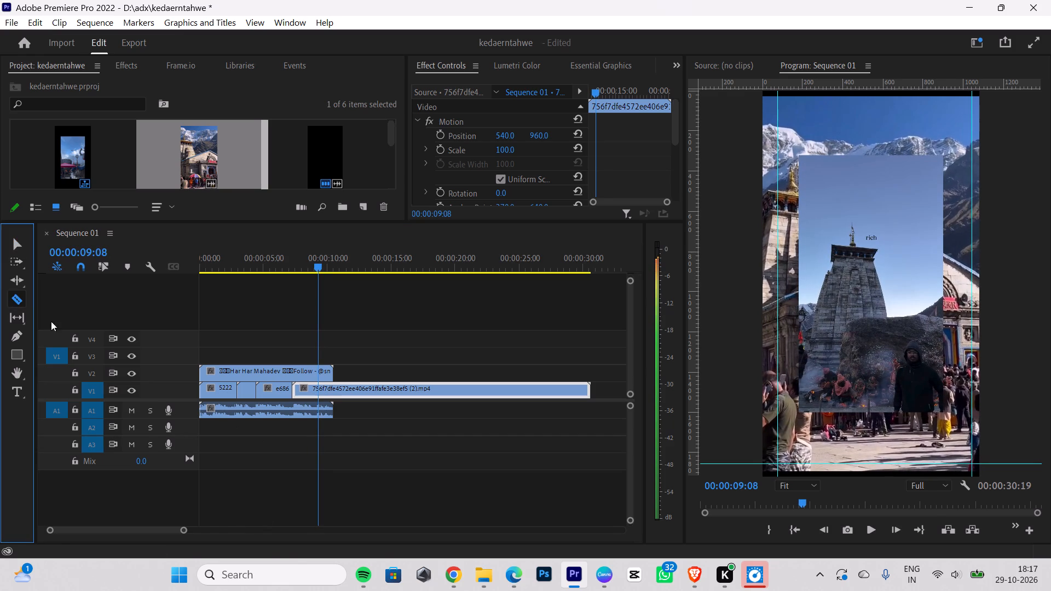
pyautogui.click(319, 389)
pyautogui.click(16, 243)
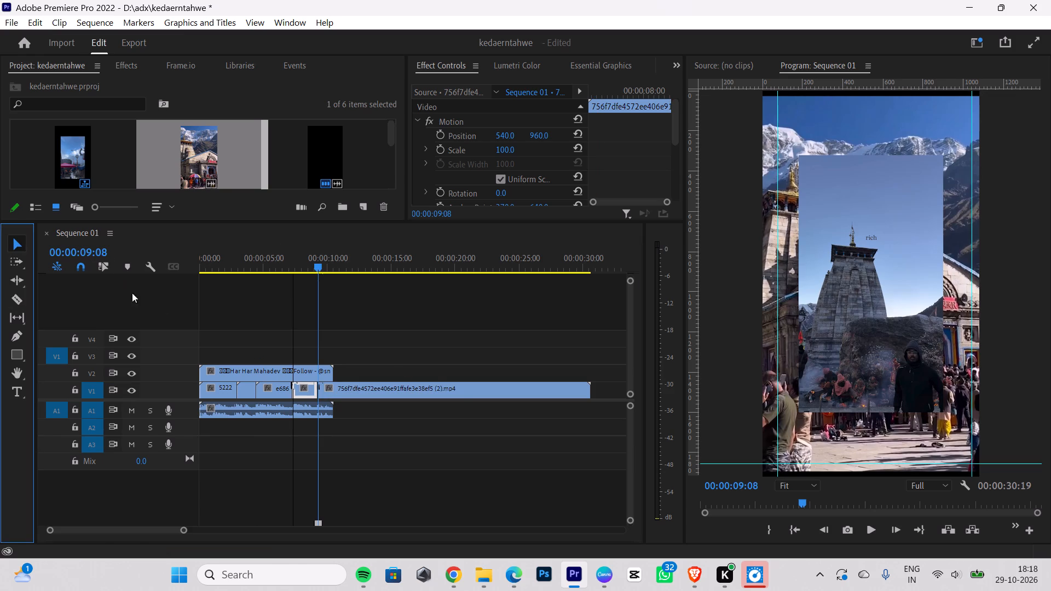
pyautogui.click(457, 386)
pyautogui.press('BackSpace')
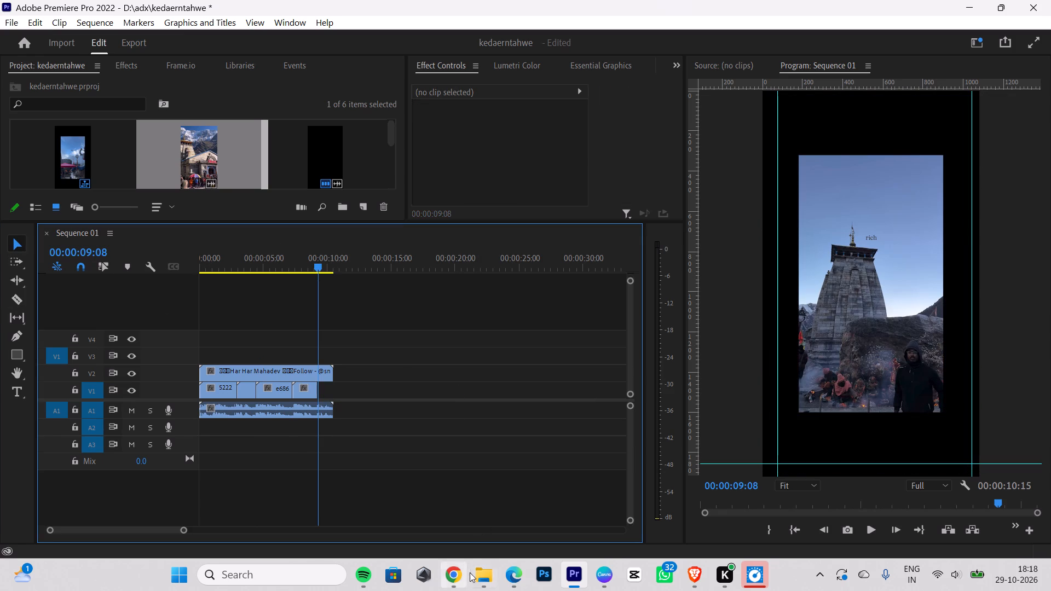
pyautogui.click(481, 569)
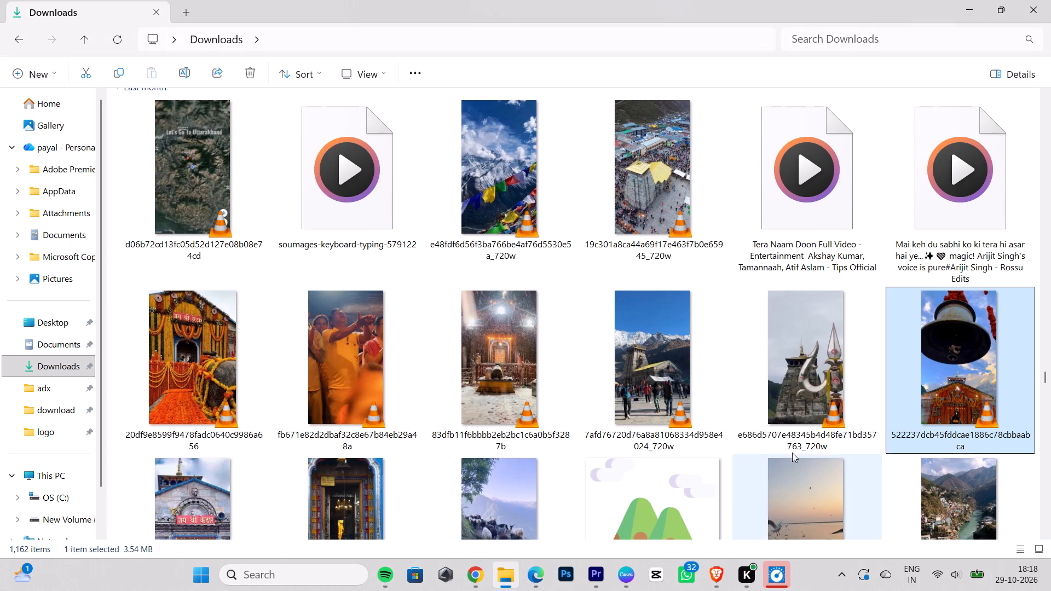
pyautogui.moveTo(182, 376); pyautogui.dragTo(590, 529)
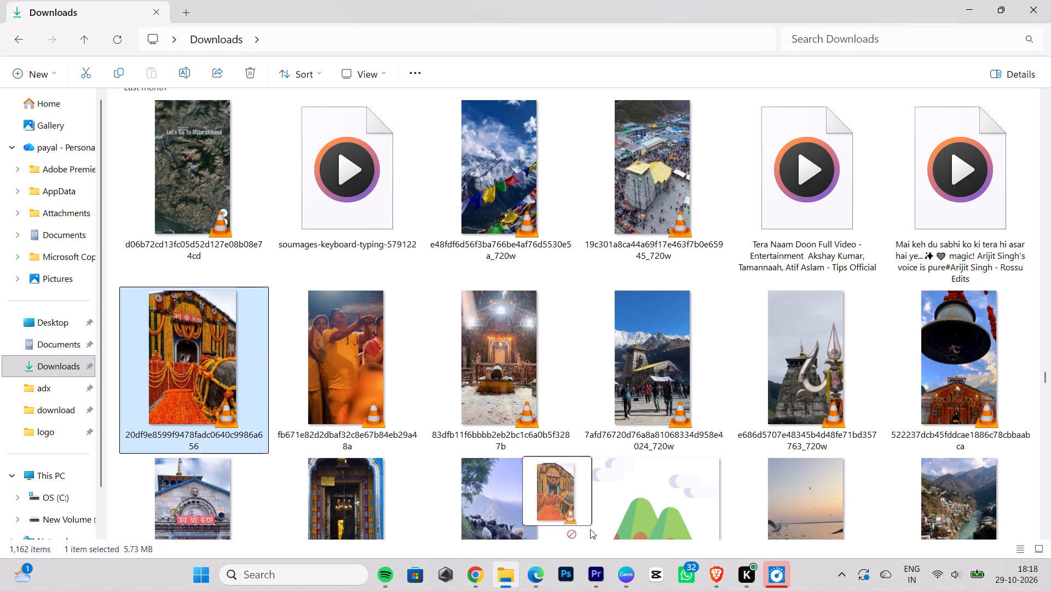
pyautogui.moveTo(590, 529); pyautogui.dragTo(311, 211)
# Import the temple-doorway clip f4dc62099f9aa9404921b60eb2f5a601_720w and place it on V1 directly after the temple crowd clip, with its audio deleted.
pyautogui.click(480, 564)
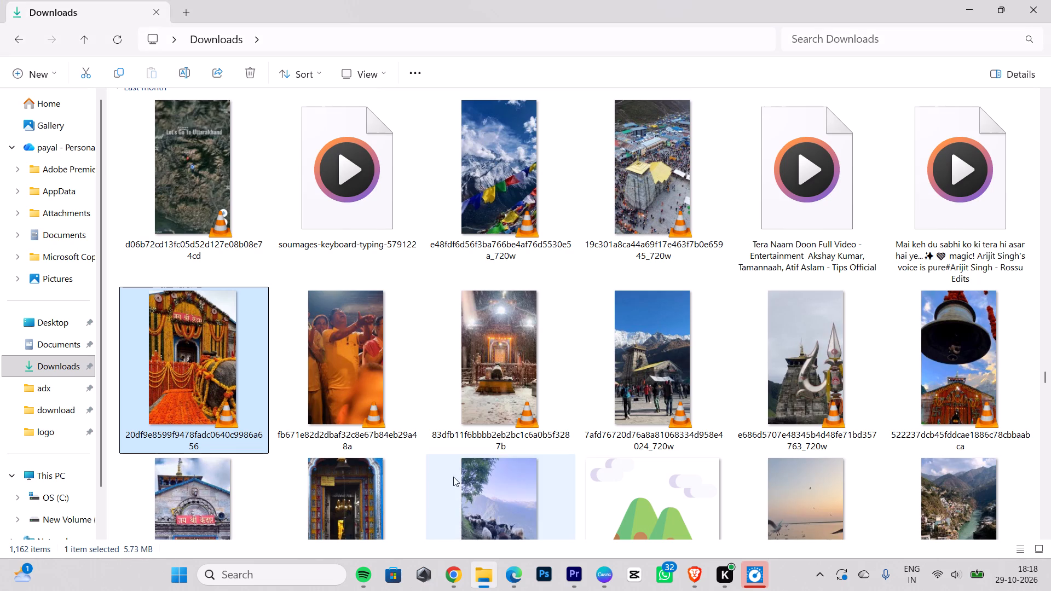
pyautogui.scroll(-1, 817, 451)
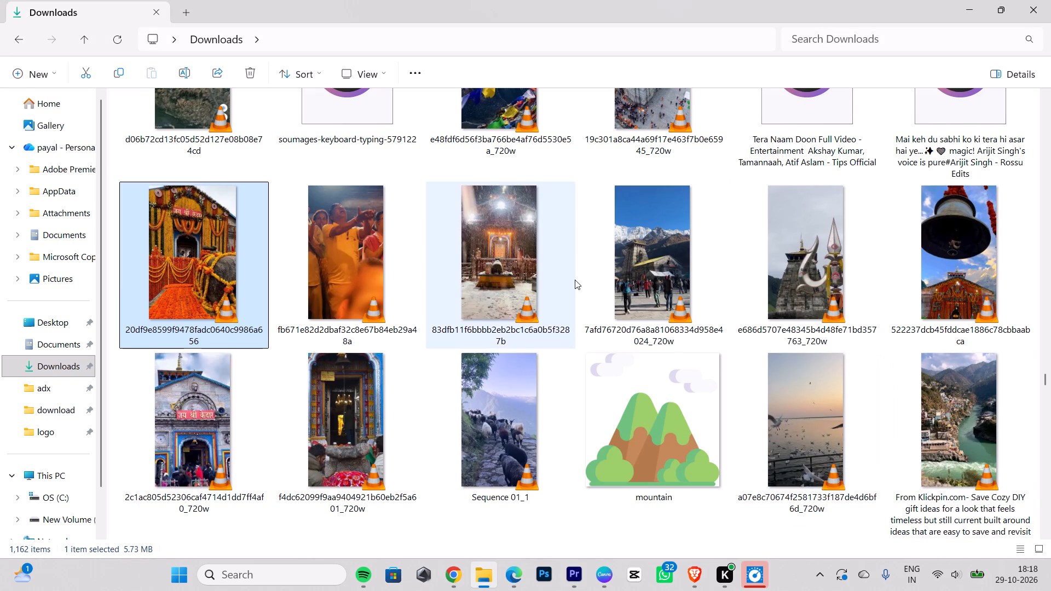
pyautogui.moveTo(351, 434); pyautogui.dragTo(592, 570)
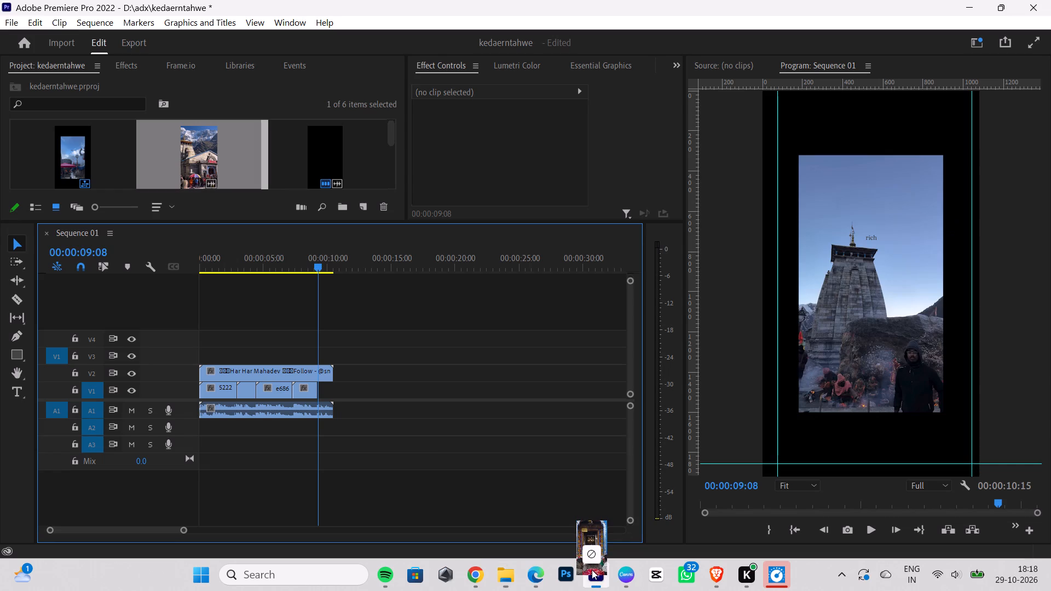
pyautogui.moveTo(592, 570); pyautogui.dragTo(342, 173)
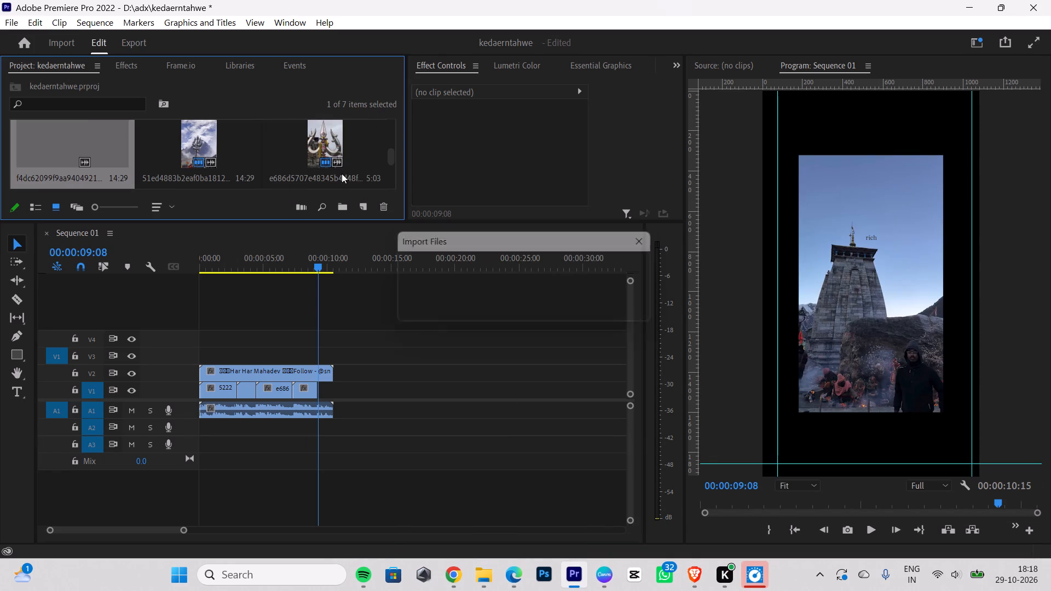
pyautogui.moveTo(84, 147); pyautogui.dragTo(368, 410)
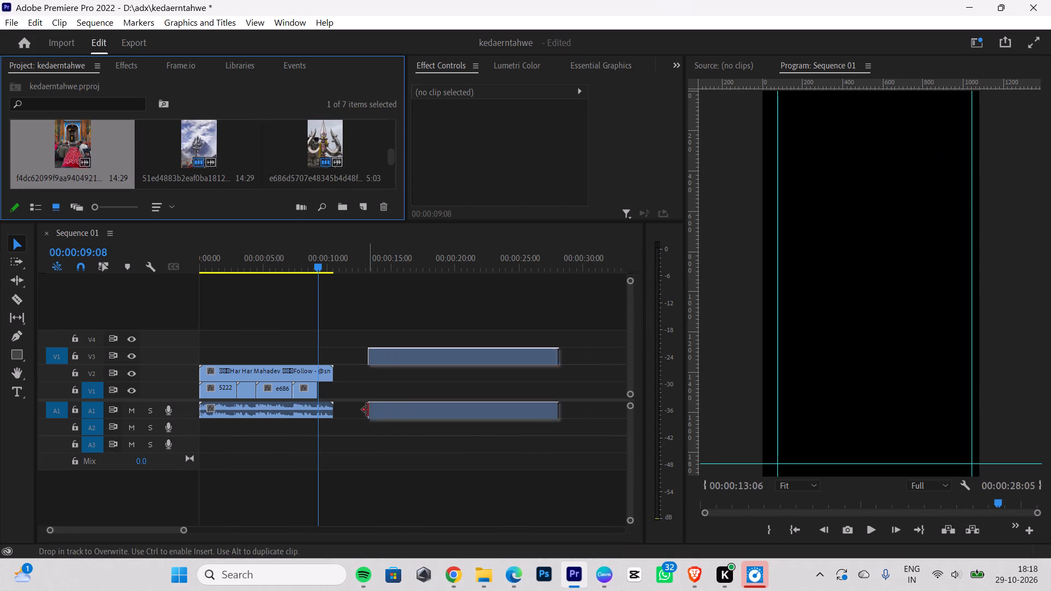
pyautogui.click(397, 414)
pyautogui.press('BackSpace')
pyautogui.moveTo(406, 355); pyautogui.dragTo(392, 378)
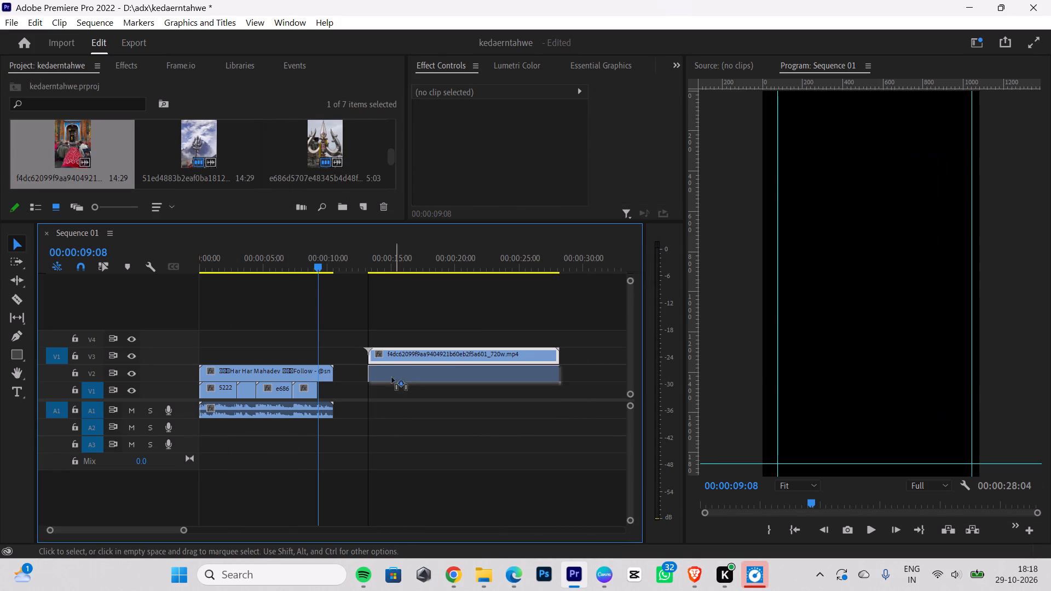
pyautogui.moveTo(392, 378); pyautogui.dragTo(359, 385)
# Apply Set to Frame Size to the temple-doorway clip on V1.
pyautogui.rightClick(357, 385)
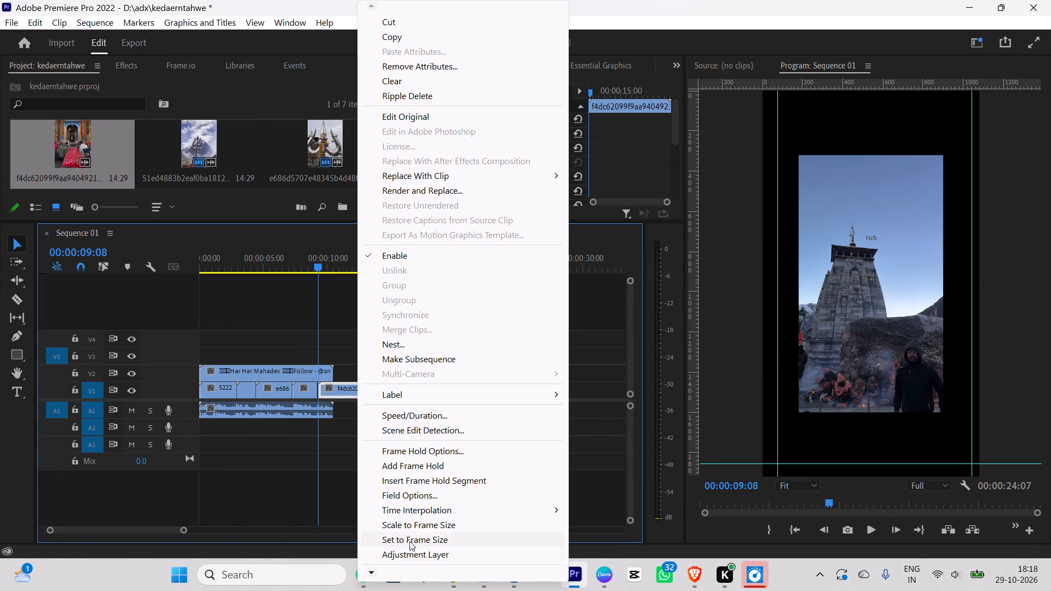
pyautogui.click(409, 541)
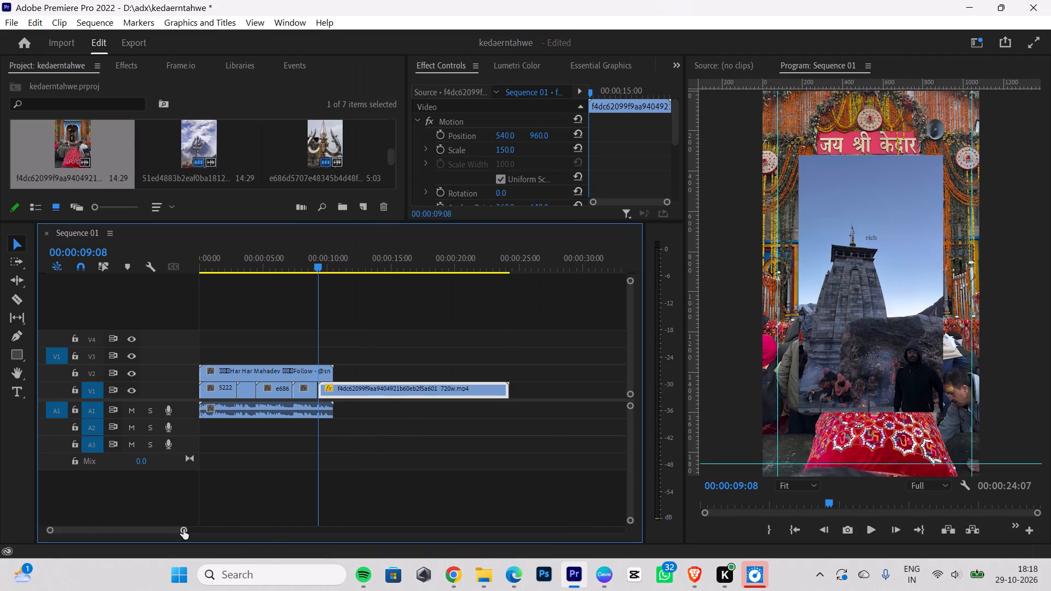
# Split the temple-doorway clip on V1 at 00:00:10:14, the reel's last frame, and delete the remainder.
pyautogui.moveTo(183, 529); pyautogui.dragTo(133, 530)
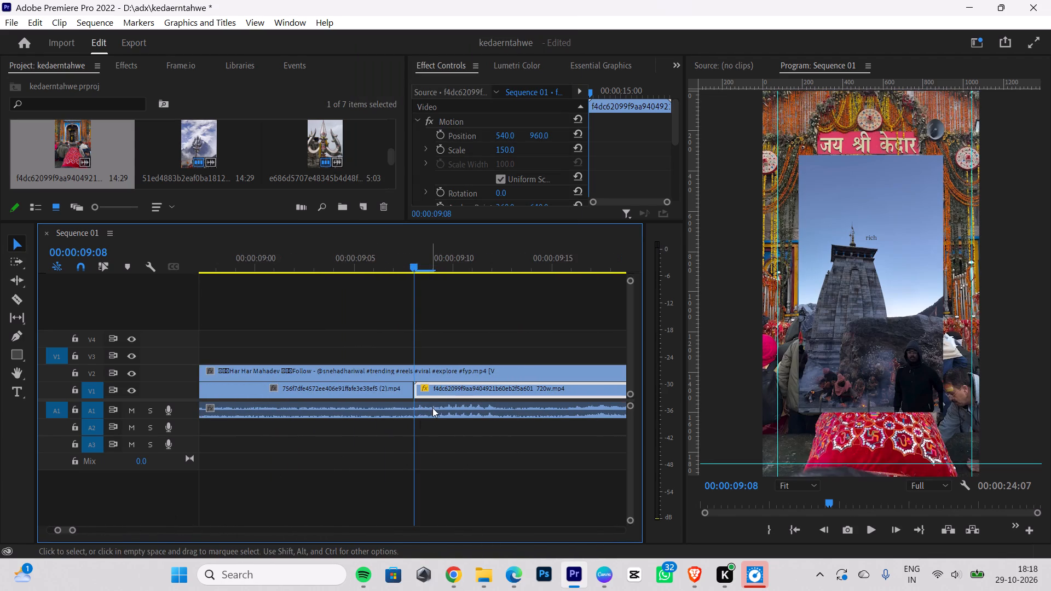
pyautogui.click(434, 394)
pyautogui.click(465, 320)
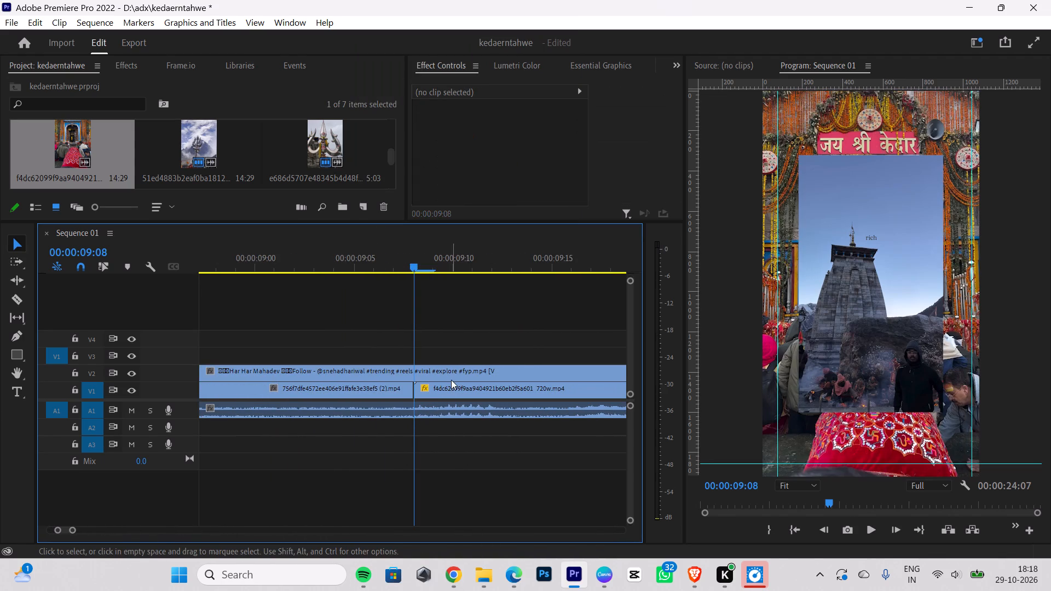
pyautogui.click(451, 380)
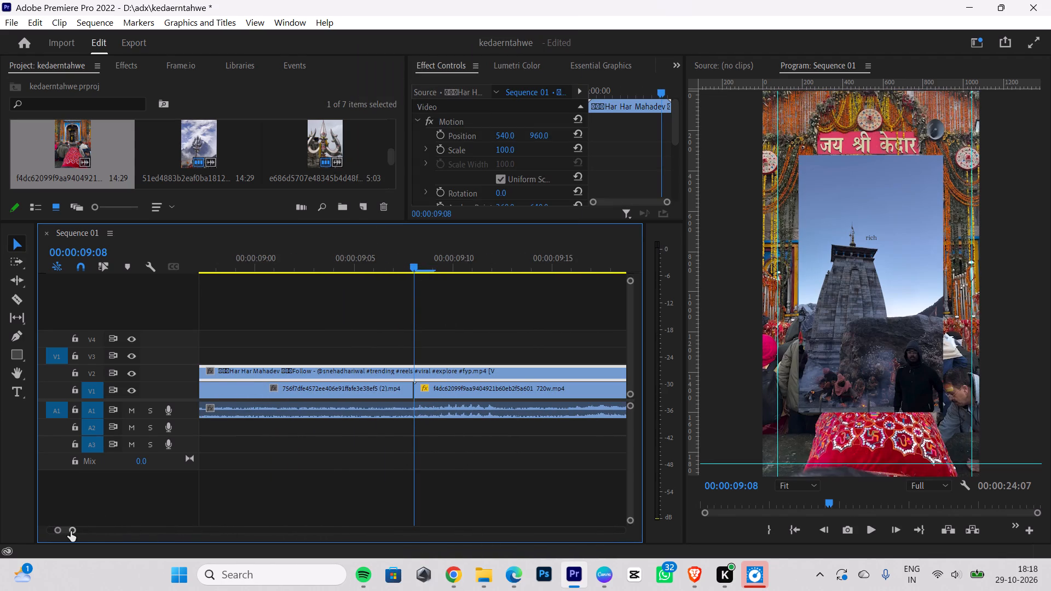
pyautogui.moveTo(70, 531); pyautogui.dragTo(164, 532)
pyautogui.press('Right')
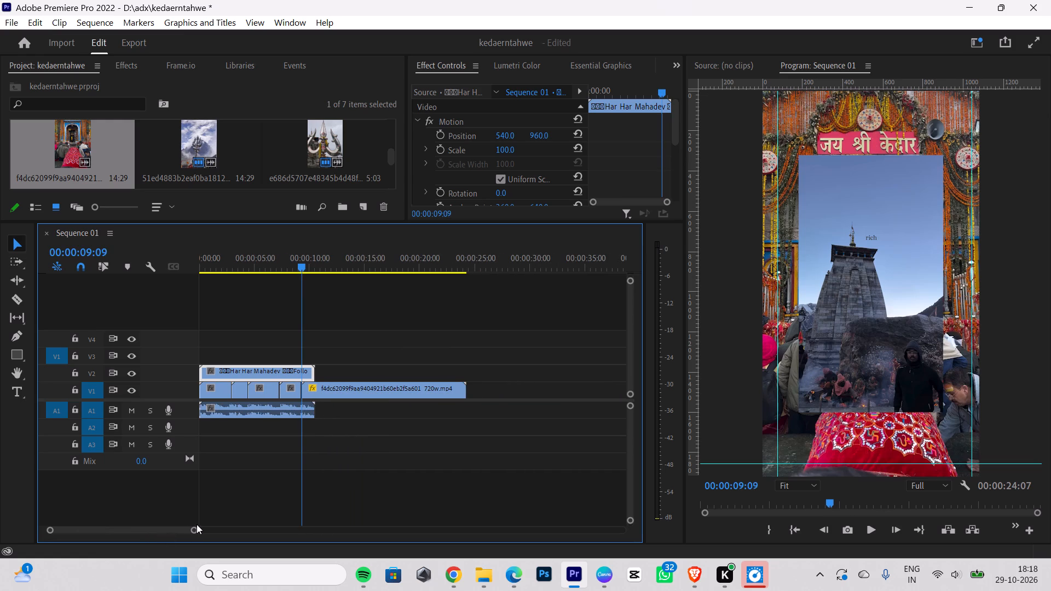
pyautogui.press('Right')
pyautogui.press('Right')
pyautogui.press('Right')
pyautogui.press('Right')
pyautogui.press('Right')
pyautogui.press('Right')
pyautogui.press('Right')
pyautogui.press('Right')
pyautogui.press('Right')
pyautogui.press('Right')
pyautogui.press('Right')
pyautogui.press('Right')
pyautogui.press('Right')
pyautogui.press('Right')
pyautogui.press('Right')
pyautogui.press('Right')
pyautogui.press('Right')
pyautogui.press('Right')
pyautogui.press('Right')
pyautogui.press('Right')
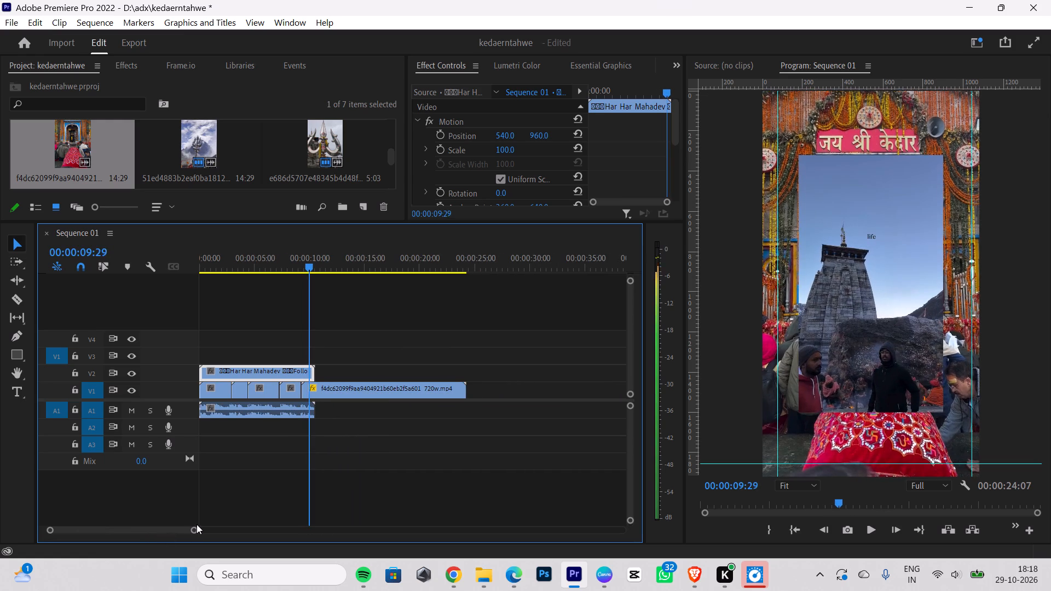
pyautogui.press('Right')
pyautogui.press('Right')
pyautogui.press('Right')
pyautogui.press('Right')
pyautogui.press('Right')
pyautogui.press('Right')
pyautogui.press('Right')
pyautogui.press('Right')
pyautogui.press('Right')
pyautogui.press('Right')
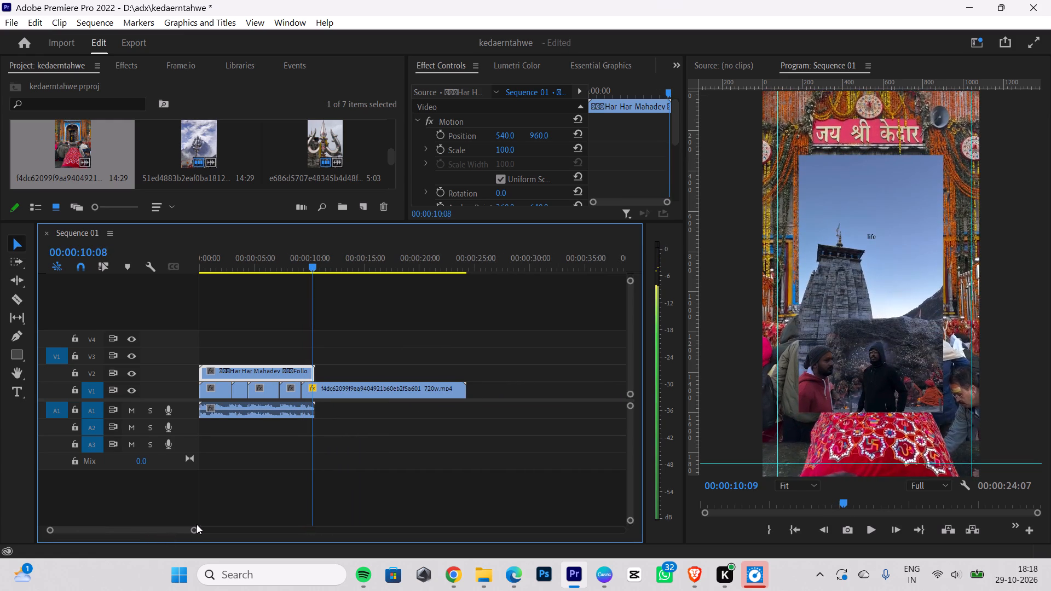
pyautogui.press('Right')
pyautogui.press('Right')
pyautogui.press('Right')
pyautogui.press('Right')
pyautogui.press('Right')
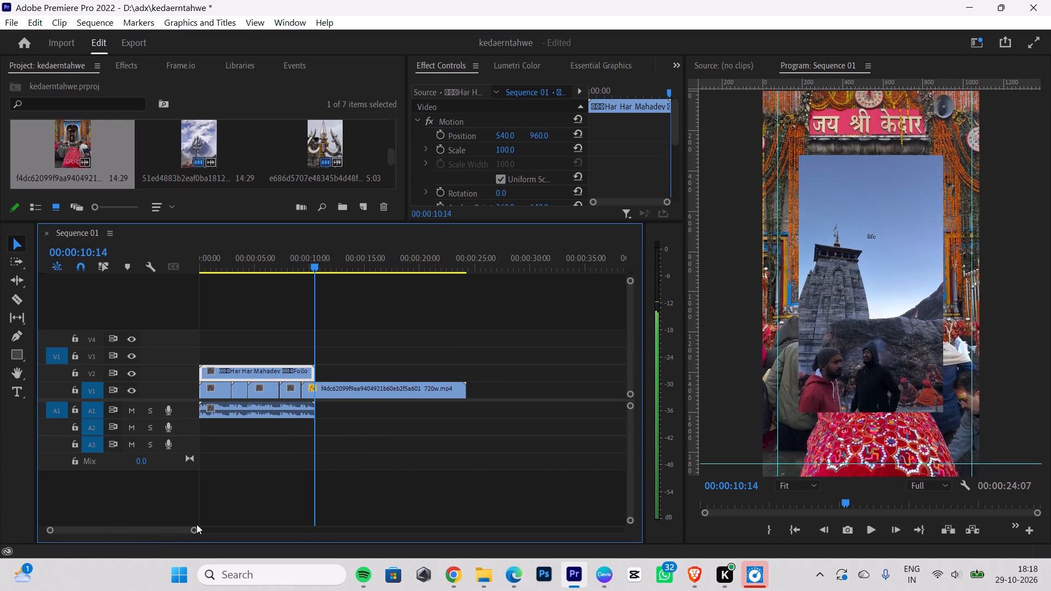
pyautogui.press('Right')
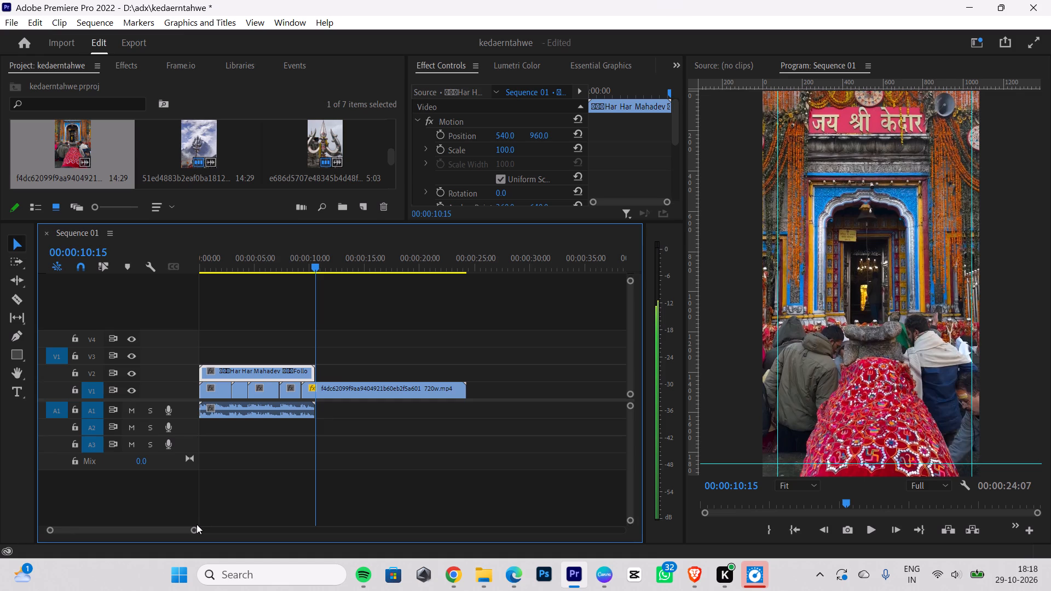
pyautogui.press('Left')
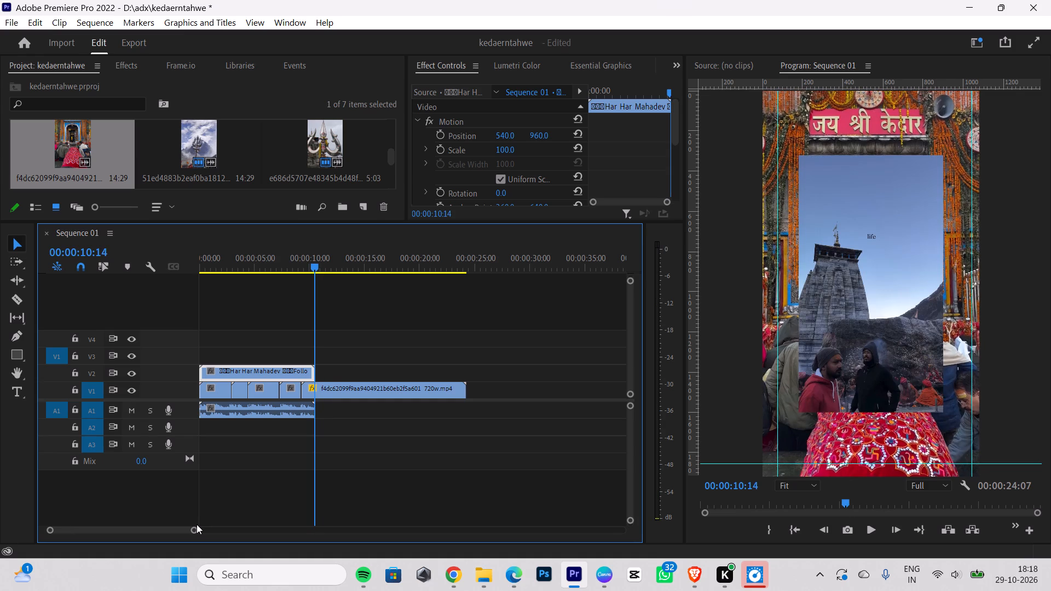
pyautogui.click(21, 302)
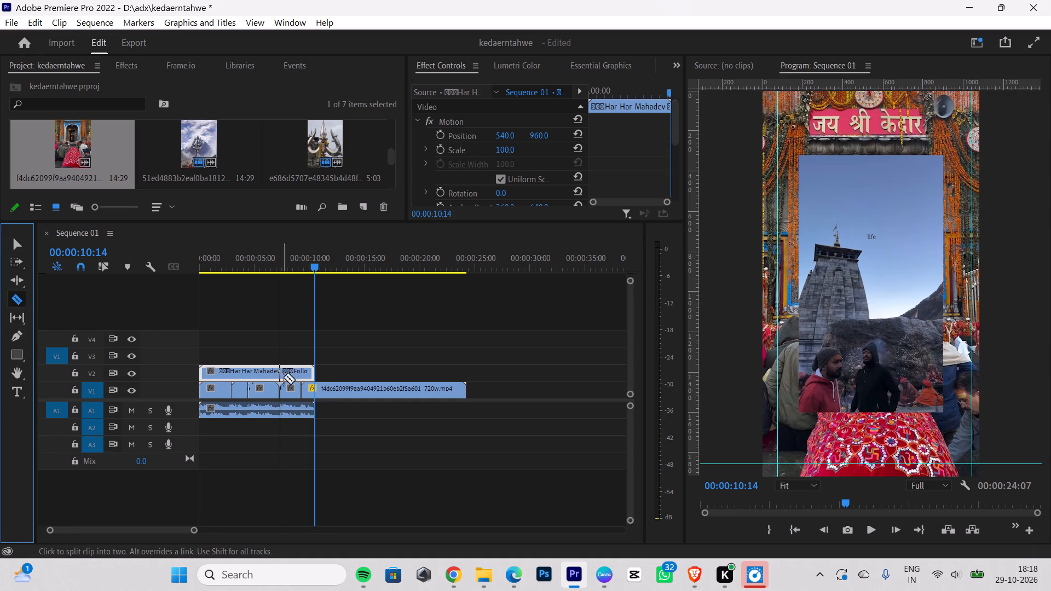
pyautogui.click(315, 386)
pyautogui.click(15, 242)
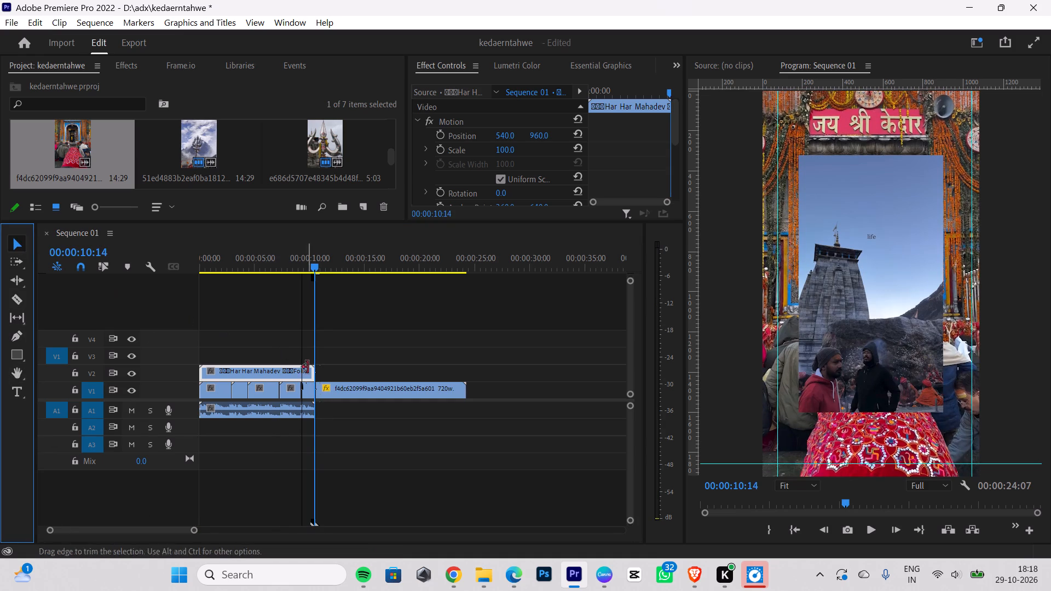
pyautogui.click(352, 391)
pyautogui.press('BackSpace')
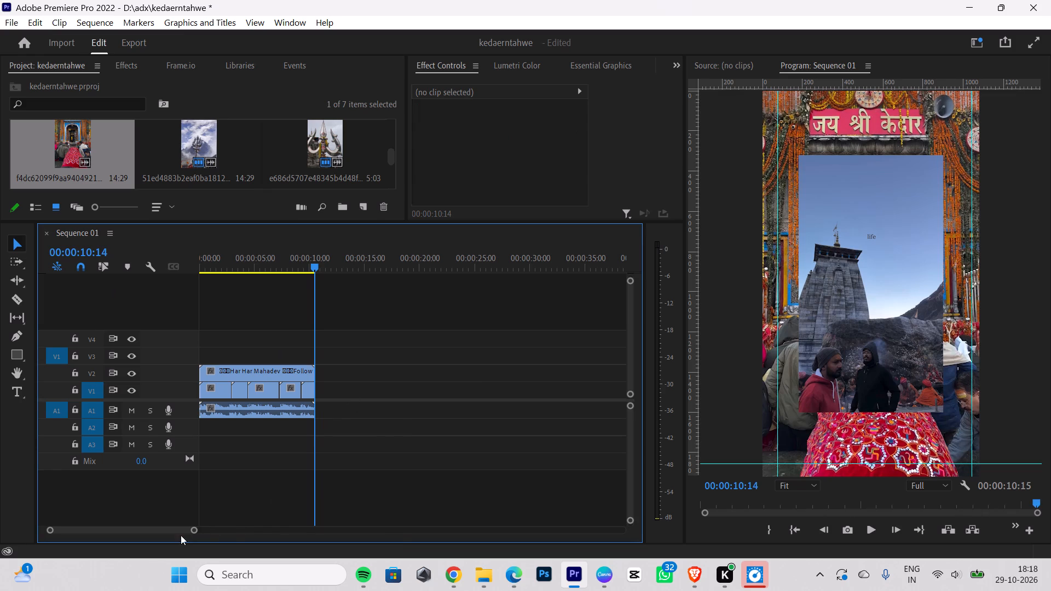
# Review the opening of the sequence around the reel's "next year" caption, ending back at 00:00:00:00.
pyautogui.moveTo(195, 529); pyautogui.dragTo(172, 525)
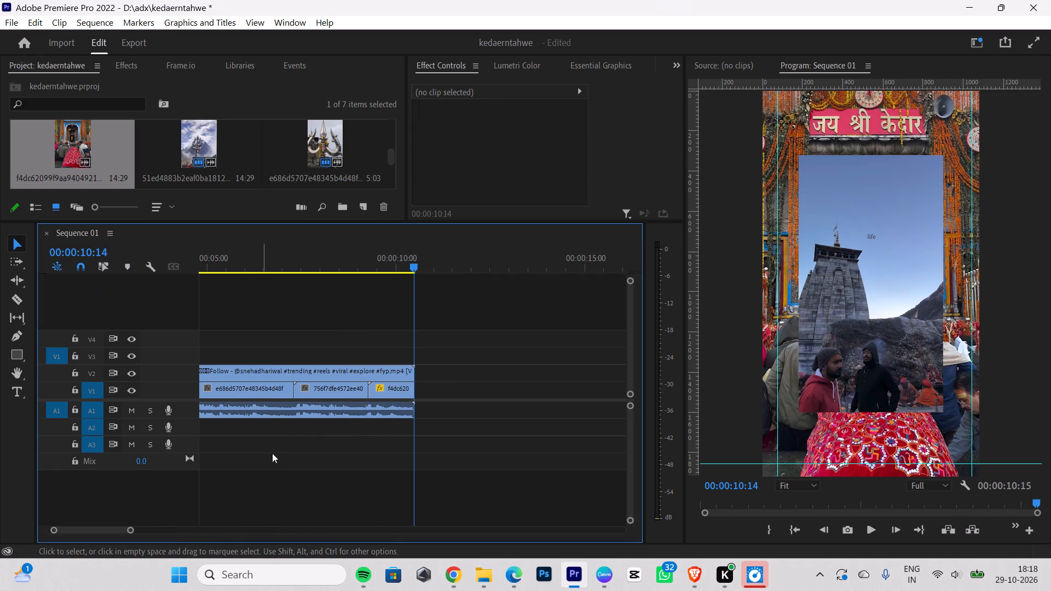
pyautogui.moveTo(415, 270); pyautogui.dragTo(83, 333)
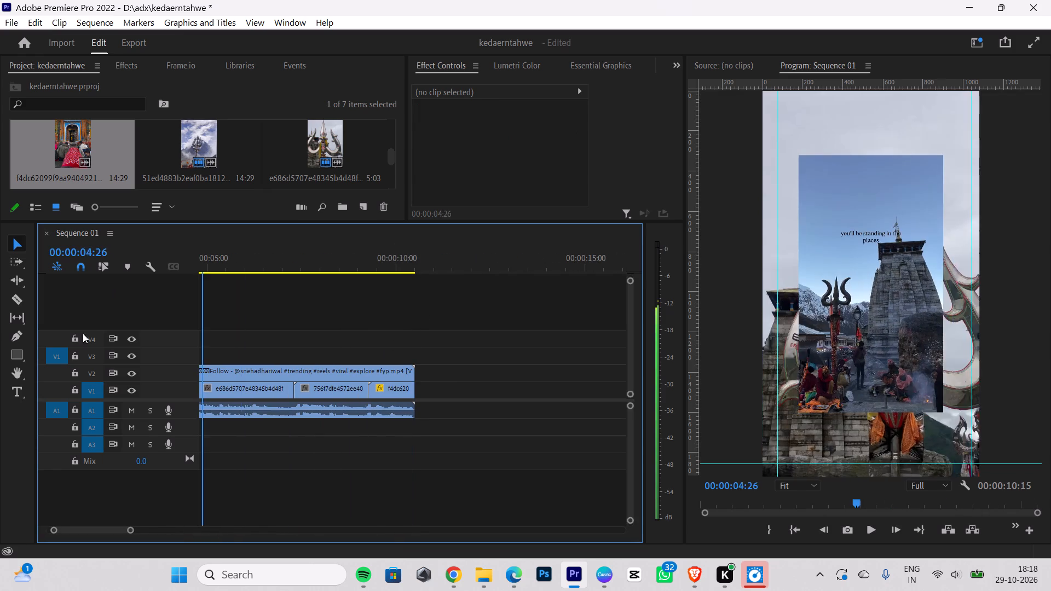
pyautogui.moveTo(83, 333); pyautogui.dragTo(0, 296)
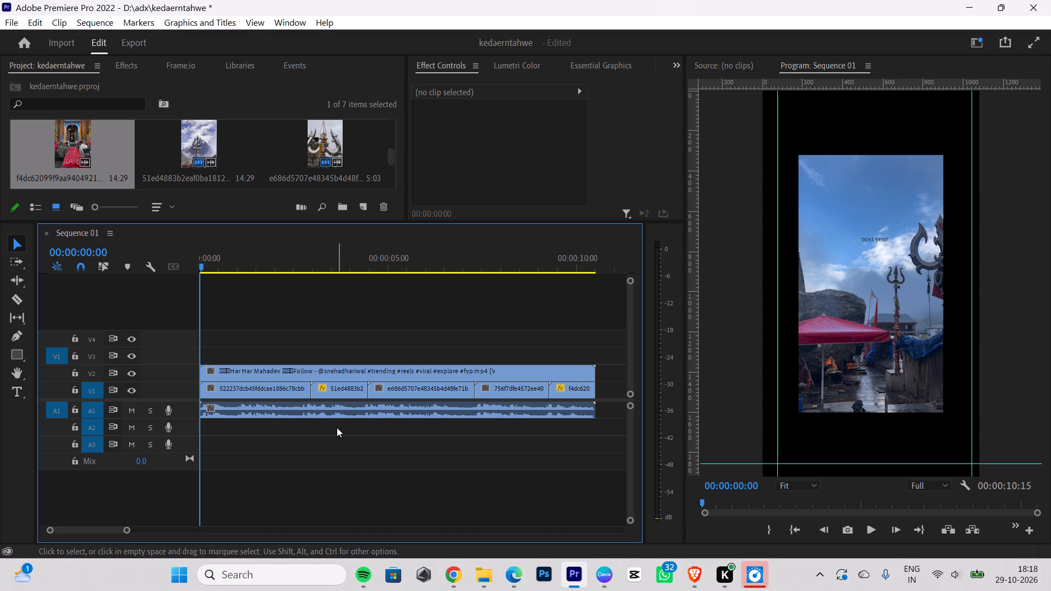
pyautogui.press('space')
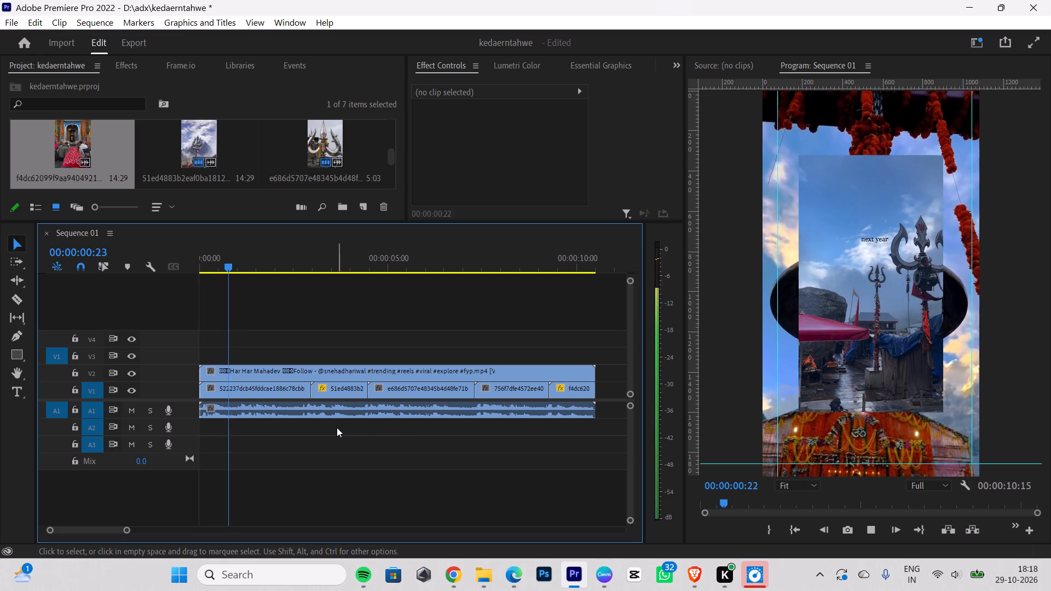
pyautogui.press('space')
pyautogui.press('Left')
pyautogui.press('Left')
pyautogui.press('Left')
pyautogui.press('Left')
pyautogui.press('Left')
pyautogui.press('Left')
pyautogui.press('Left')
pyautogui.press('Left')
pyautogui.press('Left')
pyautogui.press('Left')
pyautogui.press('Left')
pyautogui.press('Left')
pyautogui.press('Left')
pyautogui.press('Left')
pyautogui.press('Left')
pyautogui.press('Left')
pyautogui.press('Left')
pyautogui.press('Left')
pyautogui.press('Left')
pyautogui.press('Left')
pyautogui.press('Left')
pyautogui.press('Left')
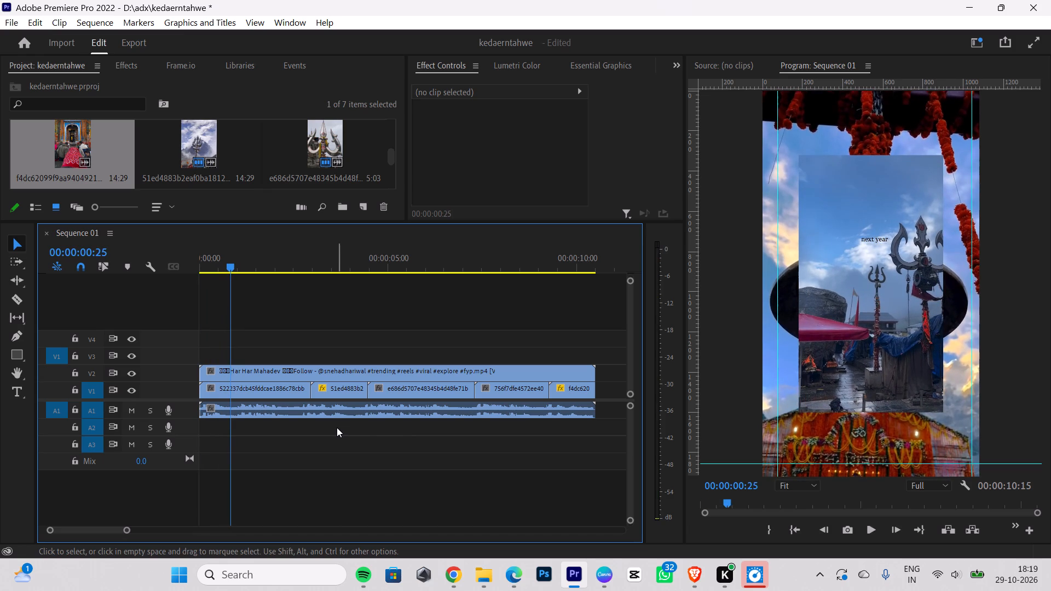
pyautogui.press('Left')
pyautogui.press('Left')
pyautogui.press('Left')
pyautogui.press('Left')
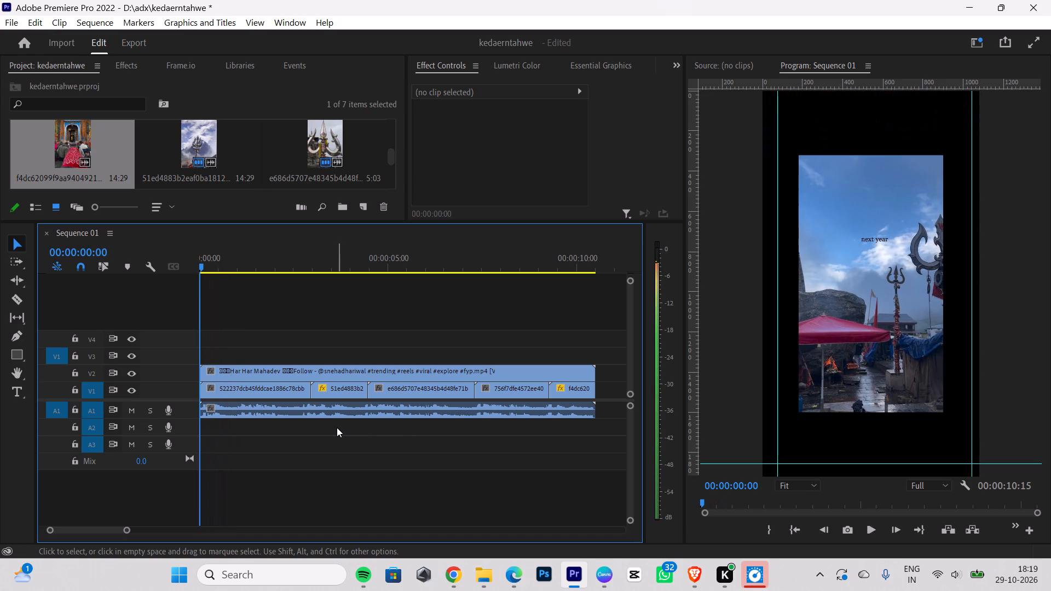
# Add the text "next year" on V3 at 00:00:00:00 and position it near the frame's centre, below the reel's own caption.
pyautogui.click(15, 390)
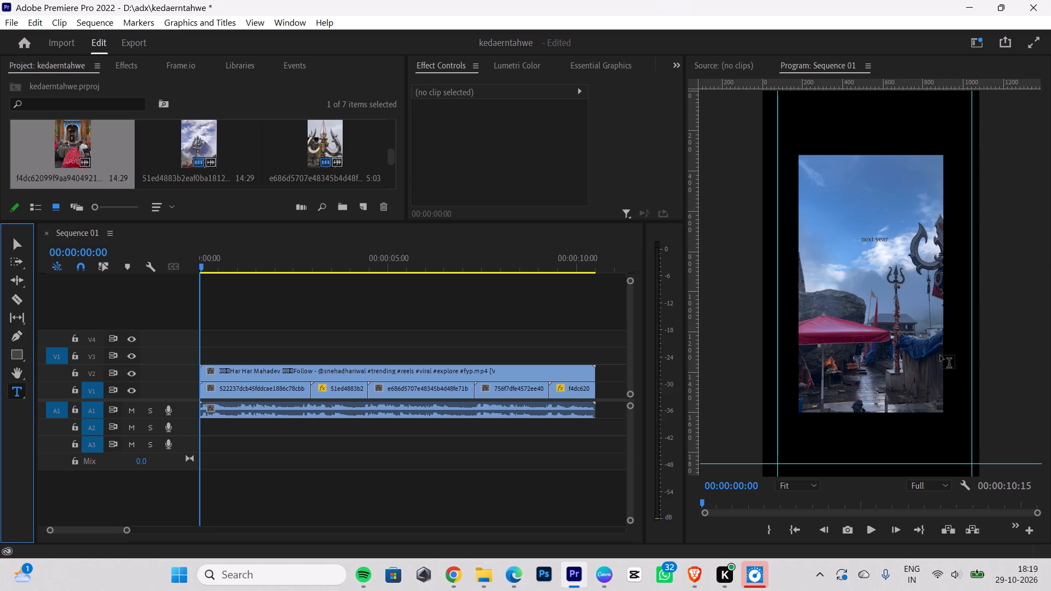
pyautogui.click(838, 324)
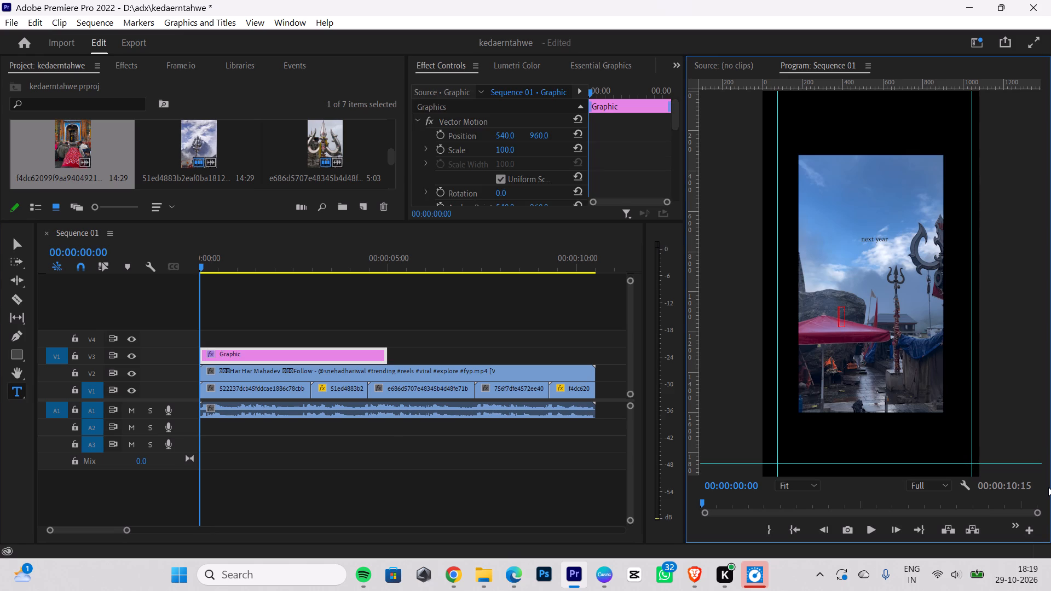
pyautogui.write('next year')
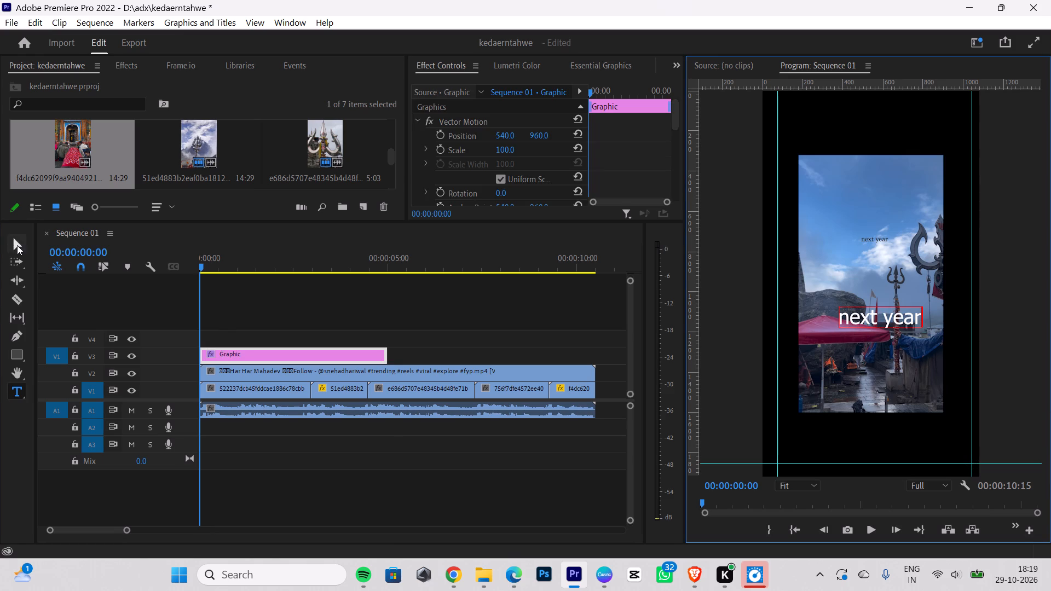
pyautogui.click(18, 241)
pyautogui.moveTo(877, 317); pyautogui.dragTo(873, 300)
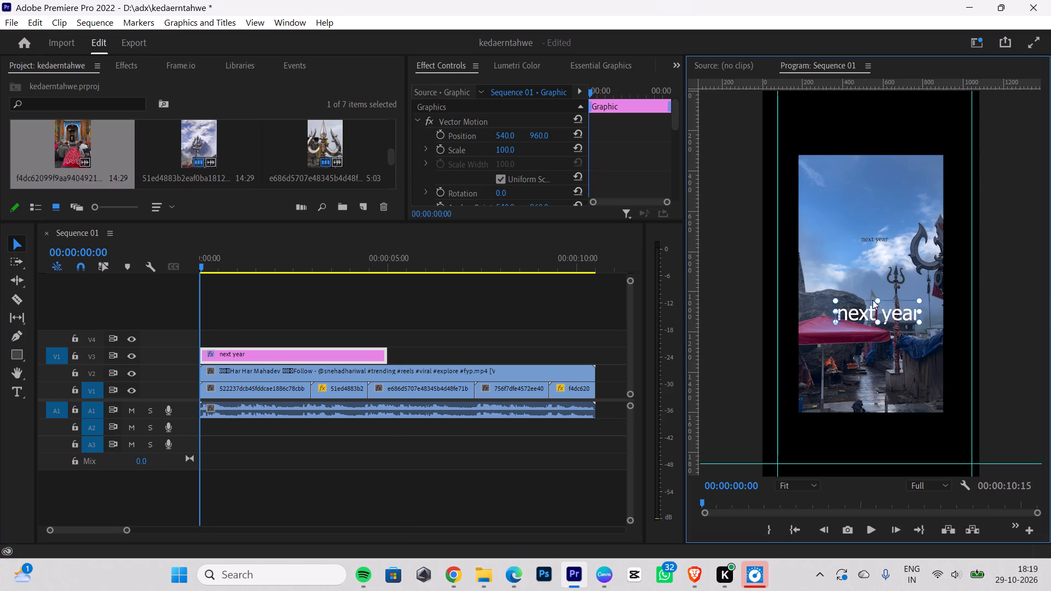
pyautogui.moveTo(873, 300); pyautogui.dragTo(866, 288)
# Split the "next year" caption on V3 at 00:00:01:12, the last frame of the reel's own "next year" caption, and delete the remainder.
pyautogui.press('Right')
pyautogui.press('Right')
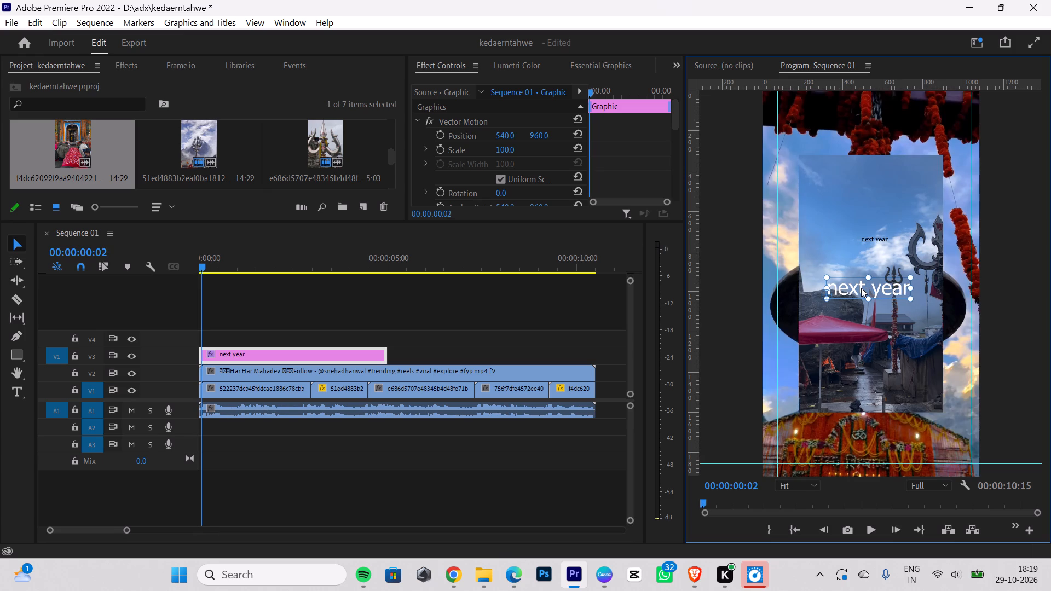
pyautogui.press('Right')
pyautogui.press('Right')
pyautogui.press('Right')
pyautogui.press('Right')
pyautogui.press('Right')
pyautogui.press('Right')
pyautogui.press('Right')
pyautogui.press('Right')
pyautogui.press('Right')
pyautogui.press('Right')
pyautogui.press('Right')
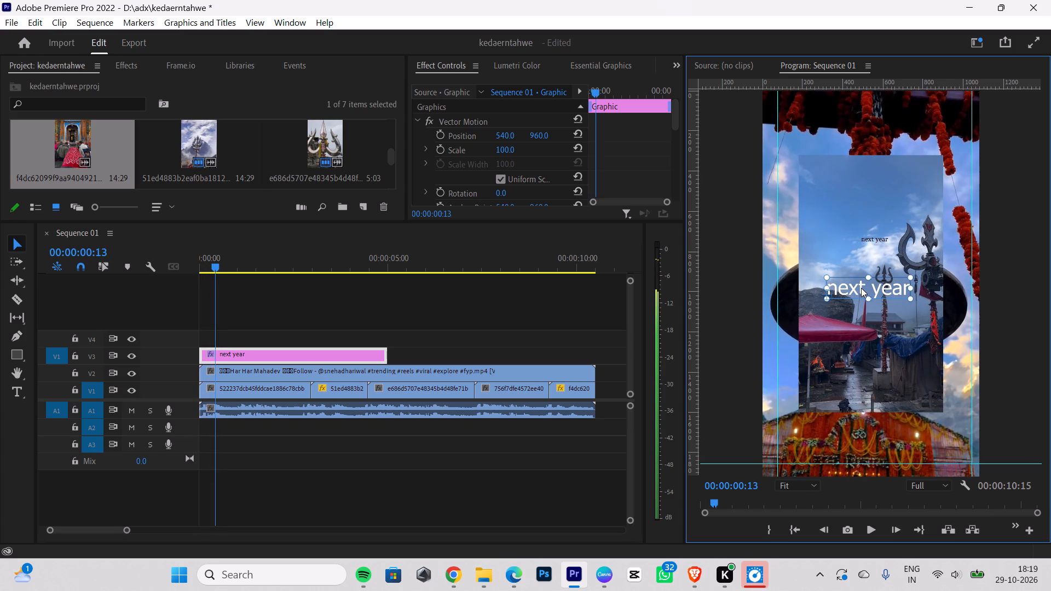
pyautogui.press('Right')
pyautogui.press('Right')
pyautogui.press('Right')
pyautogui.press('Right')
pyautogui.press('Right')
pyautogui.press('Right')
pyautogui.press('Right')
pyautogui.press('Right')
pyautogui.press('Right')
pyautogui.press('Right')
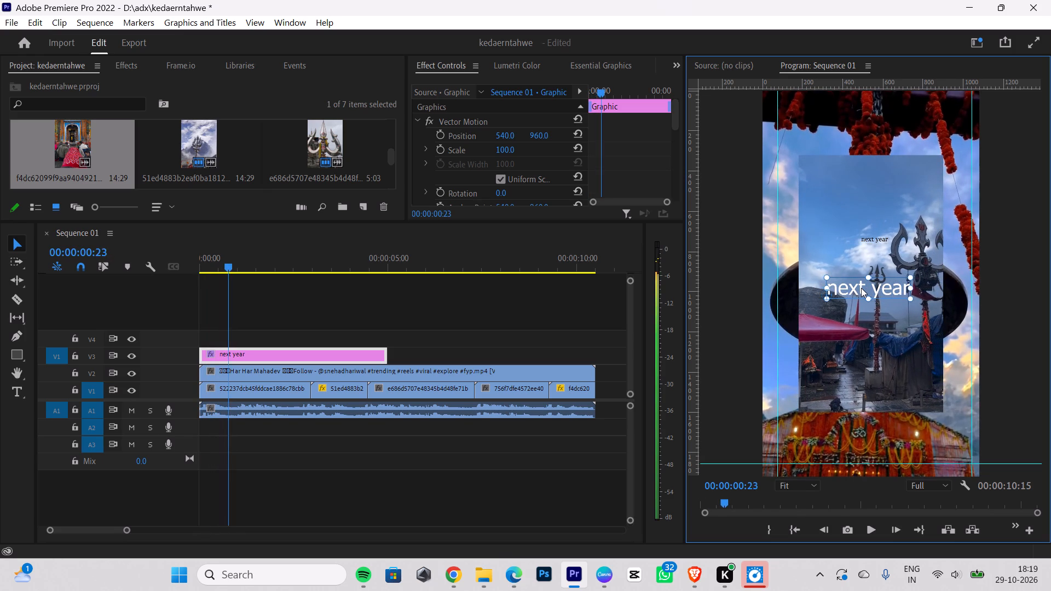
pyautogui.press('Right')
pyautogui.press('Right')
pyautogui.press('Right')
pyautogui.press('Right')
pyautogui.press('Right')
pyautogui.press('Right')
pyautogui.press('Right')
pyautogui.press('Right')
pyautogui.press('Right')
pyautogui.press('Right')
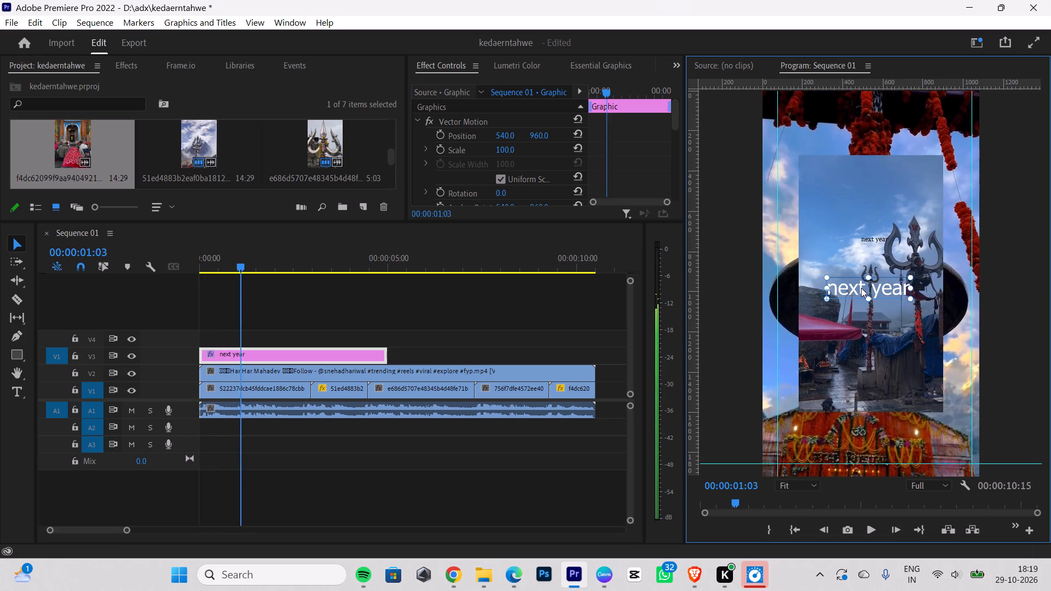
pyautogui.press('Right')
pyautogui.press('Right')
pyautogui.press('Right')
pyautogui.press('Right')
pyautogui.press('Right')
pyautogui.press('Right')
pyautogui.press('Right')
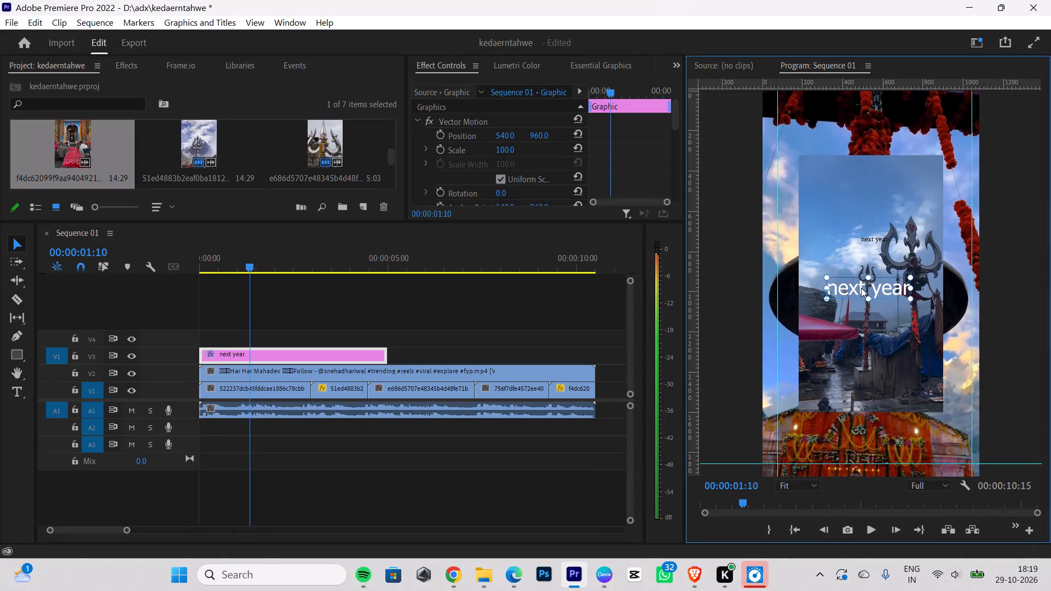
pyautogui.press('Right')
pyautogui.press('Right')
pyautogui.press('Right')
pyautogui.press('Right')
pyautogui.press('Left')
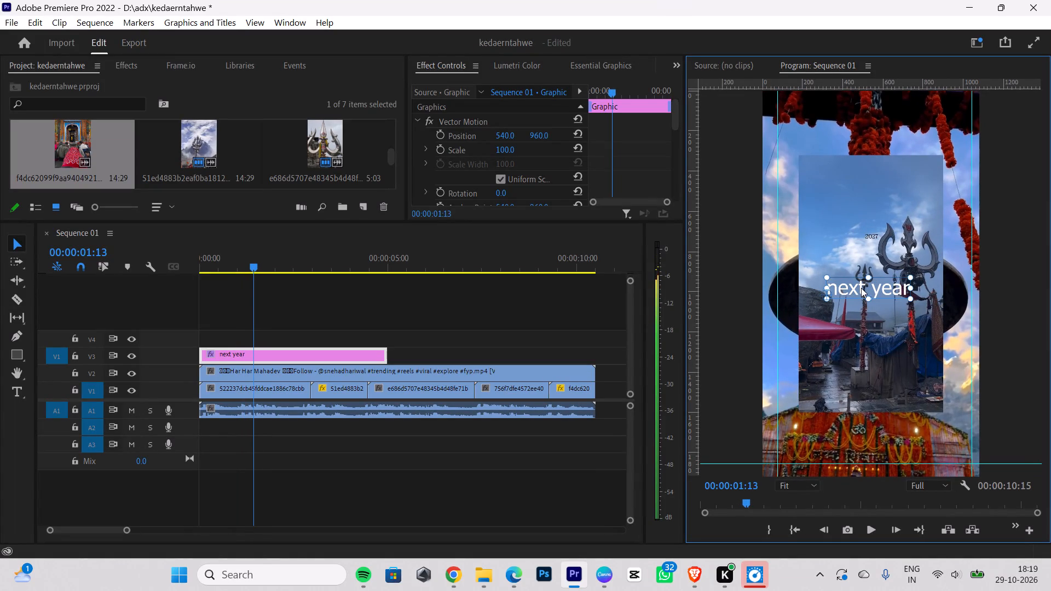
pyautogui.press('Left')
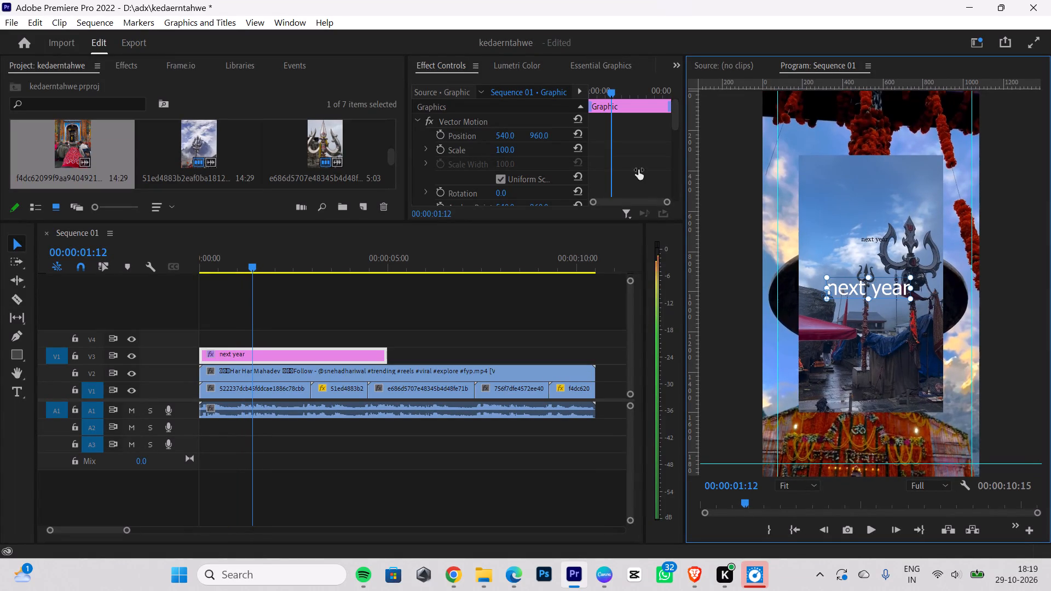
pyautogui.click(10, 294)
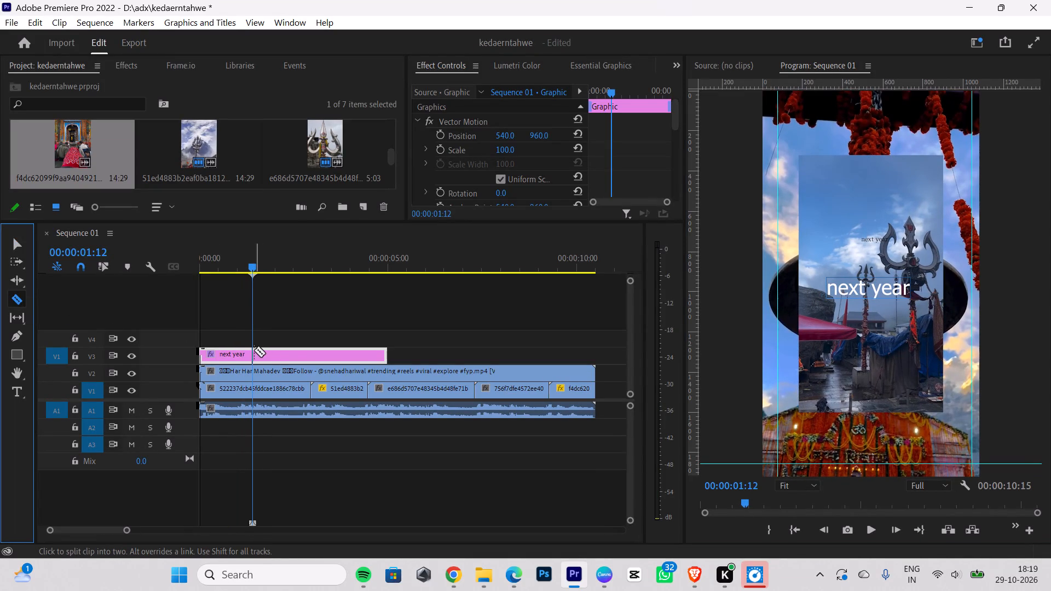
pyautogui.click(253, 349)
pyautogui.click(22, 241)
pyautogui.click(383, 361)
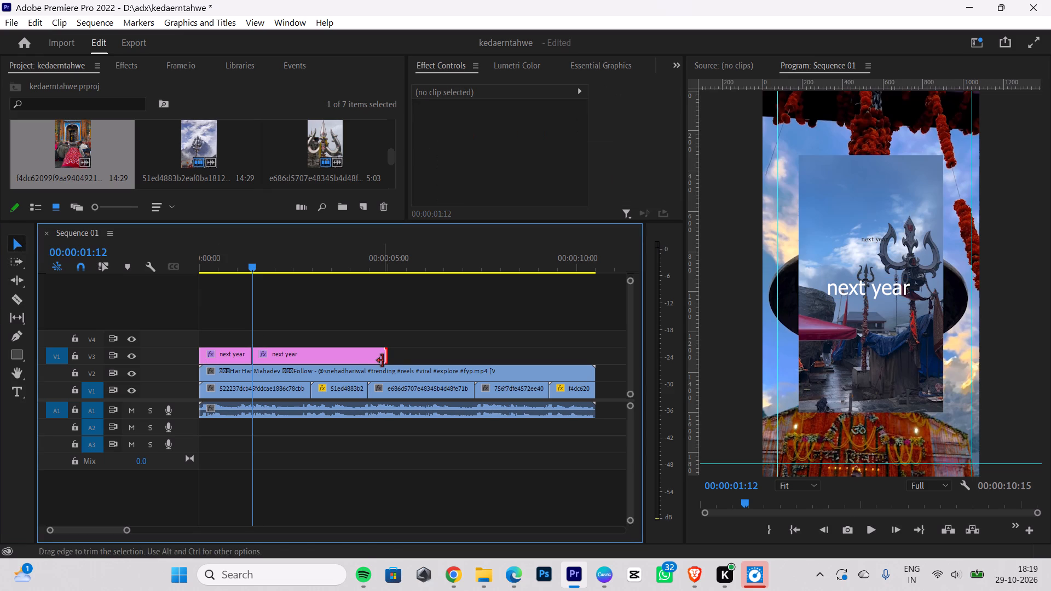
pyautogui.click(359, 351)
pyautogui.press('BackSpace')
# Duplicate the "next year" caption at 00:00:01:12 and move the copy up to V4.
pyautogui.click(244, 354)
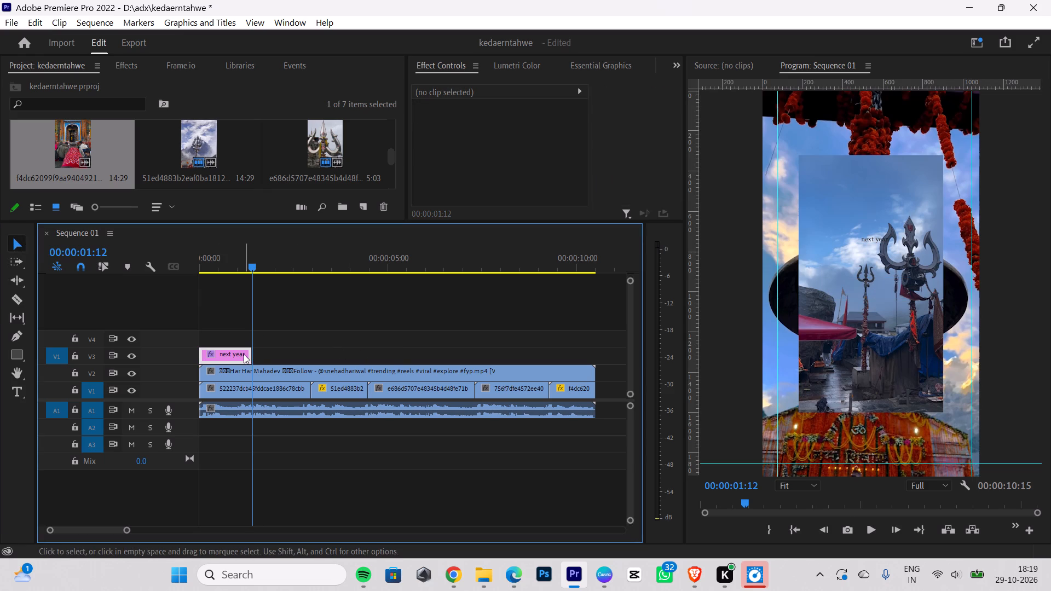
pyautogui.hotkey('ctrl', 'c')
pyautogui.hotkey('ctrl', 'v')
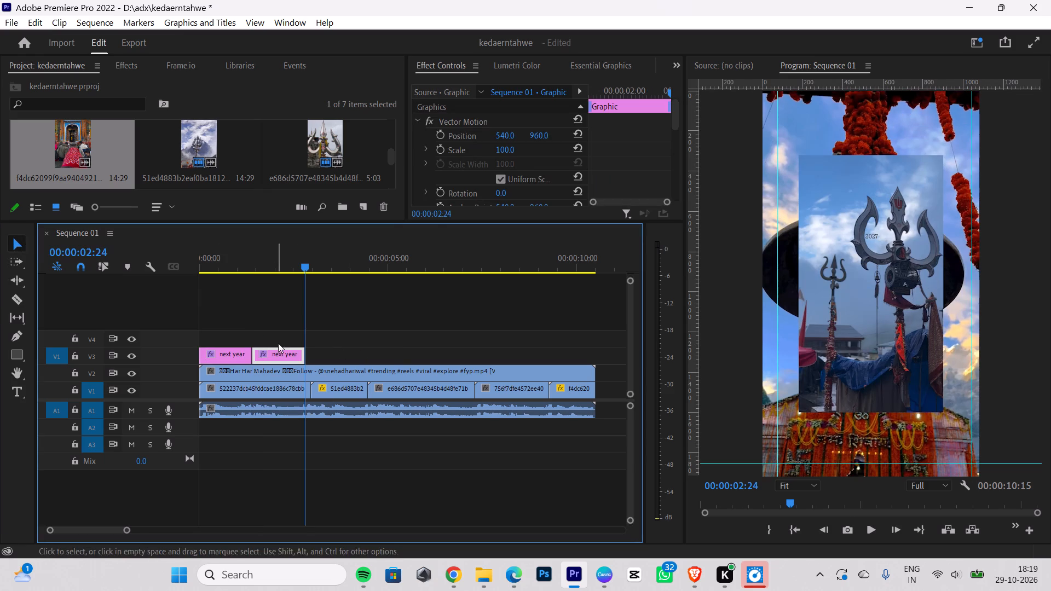
pyautogui.moveTo(303, 264); pyautogui.dragTo(264, 285)
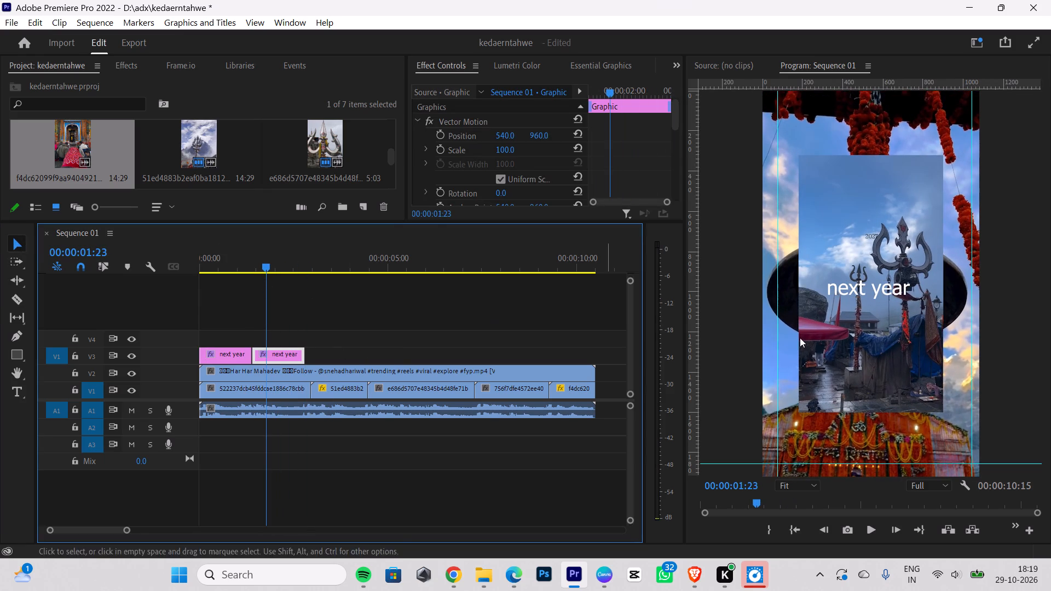
pyautogui.moveTo(871, 292); pyautogui.dragTo(869, 276)
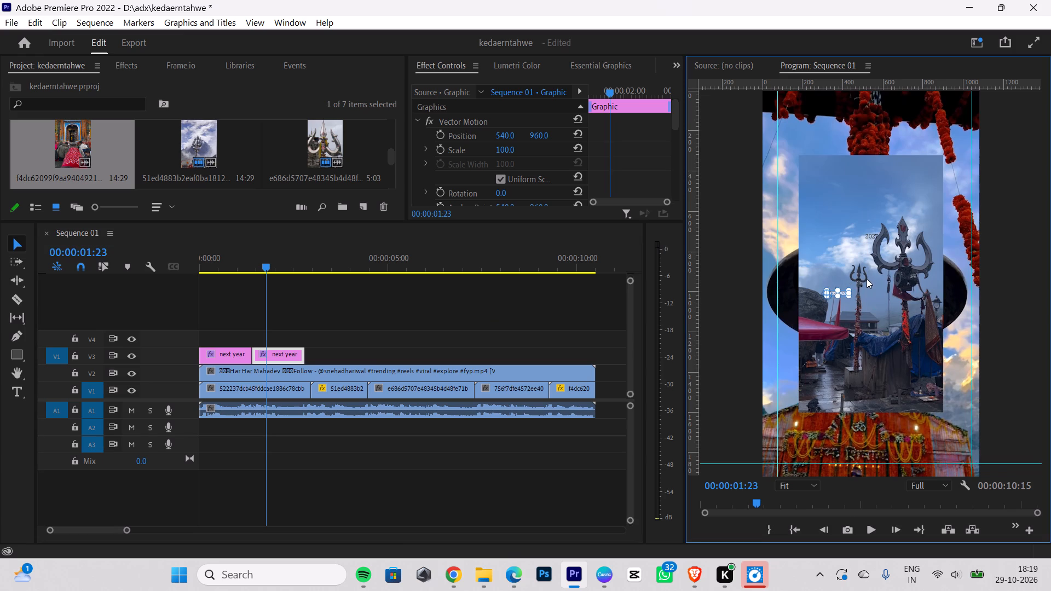
pyautogui.hotkey('ctrl', 'z')
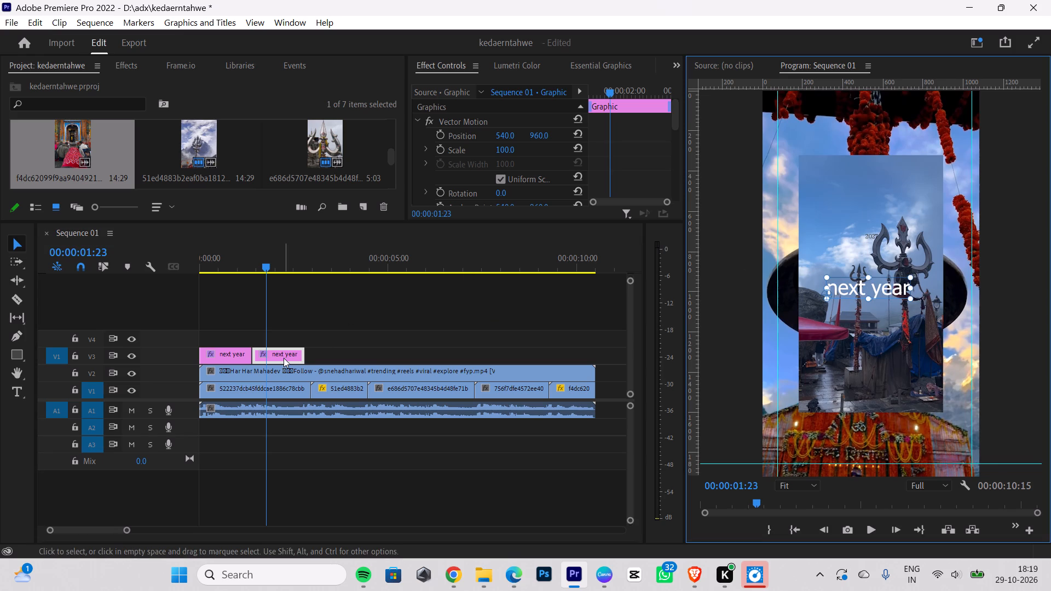
pyautogui.moveTo(284, 358); pyautogui.dragTo(274, 334)
# Reposition the V4 caption copy slightly lower and further left in the frame than the first caption.
pyautogui.moveTo(268, 262); pyautogui.dragTo(237, 284)
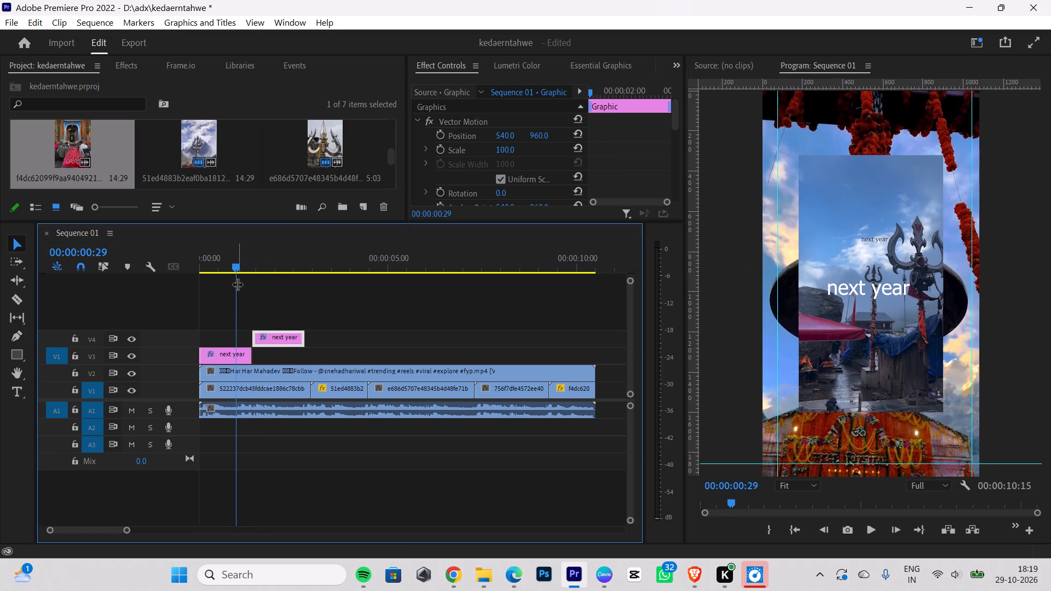
pyautogui.press('space')
pyautogui.press('space')
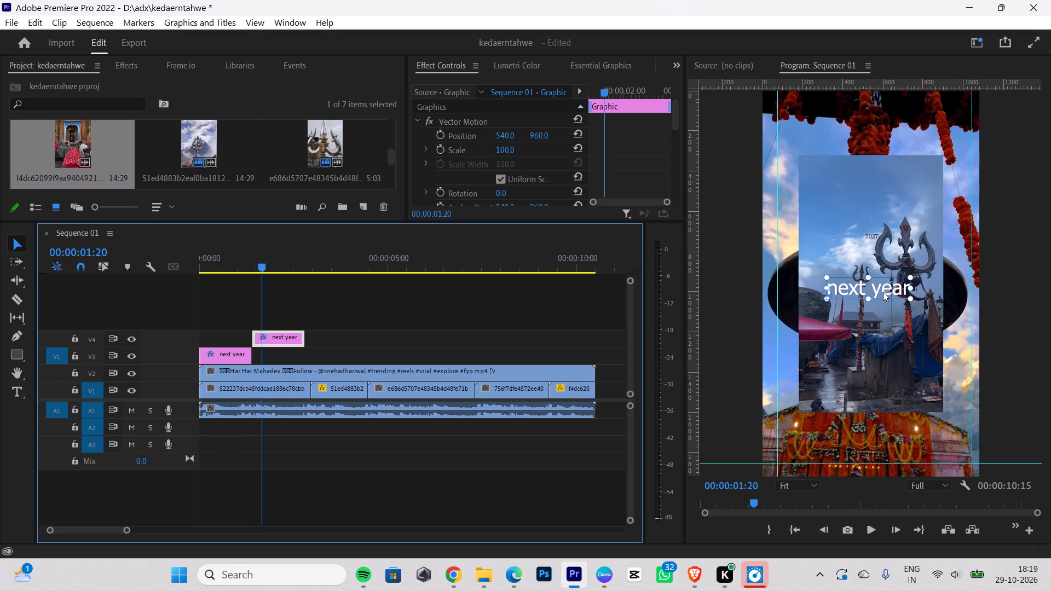
pyautogui.moveTo(862, 288); pyautogui.dragTo(852, 306)
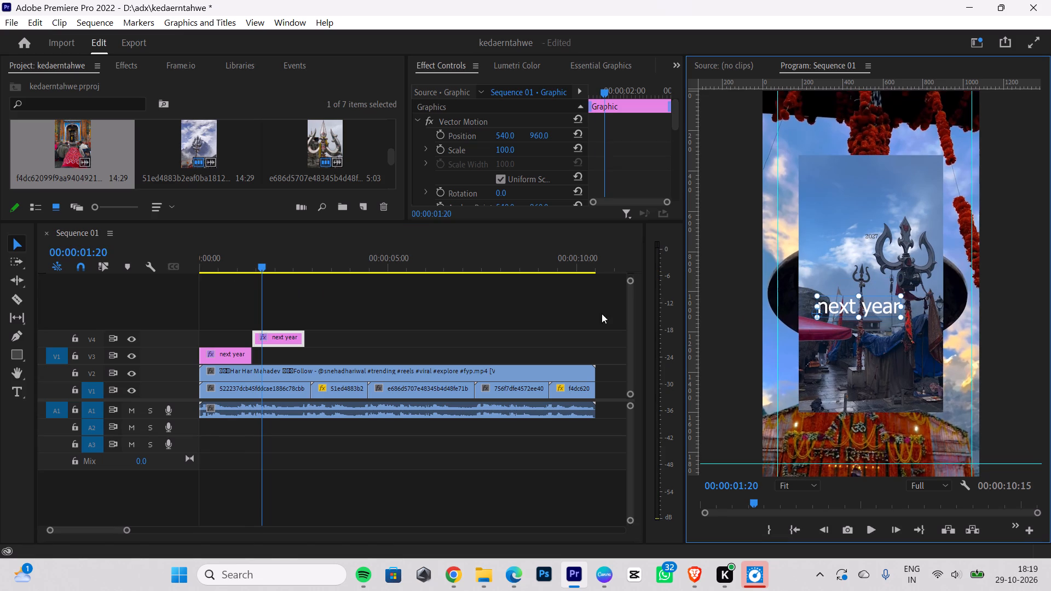
# Play the opening captions from 00:00:00:00 and replace the V4 caption's text with "2027".
pyautogui.moveTo(262, 267); pyautogui.dragTo(91, 275)
pyautogui.press('space')
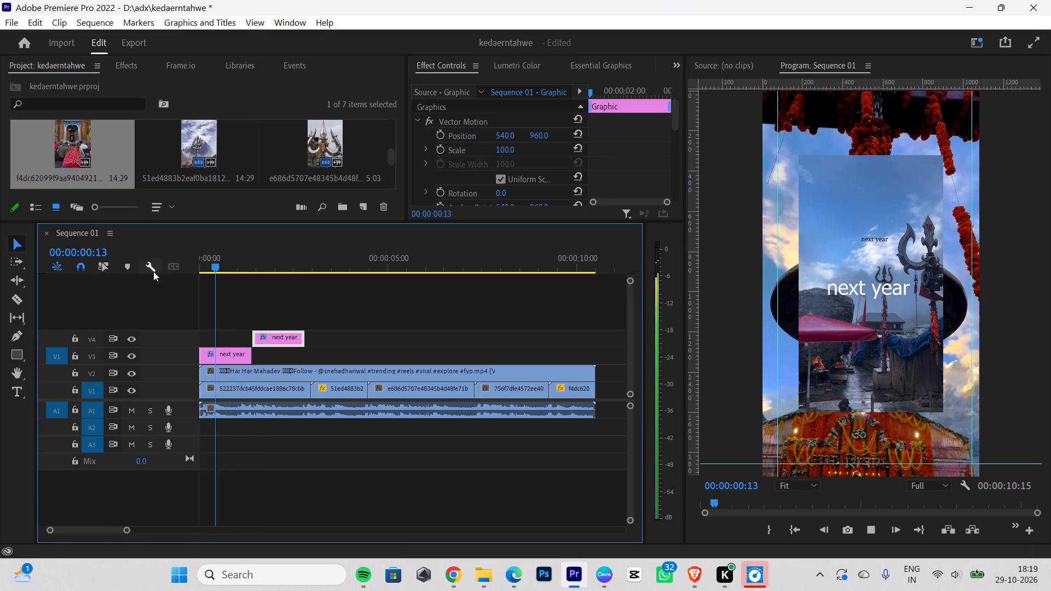
pyautogui.press('space')
pyautogui.press('space')
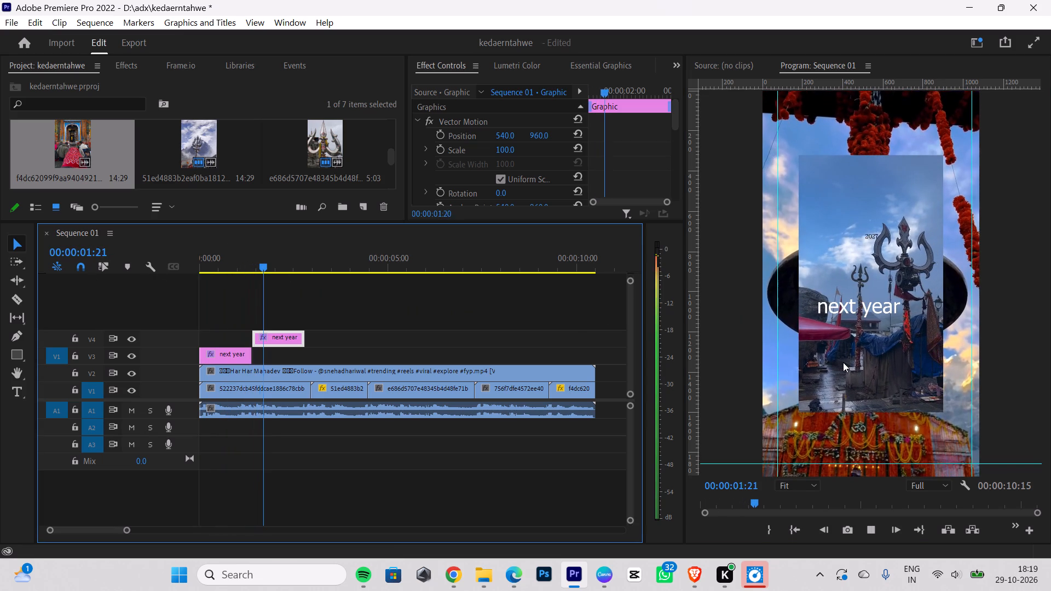
pyautogui.press('space')
pyautogui.doubleClick(864, 306)
pyautogui.press('BackSpace')
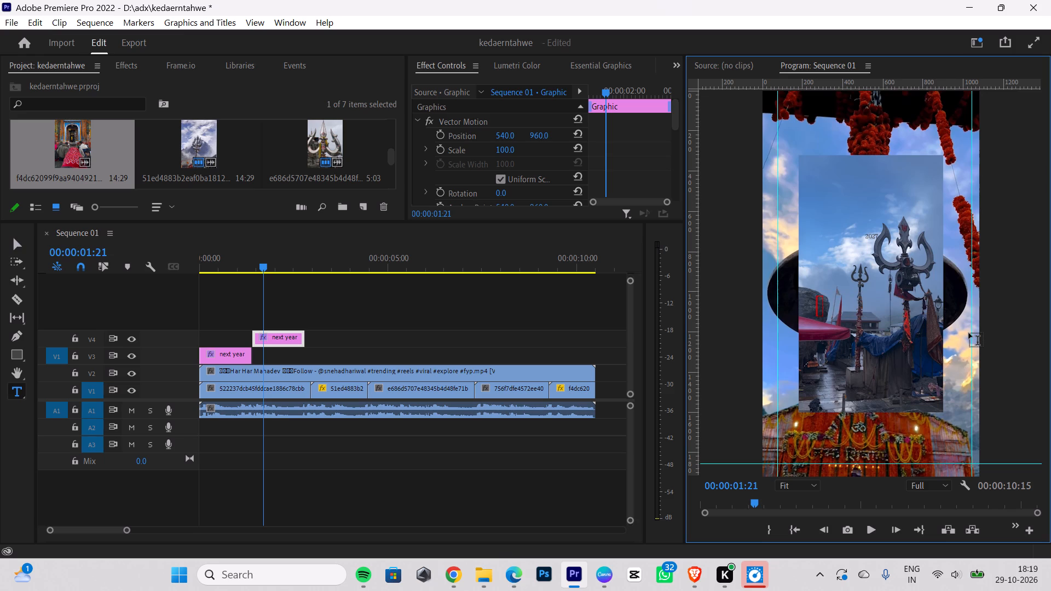
pyautogui.write('2027')
pyautogui.click(12, 245)
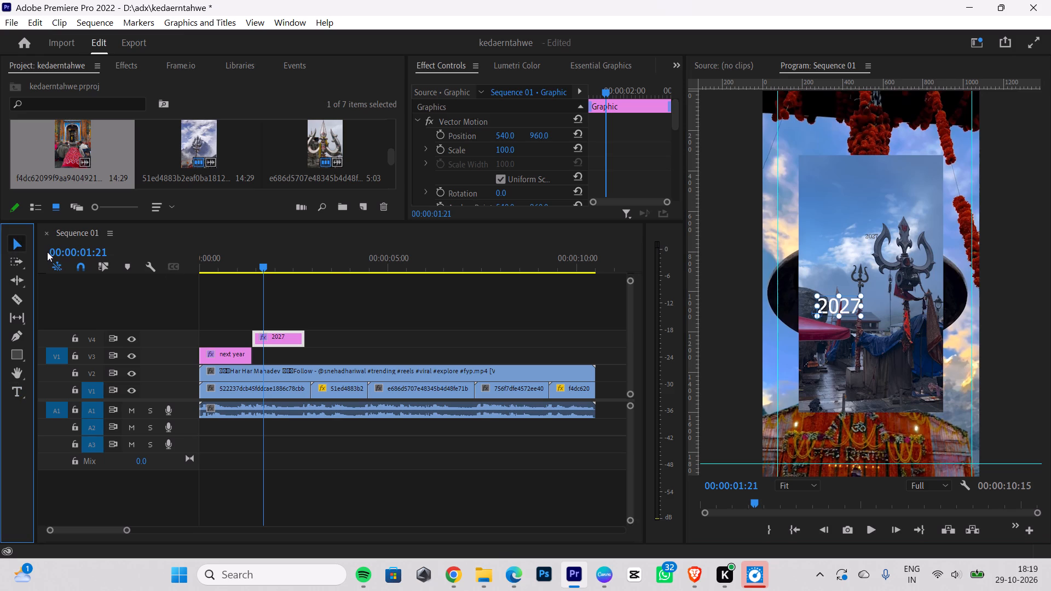
# Duplicate the "2027" caption on V4 at 00:00:03:00, where the reel's "at this exact time" caption begins.
pyautogui.press('space')
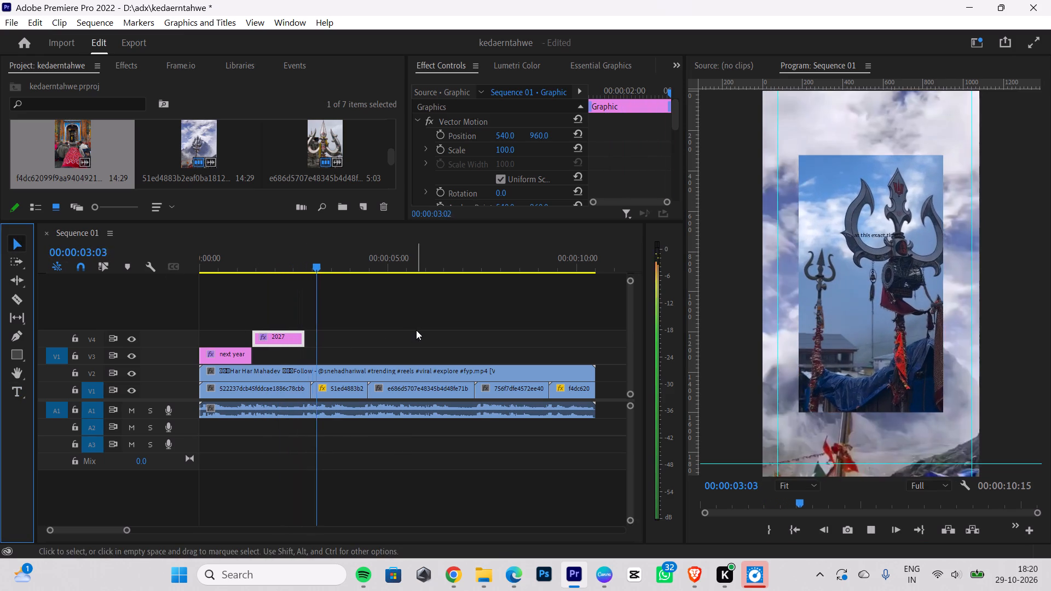
pyautogui.press('space')
pyautogui.moveTo(320, 262); pyautogui.dragTo(303, 262)
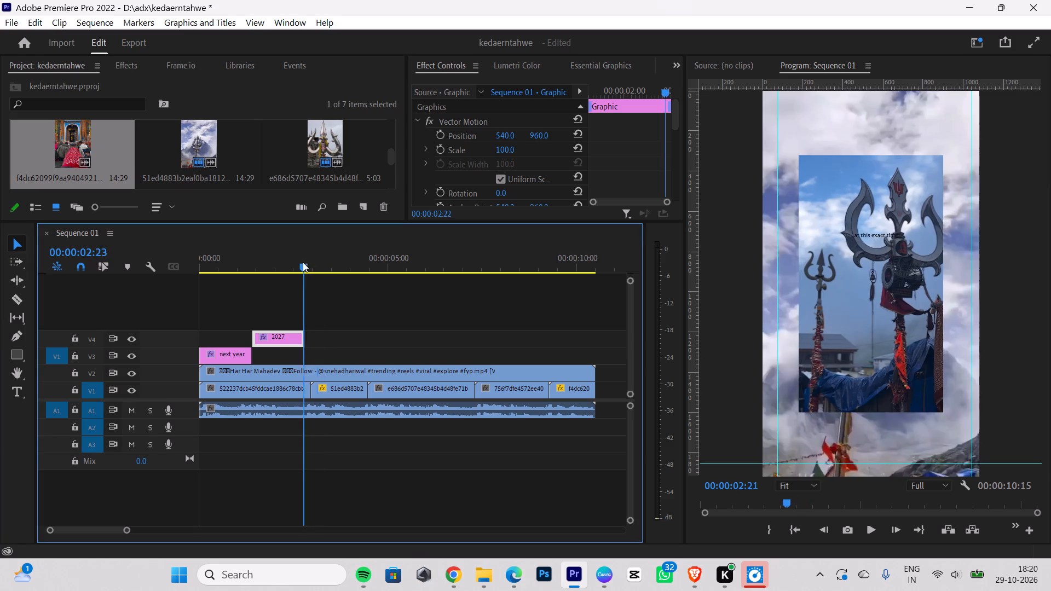
pyautogui.moveTo(303, 262); pyautogui.dragTo(291, 263)
pyautogui.press('Right')
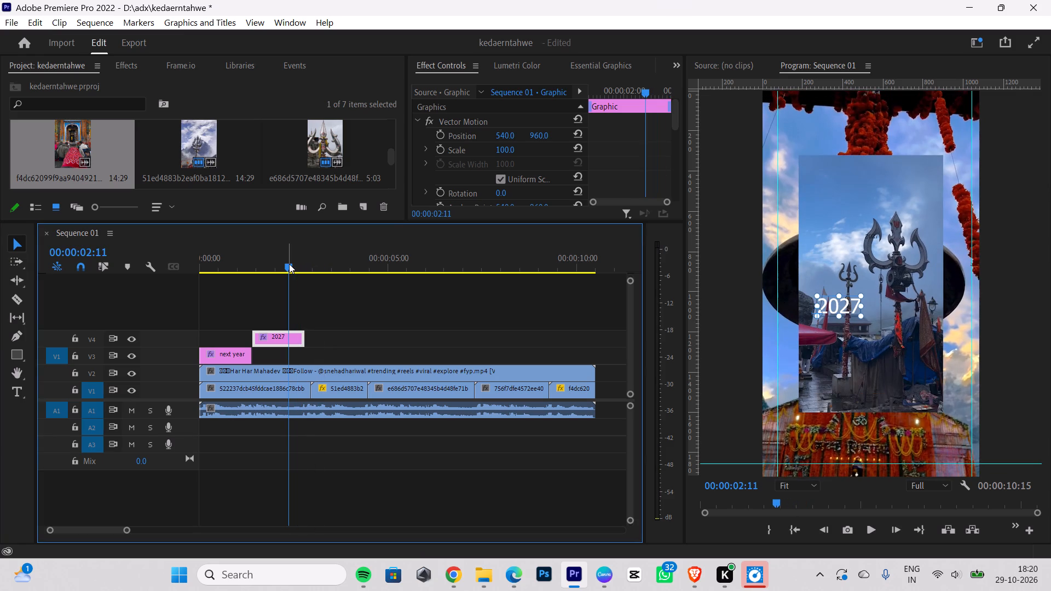
pyautogui.press('Right')
pyautogui.press('Right')
pyautogui.press('Right')
pyautogui.press('Right')
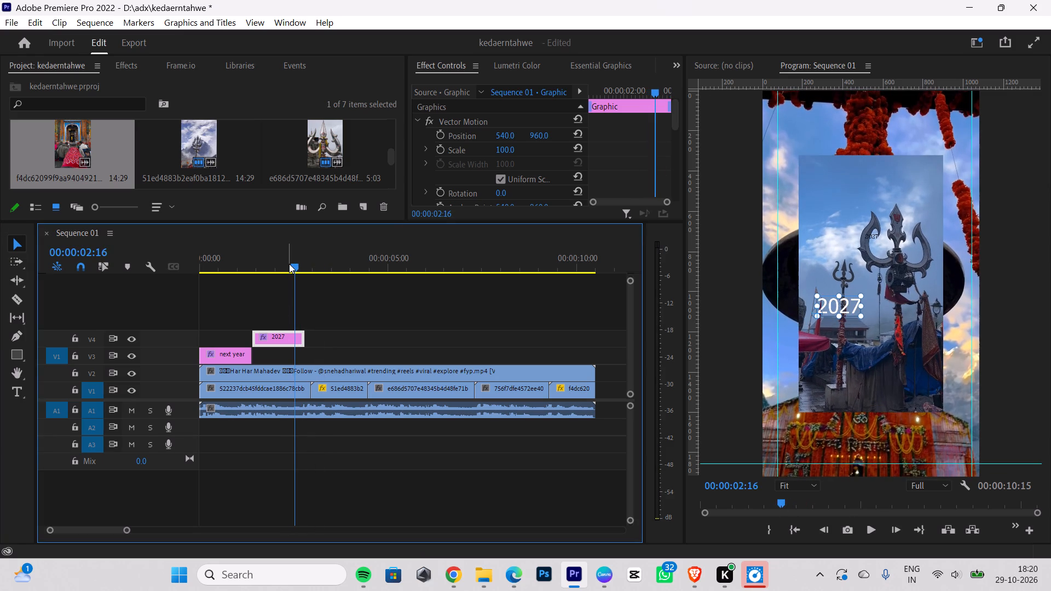
pyautogui.press('Right')
pyautogui.press('Right')
pyautogui.press('Right')
pyautogui.press('Right')
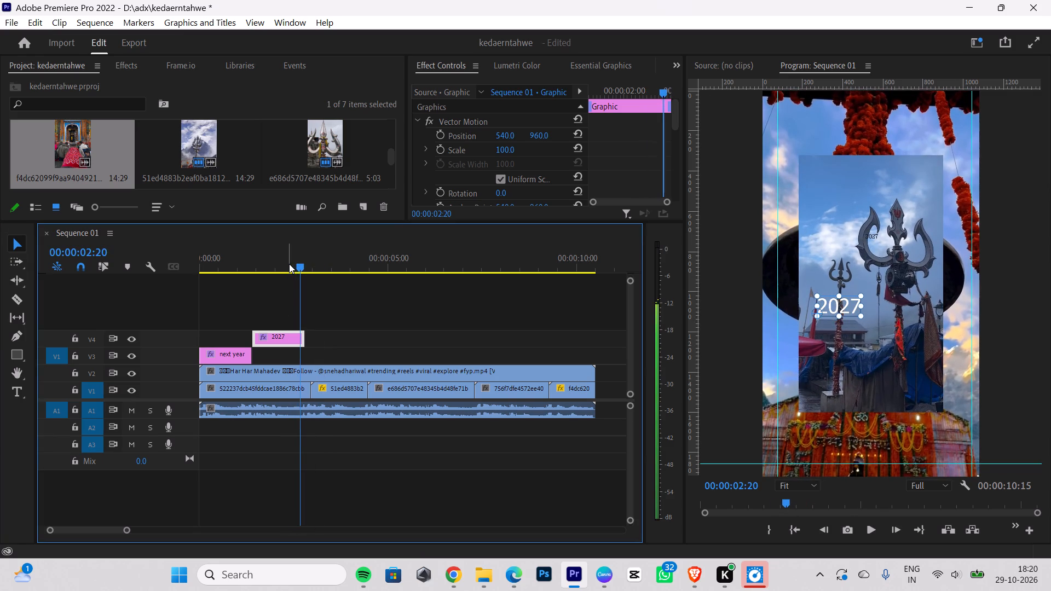
pyautogui.press('Right')
pyautogui.press('Right')
pyautogui.press('Right')
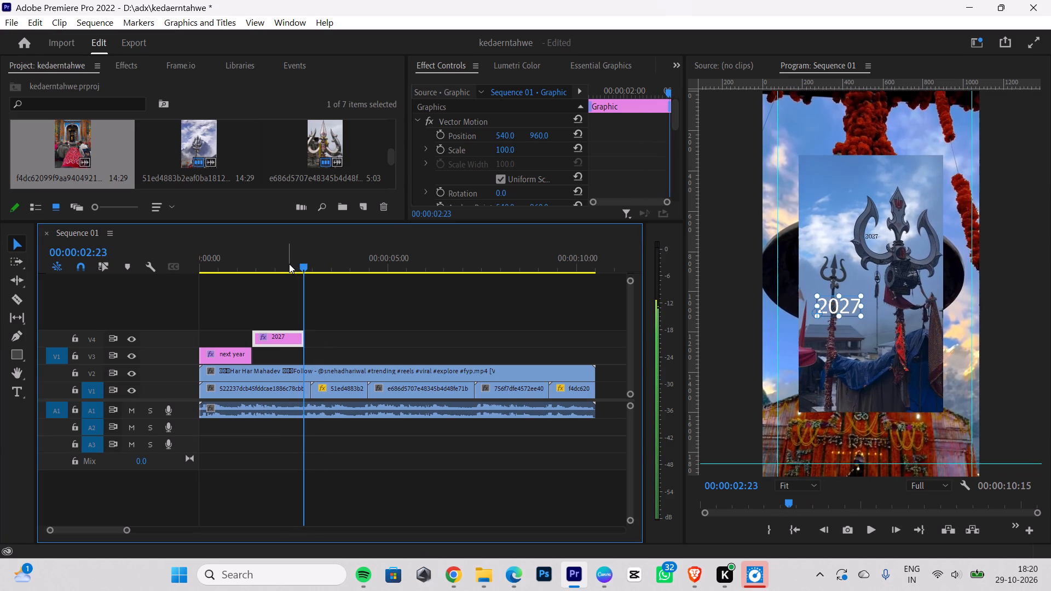
pyautogui.press('Right')
pyautogui.press('Right')
pyautogui.press('Right')
pyautogui.press('Right')
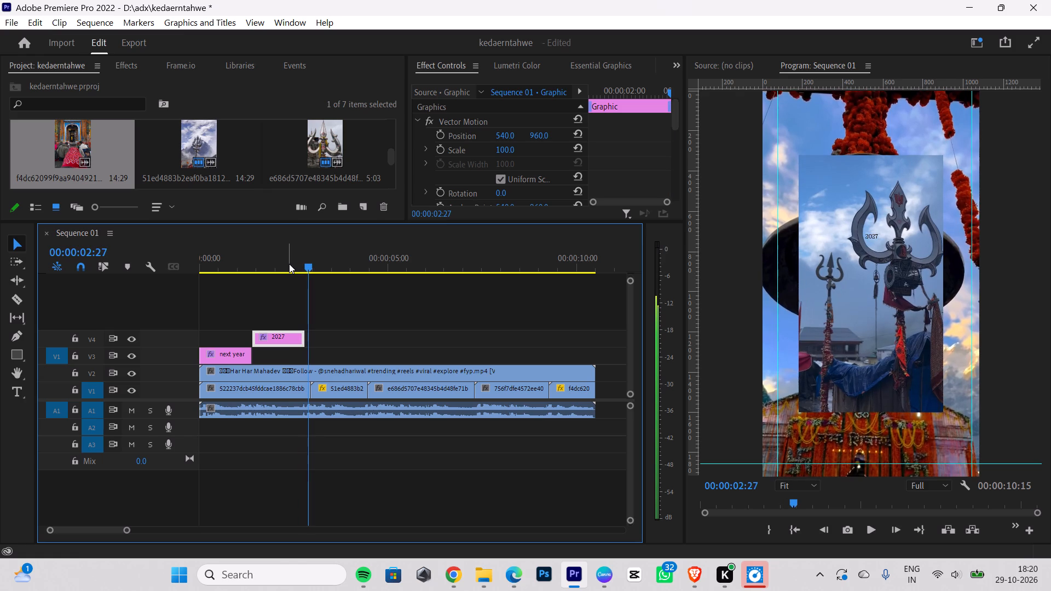
pyautogui.press('Right')
pyautogui.press('Right')
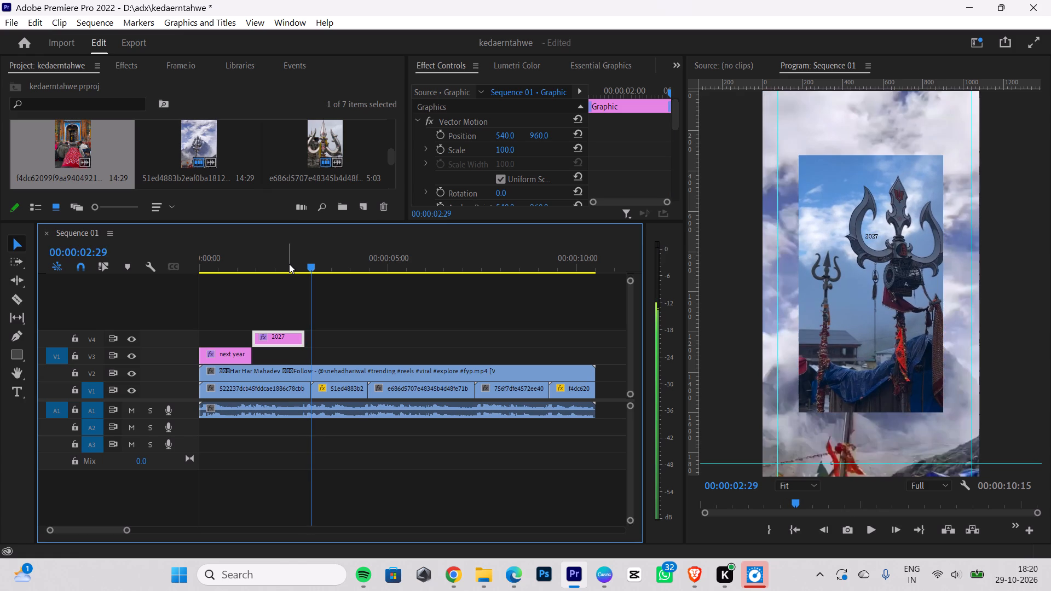
pyautogui.press('Right')
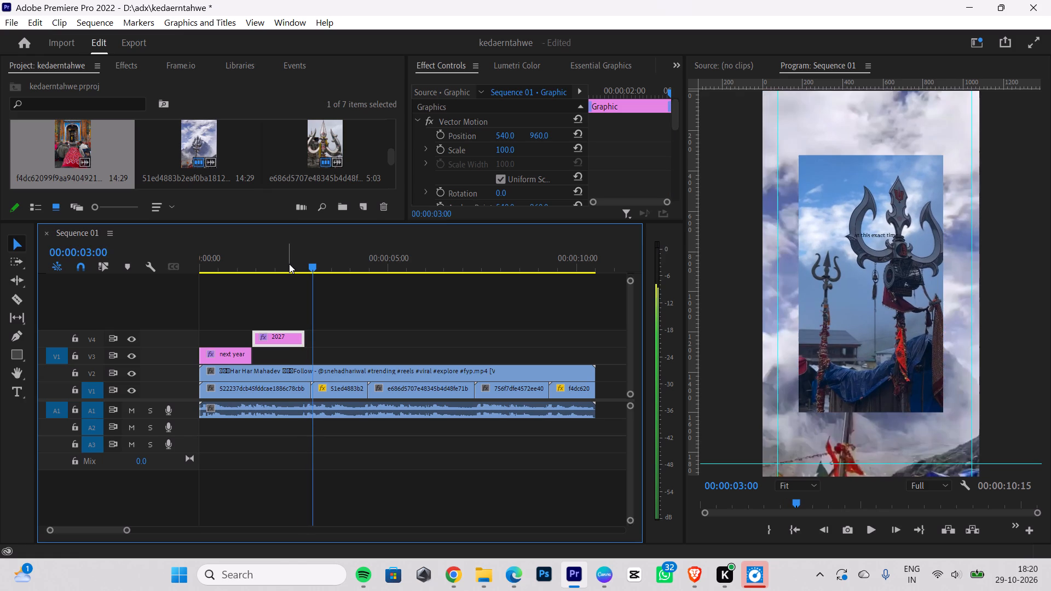
pyautogui.click(278, 339)
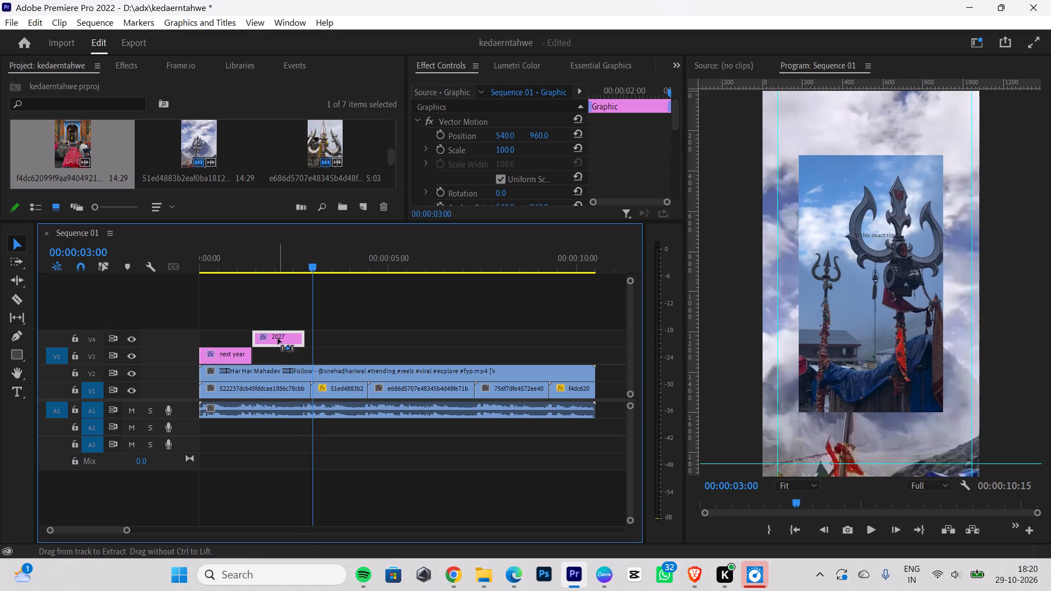
pyautogui.hotkey('ctrl', 'c')
pyautogui.hotkey('ctrl', 'v')
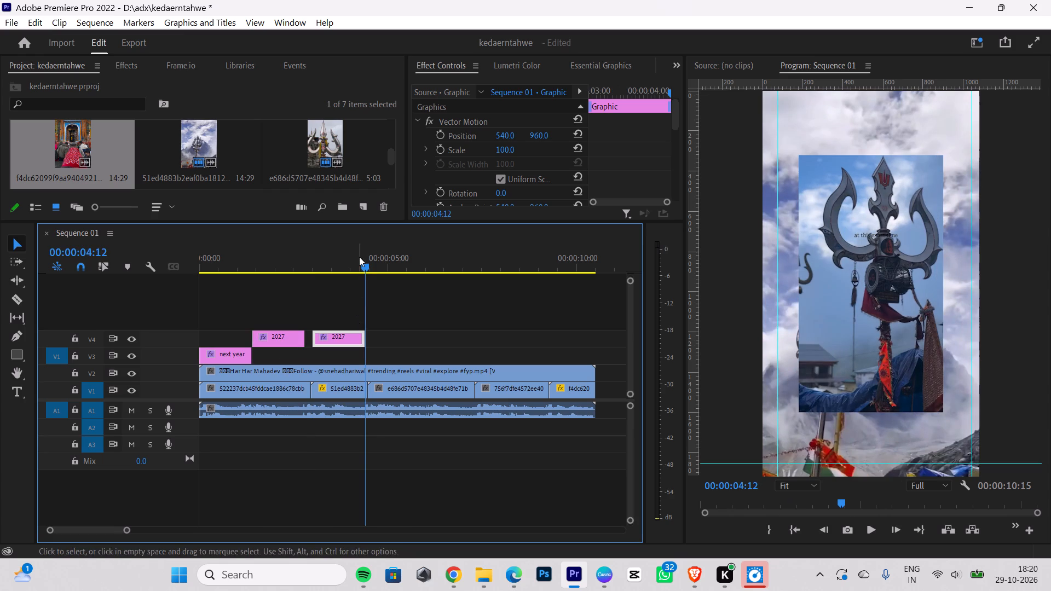
# Replace the text of the second "2027" caption on V4 with "at this exact time".
pyautogui.moveTo(360, 264); pyautogui.dragTo(345, 268)
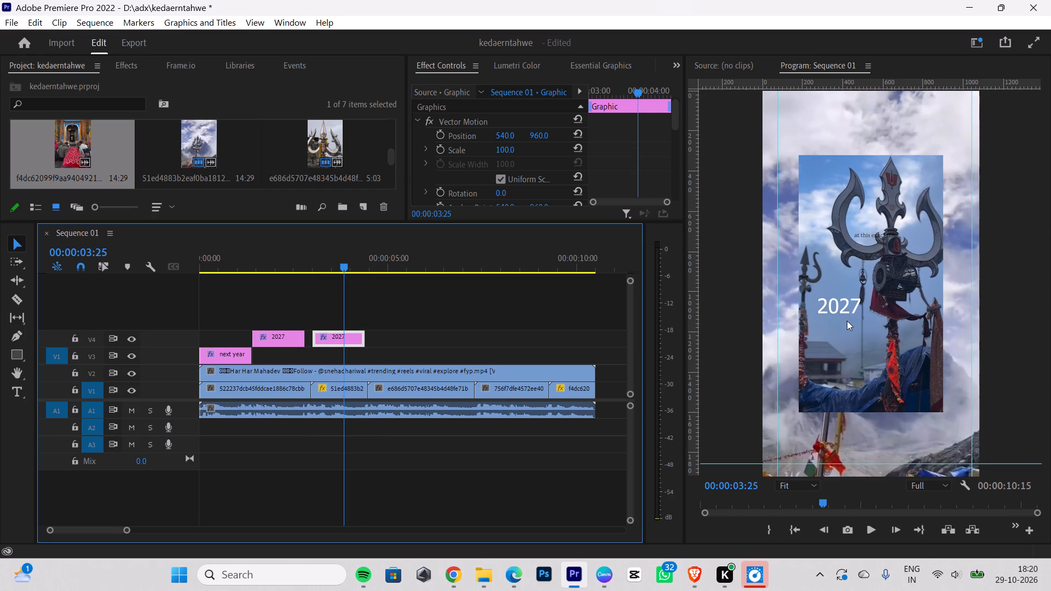
pyautogui.doubleClick(842, 309)
pyautogui.press('BackSpace')
pyautogui.write('at this exact time')
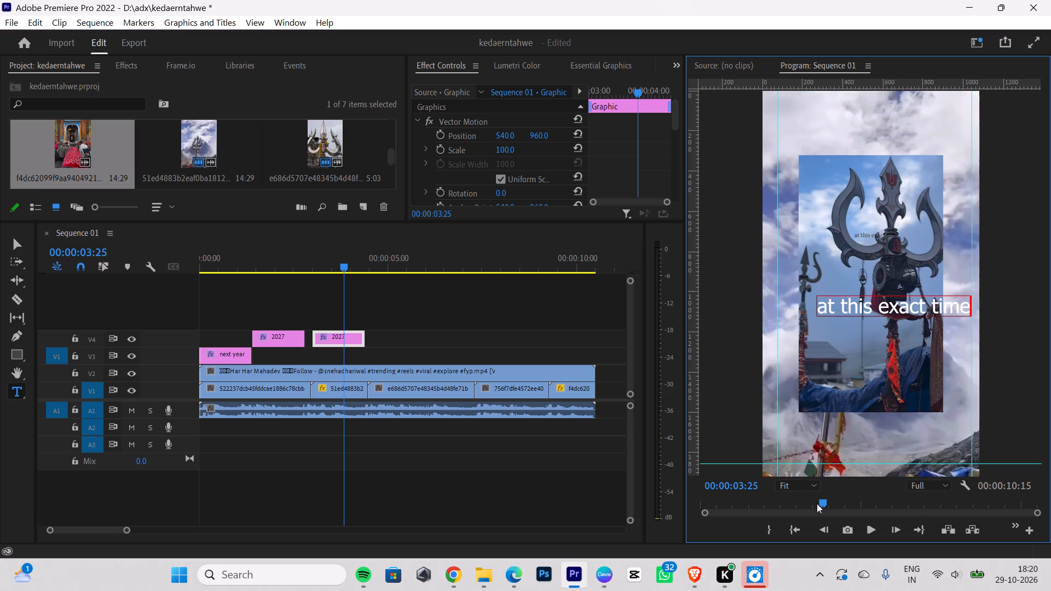
pyautogui.press('Right')
pyautogui.press('Right')
pyautogui.press('Right')
pyautogui.press('Right')
pyautogui.press('Right')
# Extend the end of the "at this exact time" caption on V4 to 00:00:04:13, where the reel's shot changes.
pyautogui.click(419, 300)
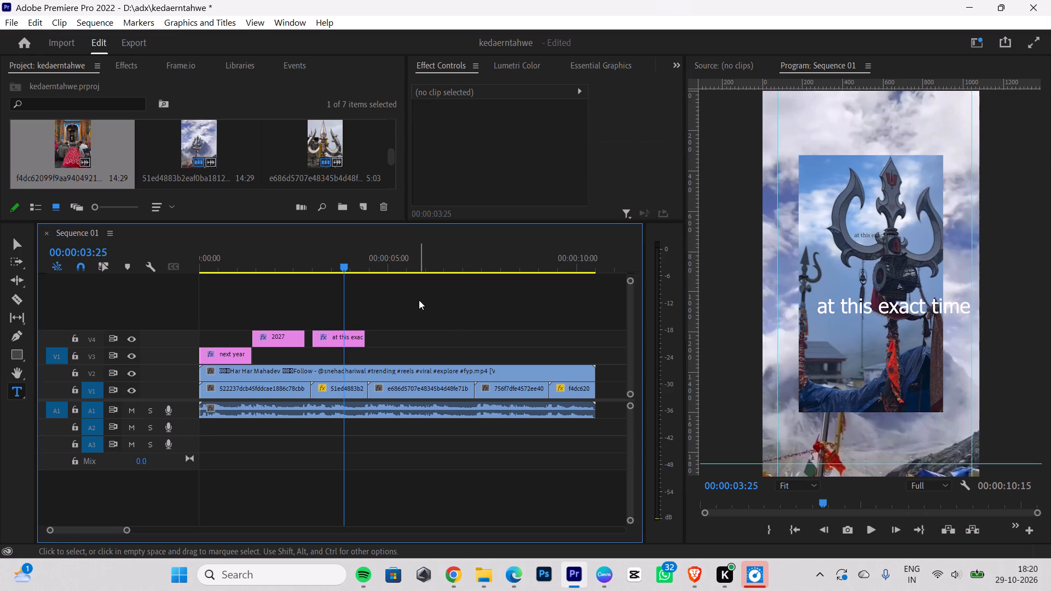
pyautogui.press('Right')
pyautogui.press('Right')
pyautogui.press('Right')
pyautogui.press('Right')
pyautogui.press('Right')
pyautogui.press('Right')
pyautogui.press('Right')
pyautogui.press('Right')
pyautogui.press('Right')
pyautogui.press('Right')
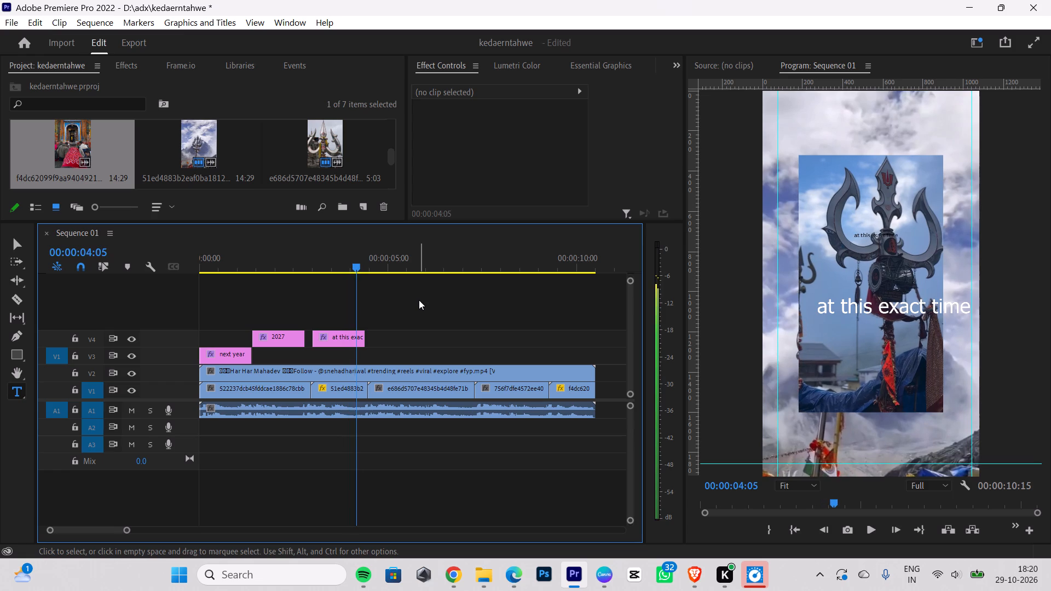
pyautogui.press('Right')
pyautogui.press('Right')
pyautogui.press('Right')
pyautogui.press('Right')
pyautogui.press('Right')
pyautogui.press('Right')
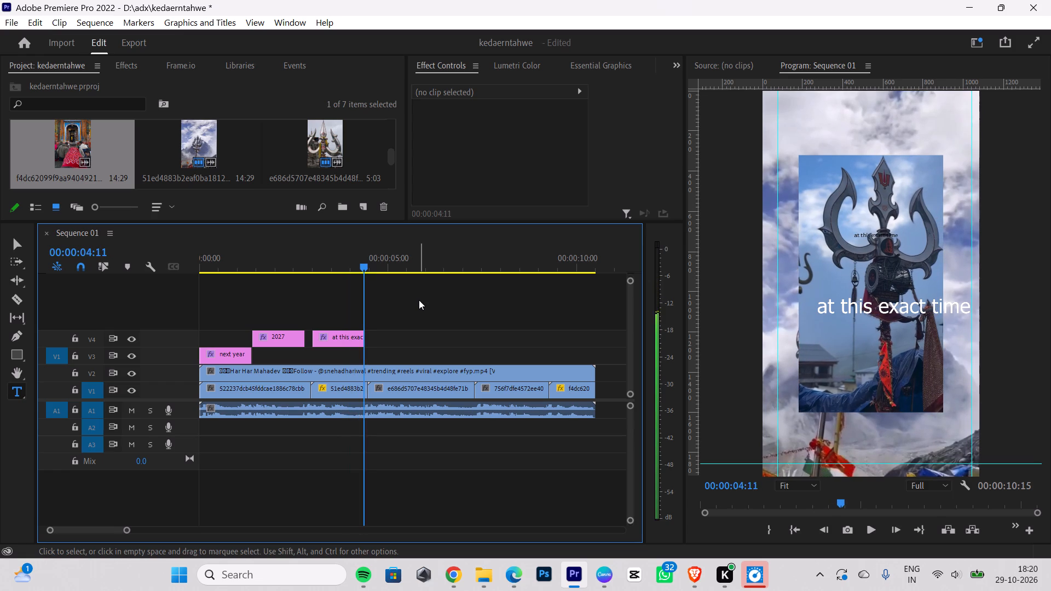
pyautogui.press('Right')
pyautogui.press('Right')
pyautogui.press('Right')
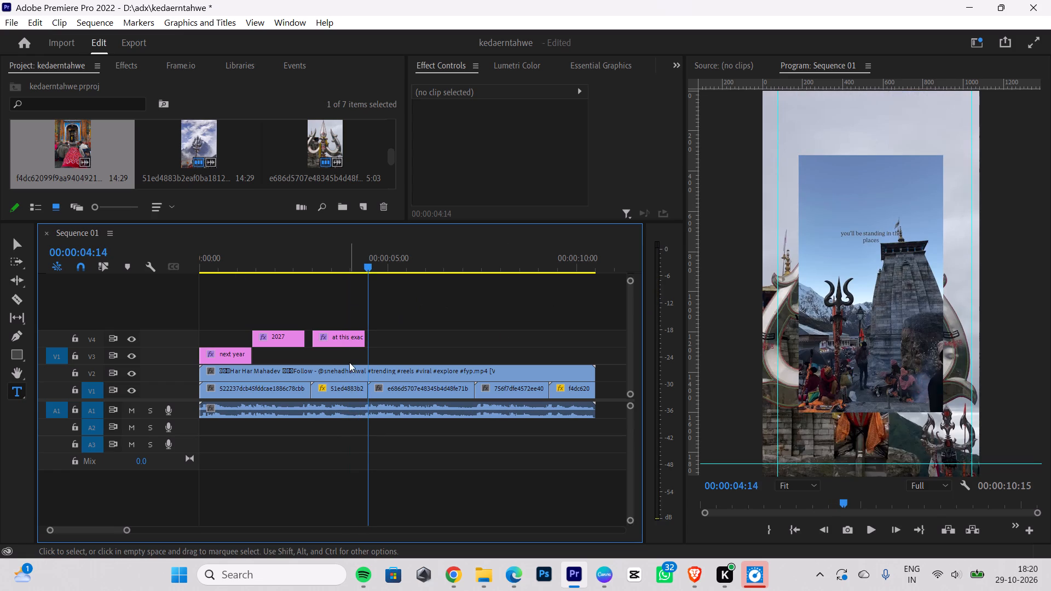
pyautogui.press('Left')
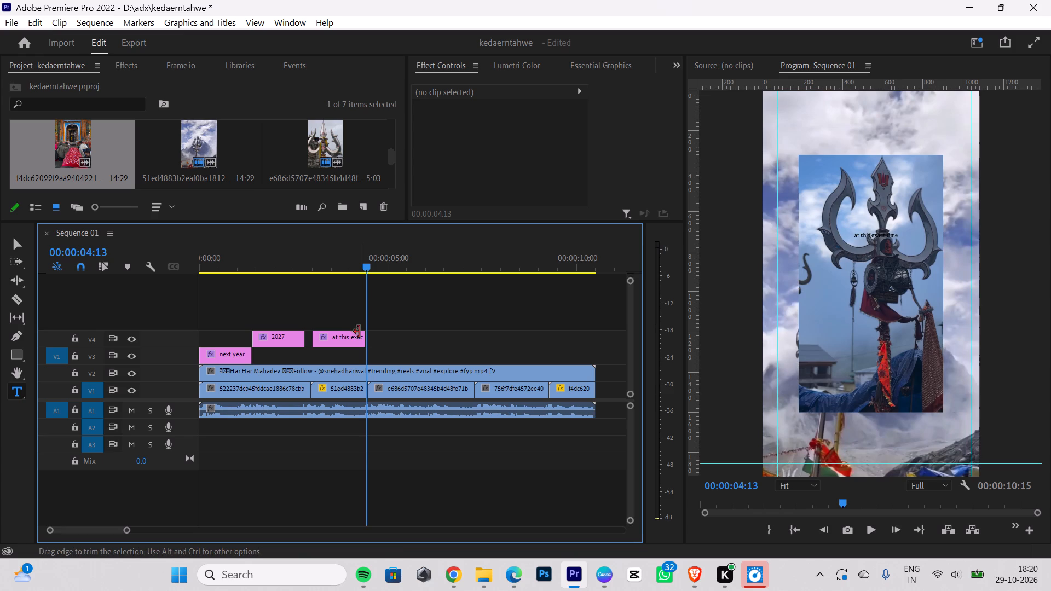
pyautogui.click(362, 341)
pyautogui.click(365, 337)
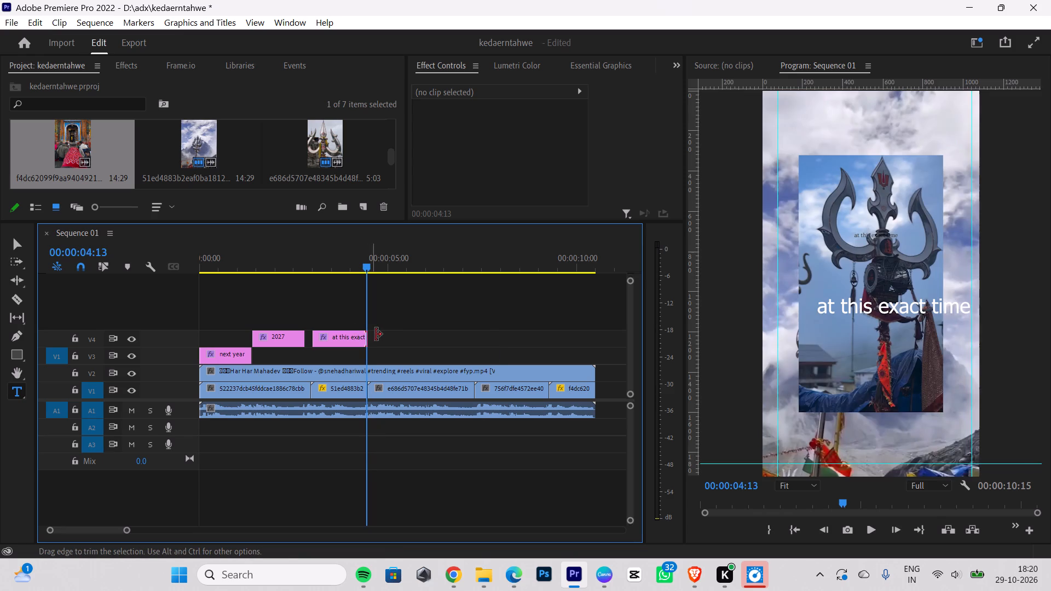
# Duplicate the "at this exact time" caption on V4, placing the copy at 00:00:04:13 directly after the original.
pyautogui.click(350, 329)
pyautogui.click(347, 343)
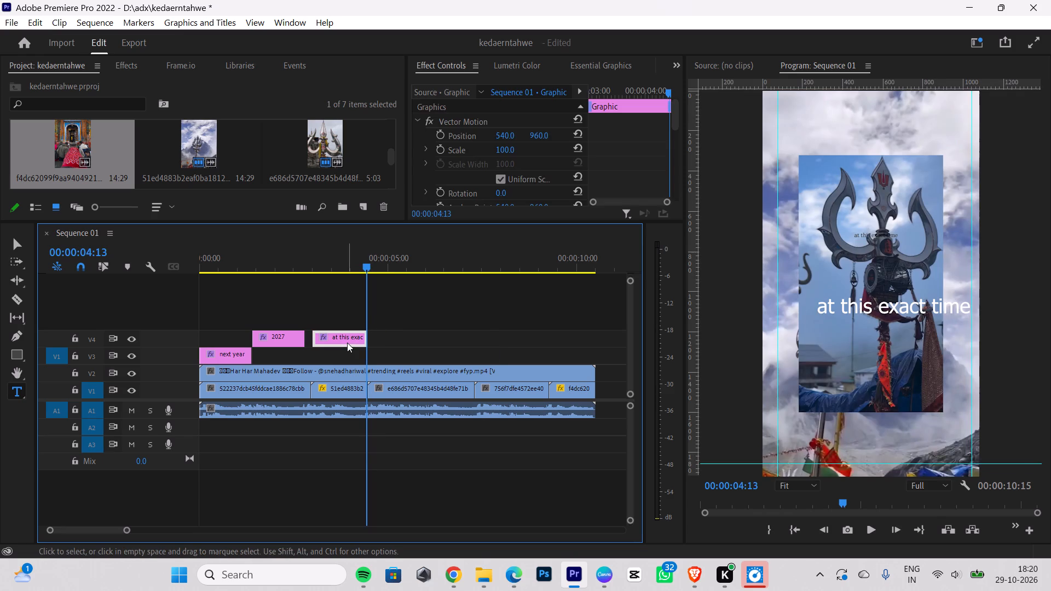
pyautogui.hotkey('ctrl', 'c')
pyautogui.hotkey('ctrl', 'v')
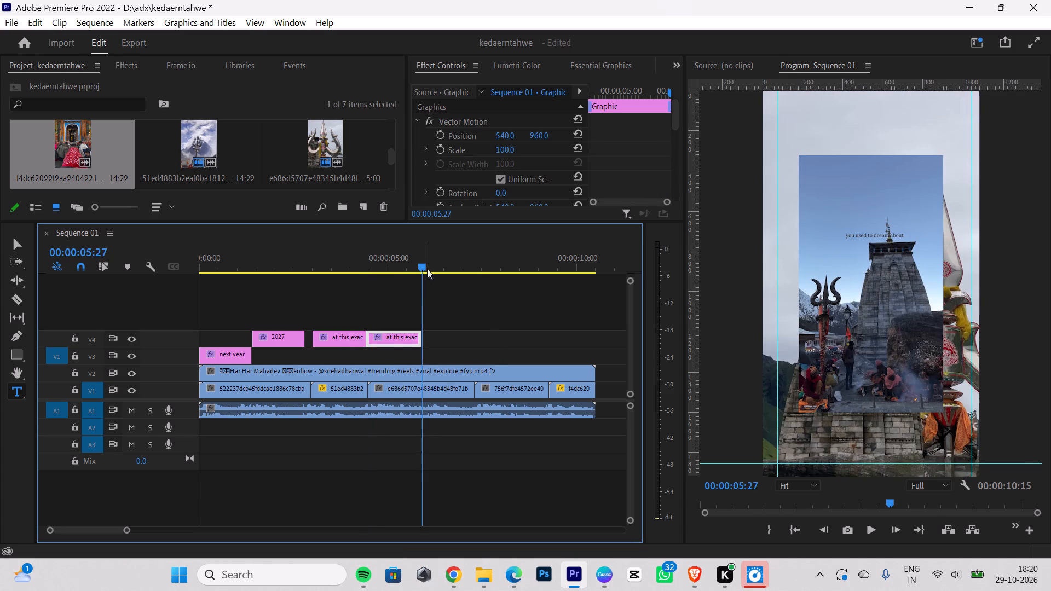
# Replace the text of the duplicated V4 caption at 00:00:04:13 with "you'll be standing in this pla".
pyautogui.moveTo(421, 262); pyautogui.dragTo(363, 278)
pyautogui.press('Right')
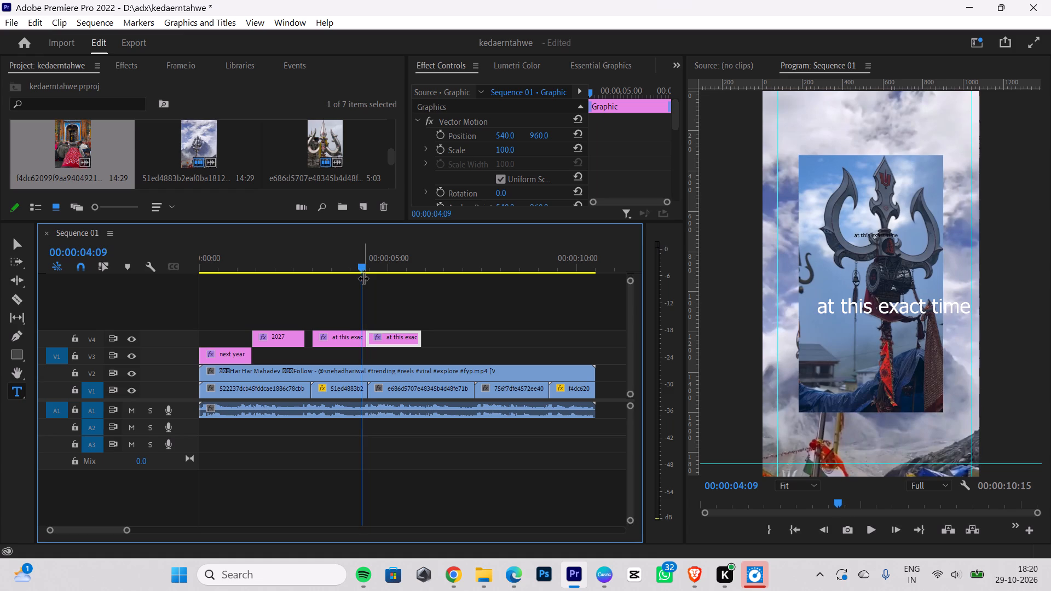
pyautogui.press('Right')
pyautogui.press('Right')
pyautogui.press('Right')
pyautogui.press('Right')
pyautogui.press('Right')
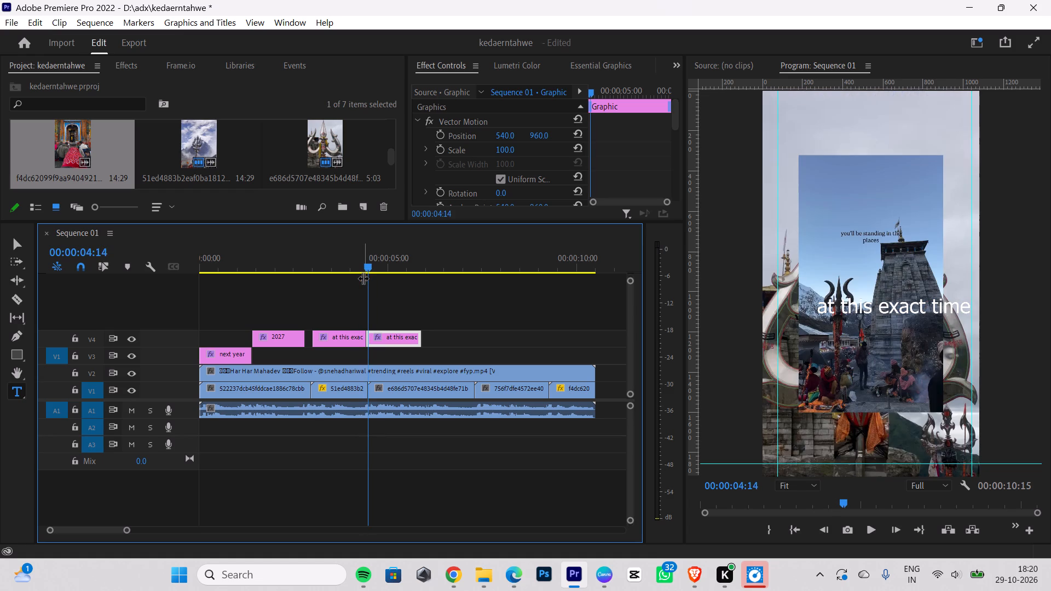
pyautogui.doubleClick(851, 307)
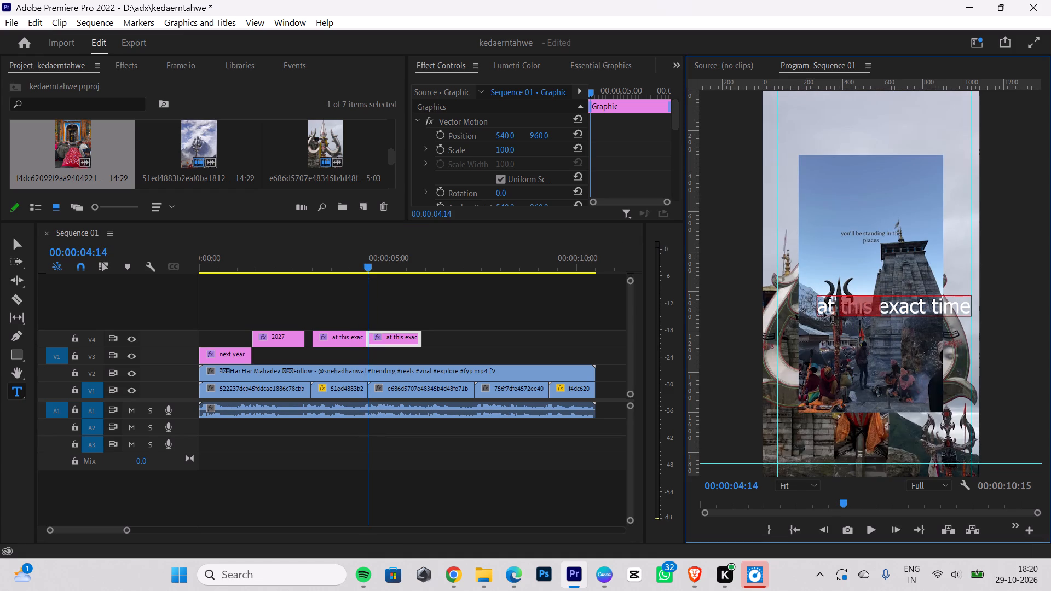
pyautogui.moveTo(822, 307); pyautogui.dragTo(983, 310)
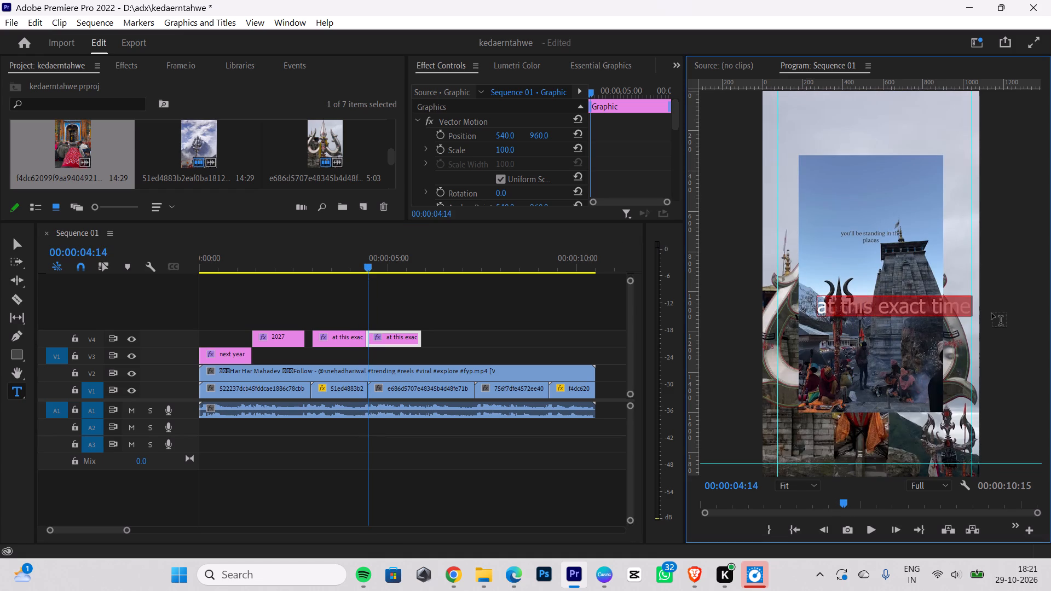
pyautogui.press('BackSpace')
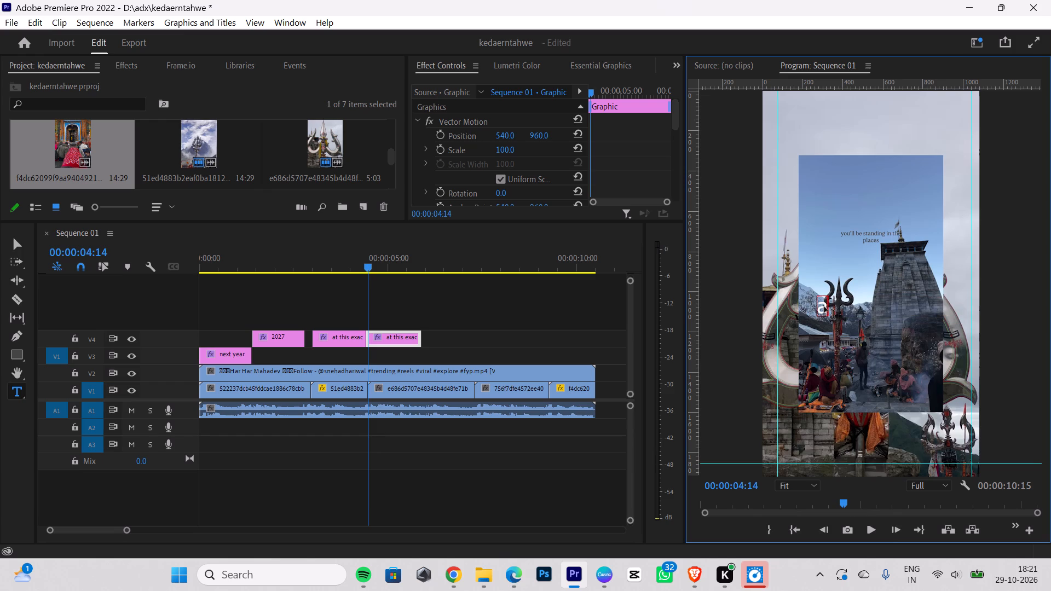
pyautogui.moveTo(820, 308); pyautogui.dragTo(828, 305)
pyautogui.press('BackSpace')
pyautogui.press('y')
pyautogui.write('ou')
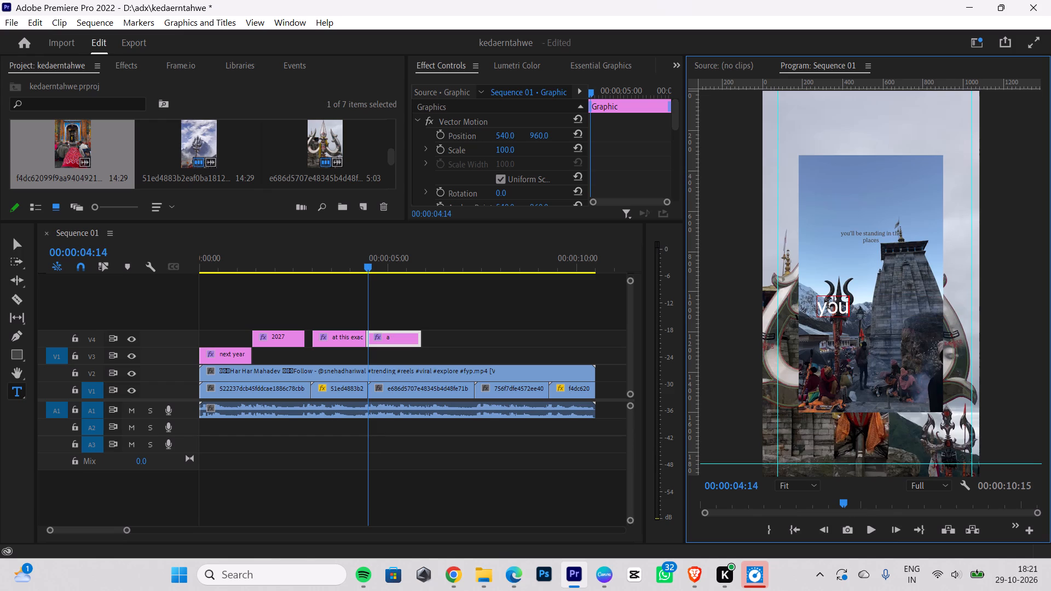
pyautogui.press("'")
pyautogui.write('ll')
pyautogui.press('space')
pyautogui.write('be standing')
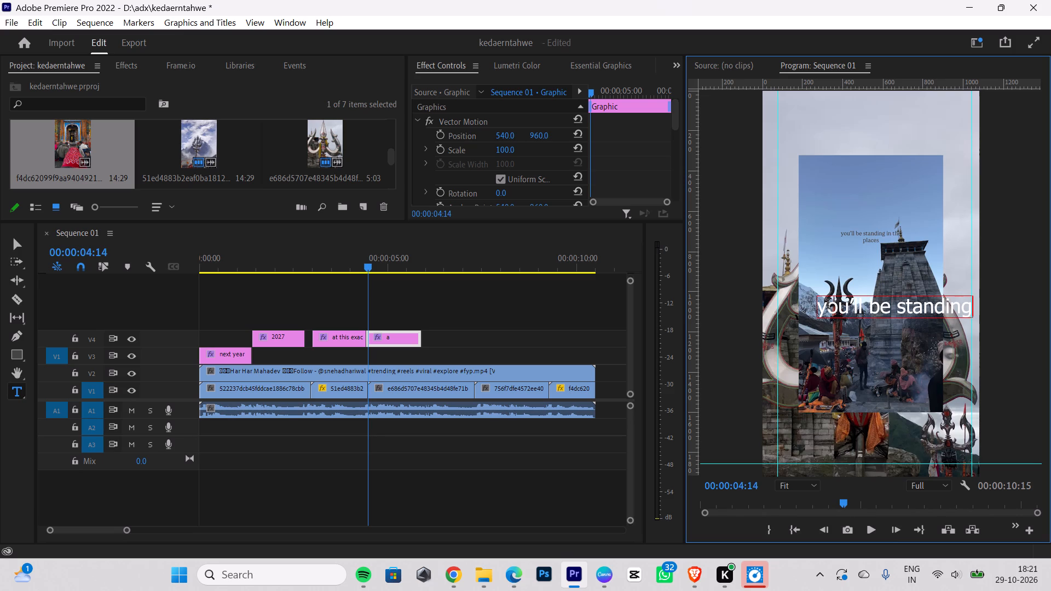
pyautogui.press('space')
pyautogui.write('in this plav')
pyautogui.press('BackSpace')
# Correct the wording of the V4 caption at 00:00:04:13 to read "you'll be standing in the places".
pyautogui.doubleClick(400, 340)
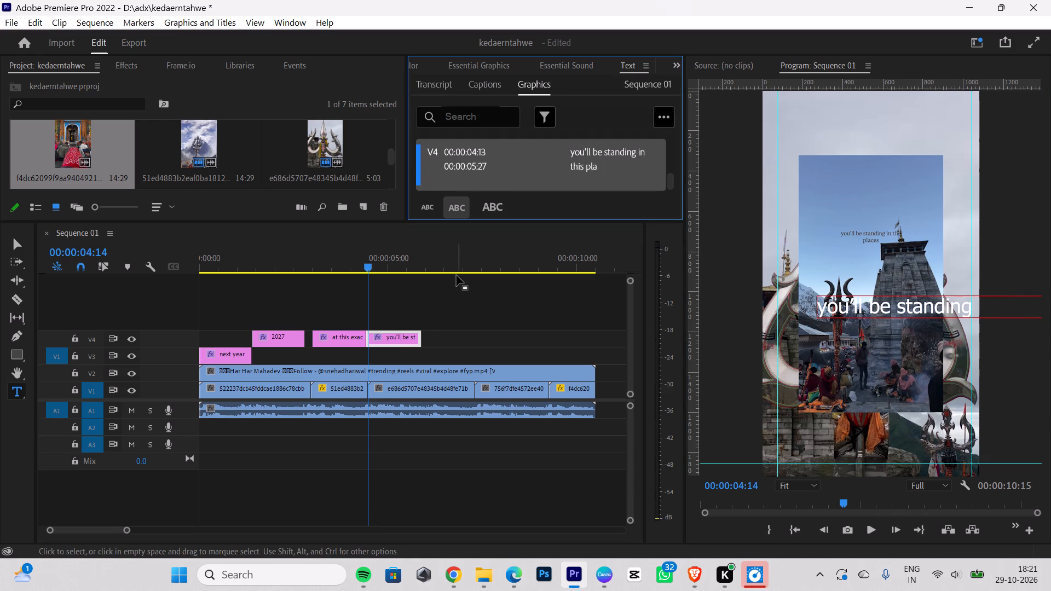
pyautogui.click(597, 167)
pyautogui.doubleClick(597, 167)
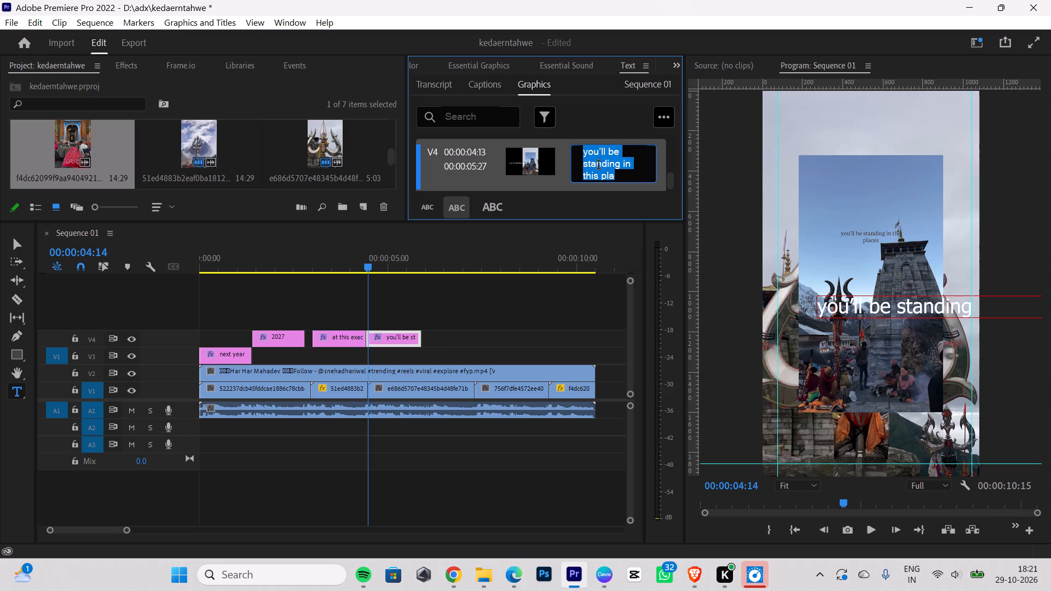
pyautogui.click(599, 176)
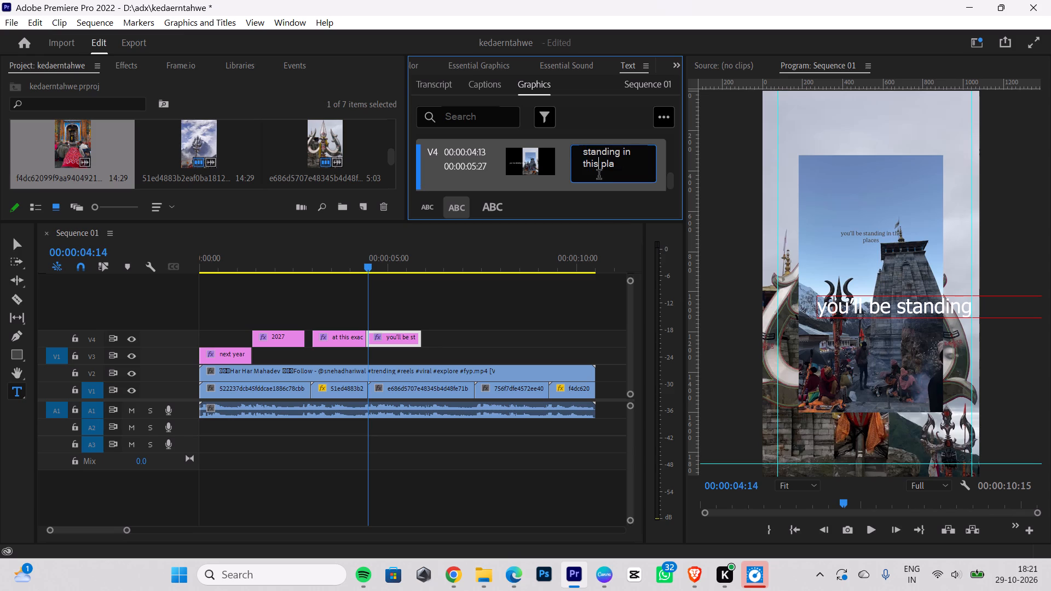
pyautogui.press('BackSpace')
pyautogui.press('BackSpace')
pyautogui.press('e')
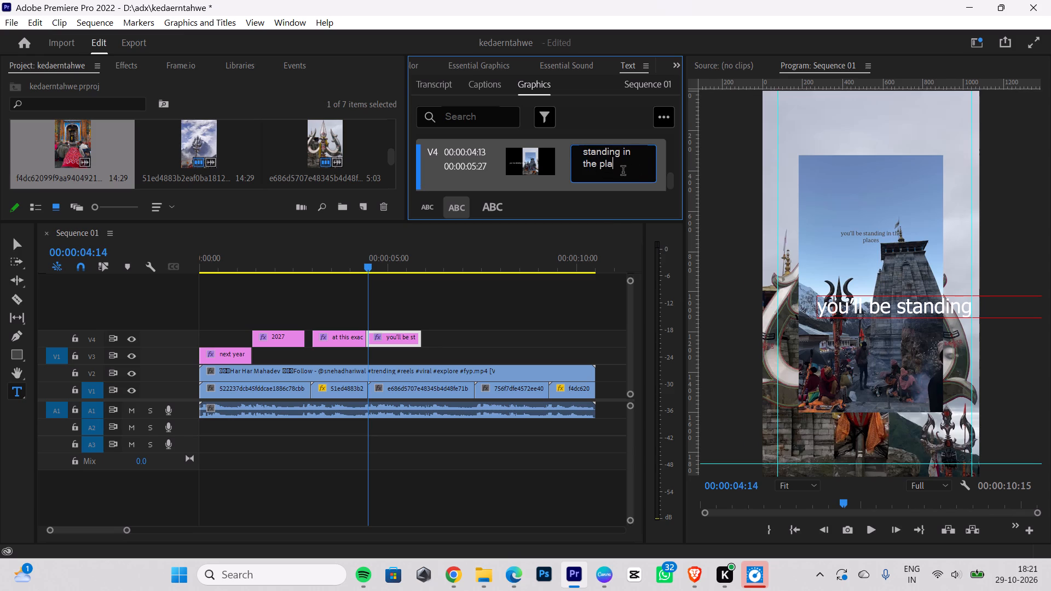
pyautogui.click(623, 172)
pyautogui.write('ces')
# Scale down the "you'll be standing in the places" caption to fit the frame width and shift it left to roughly centre it.
pyautogui.click(13, 239)
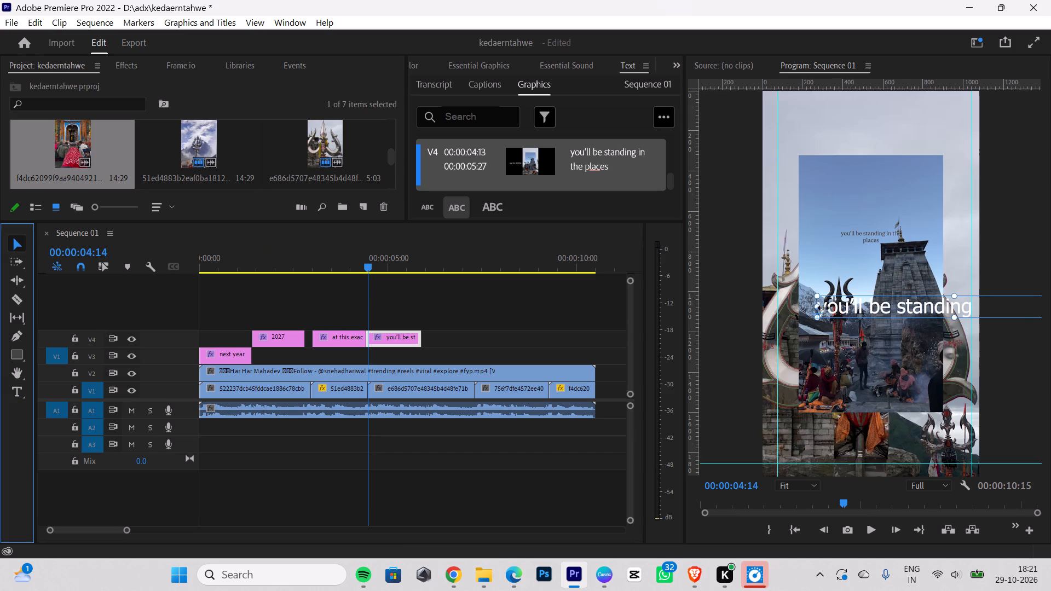
pyautogui.moveTo(823, 308); pyautogui.dragTo(940, 304)
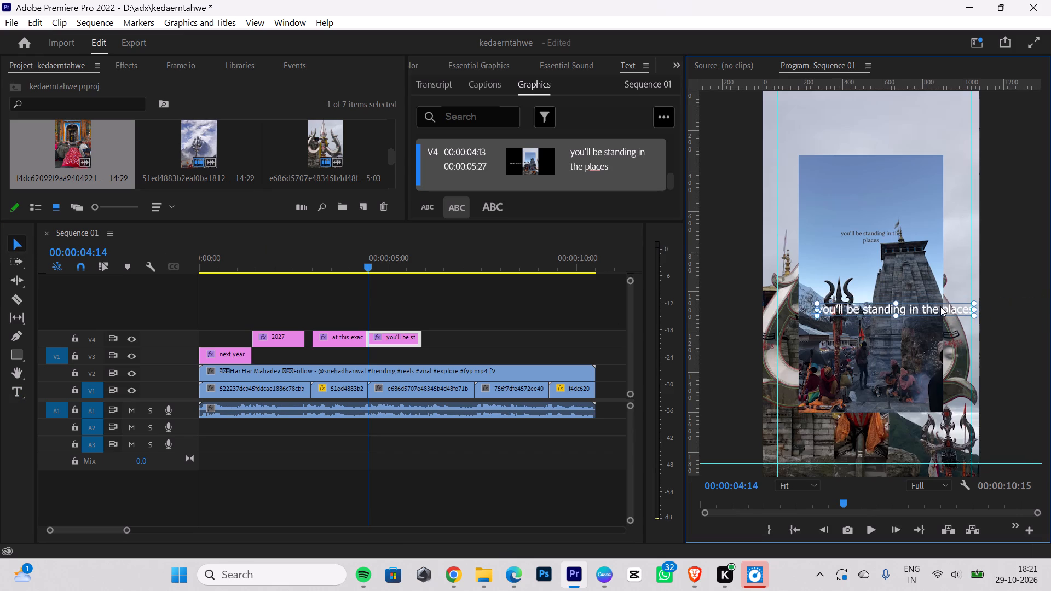
pyautogui.moveTo(940, 308); pyautogui.dragTo(923, 306)
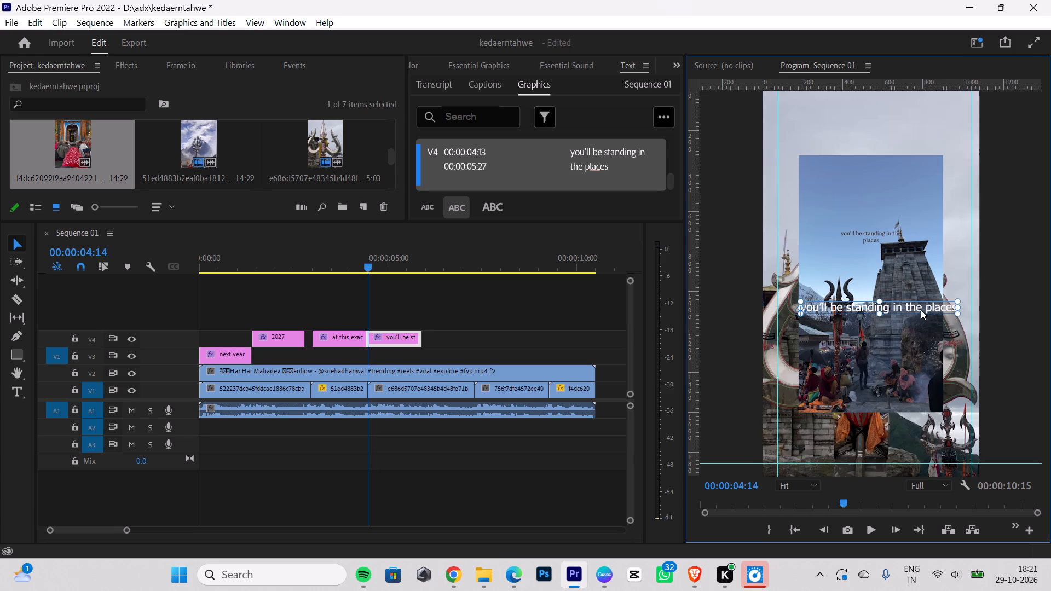
# Cut the "you'll be standing in the places" caption on V4 at 00:00:05:25 and delete the leftover piece after the cut.
pyautogui.press('Right')
pyautogui.press('Right')
pyautogui.press('Right')
pyautogui.press('Right')
pyautogui.press('Right')
pyautogui.press('Right')
pyautogui.press('Right')
pyautogui.press('Right')
pyautogui.press('Right')
pyautogui.press('Right')
pyautogui.press('Right')
pyautogui.press('Right')
pyautogui.press('Right')
pyautogui.press('Right')
pyautogui.press('Right')
pyautogui.press('Right')
pyautogui.press('Right')
pyautogui.press('Right')
pyautogui.press('Right')
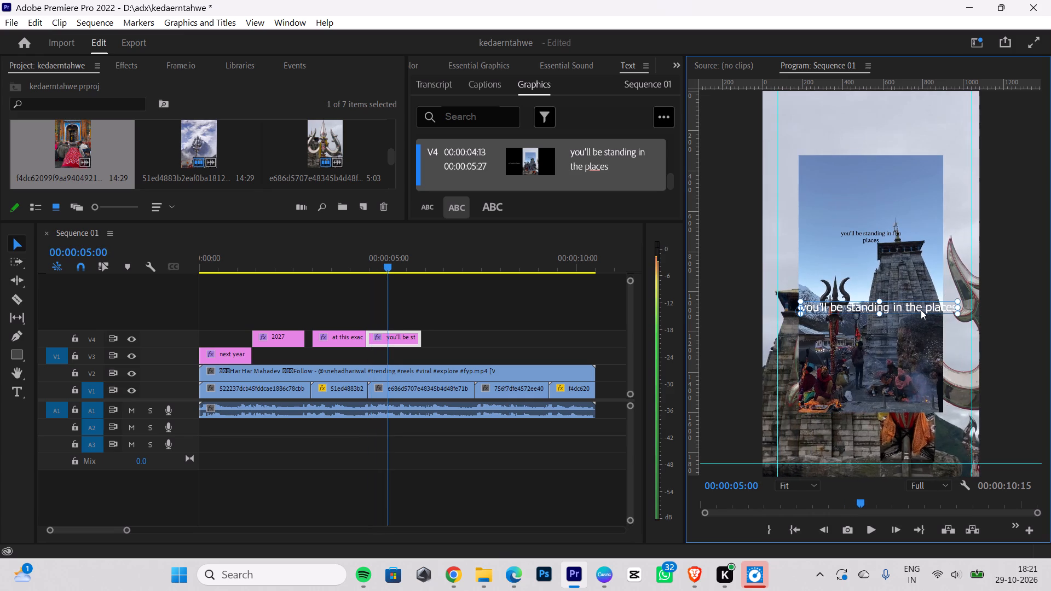
pyautogui.press('Right')
pyautogui.press('Right')
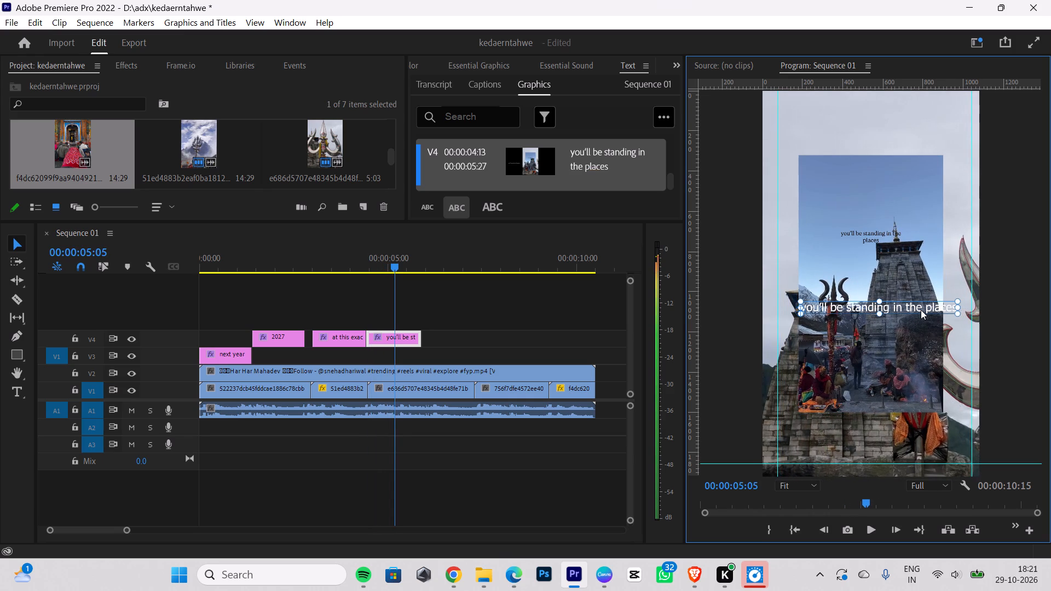
pyautogui.press('Right')
pyautogui.press('Right')
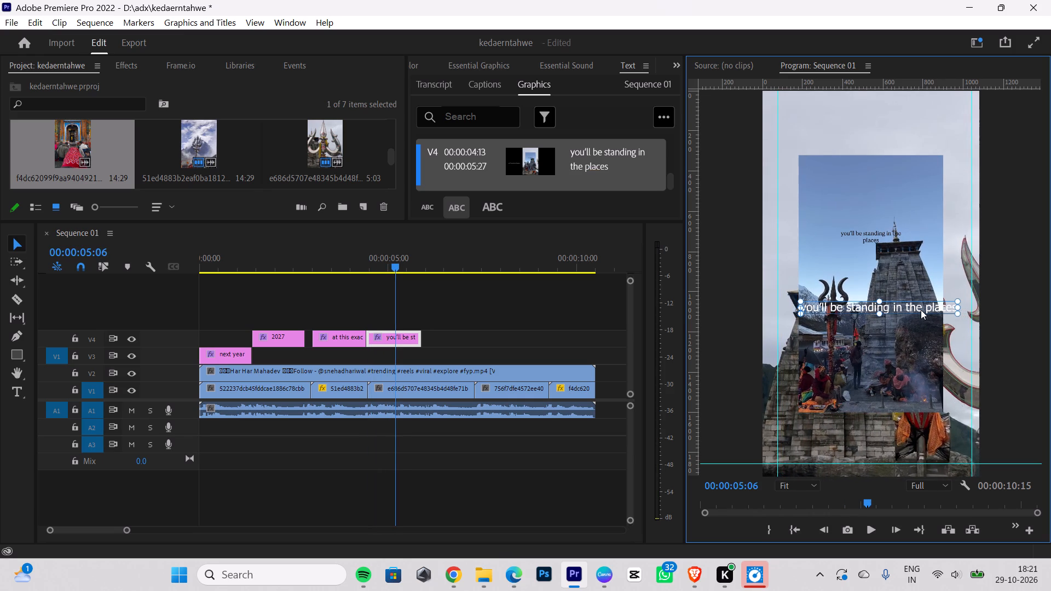
pyautogui.press('Right')
pyautogui.press('Right')
pyautogui.press('Right')
pyautogui.press('Right')
pyautogui.press('Right')
pyautogui.press('Right')
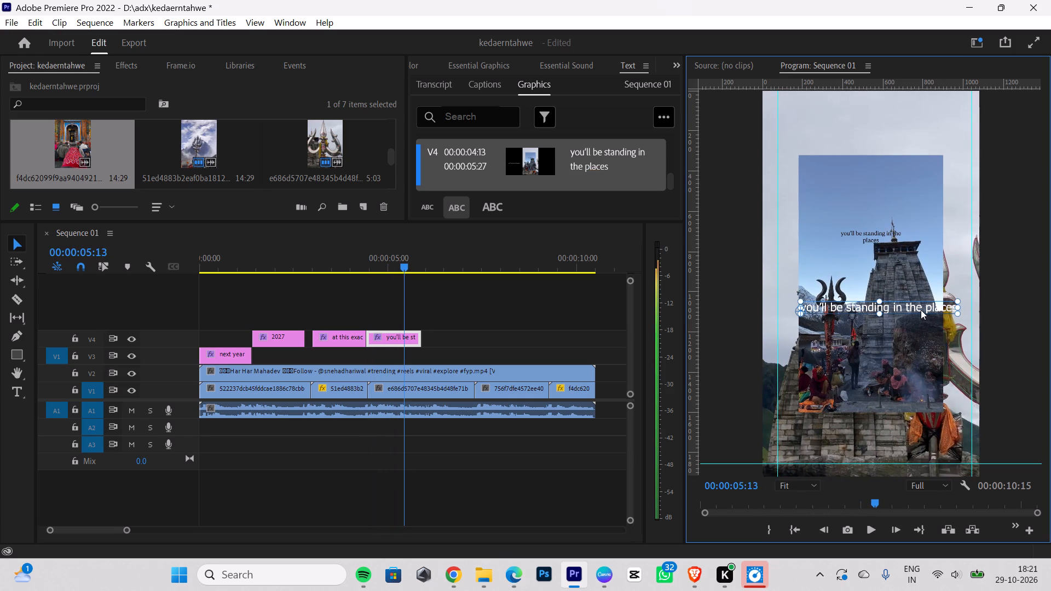
pyautogui.press('Right')
pyautogui.press('Right')
pyautogui.press('Right')
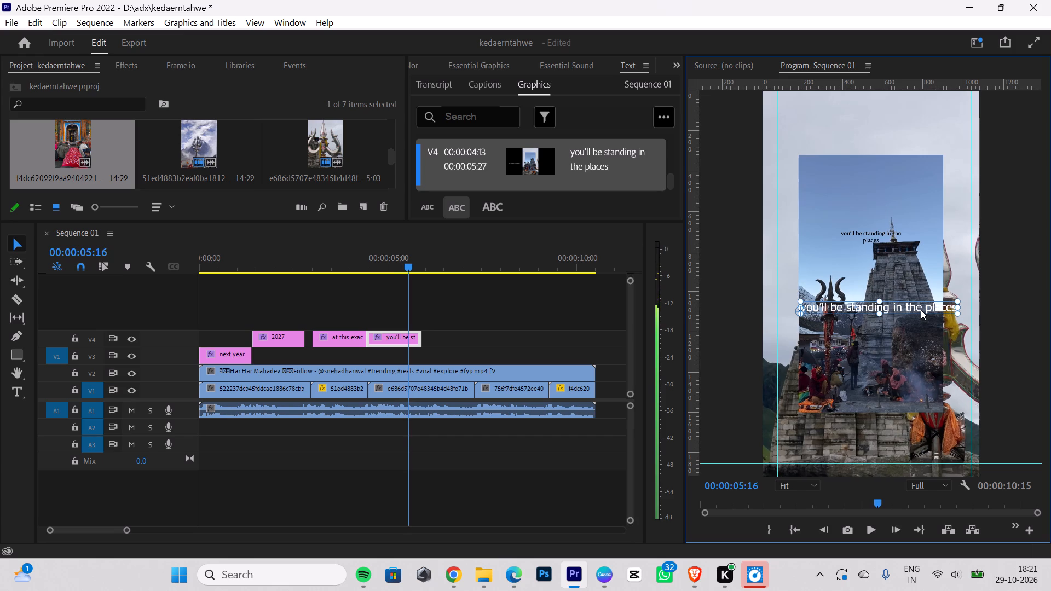
pyautogui.press('Right')
pyautogui.press('Right')
pyautogui.press('Right')
pyautogui.press('Right')
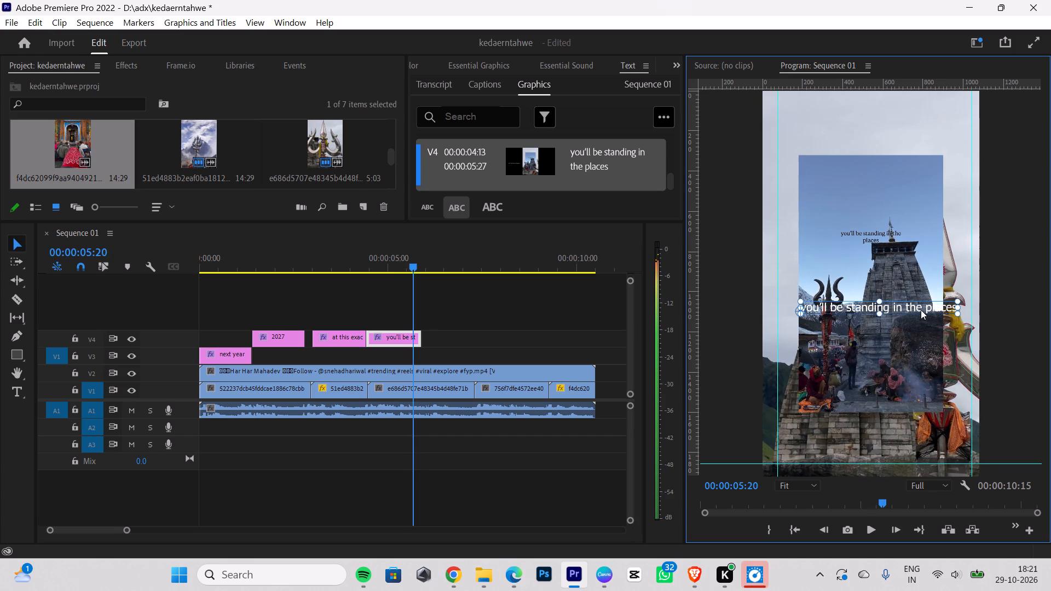
pyautogui.press('Right')
pyautogui.press('Right')
pyautogui.press('Right')
pyautogui.press('Right')
pyautogui.press('Right')
pyautogui.press('Right')
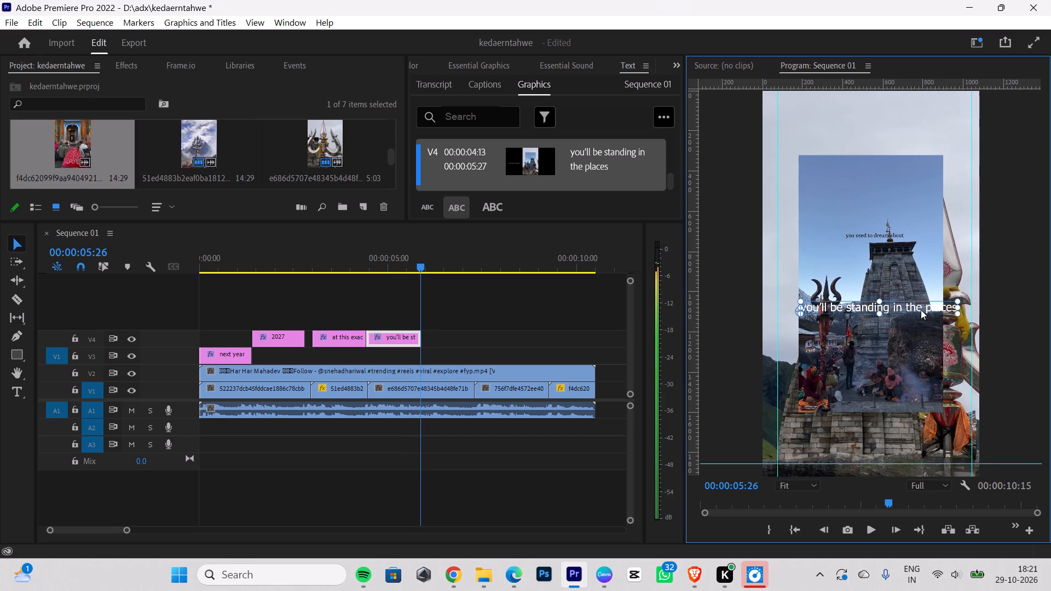
pyautogui.press('Left')
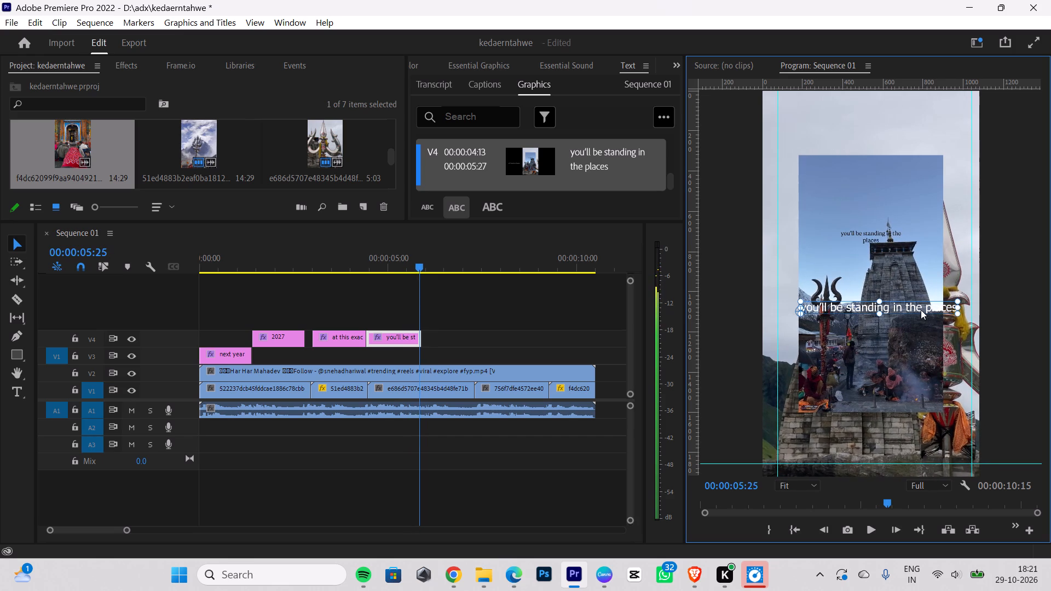
pyautogui.click(17, 299)
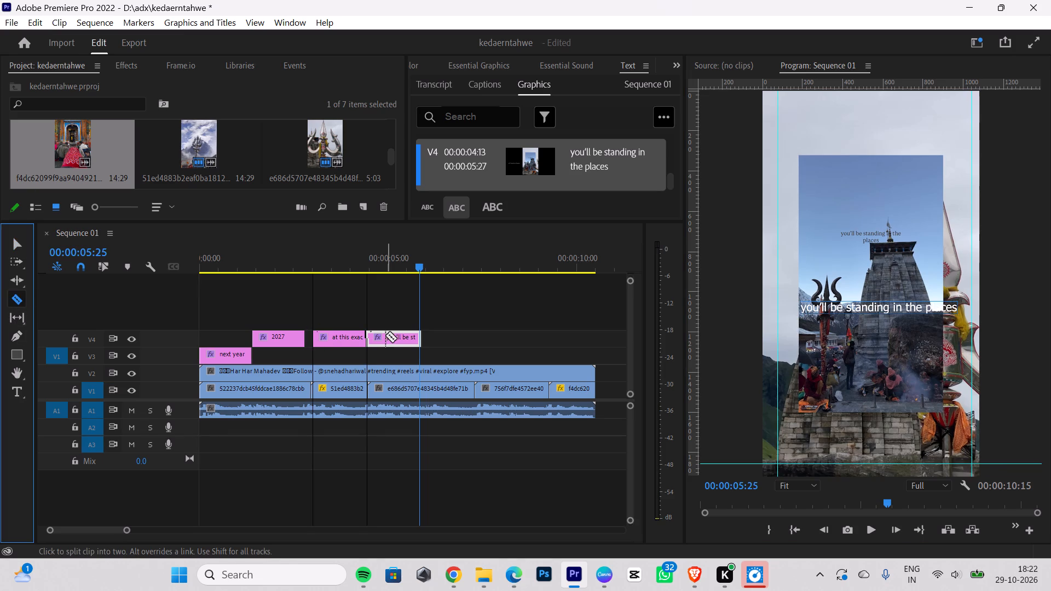
pyautogui.moveTo(127, 531); pyautogui.dragTo(115, 529)
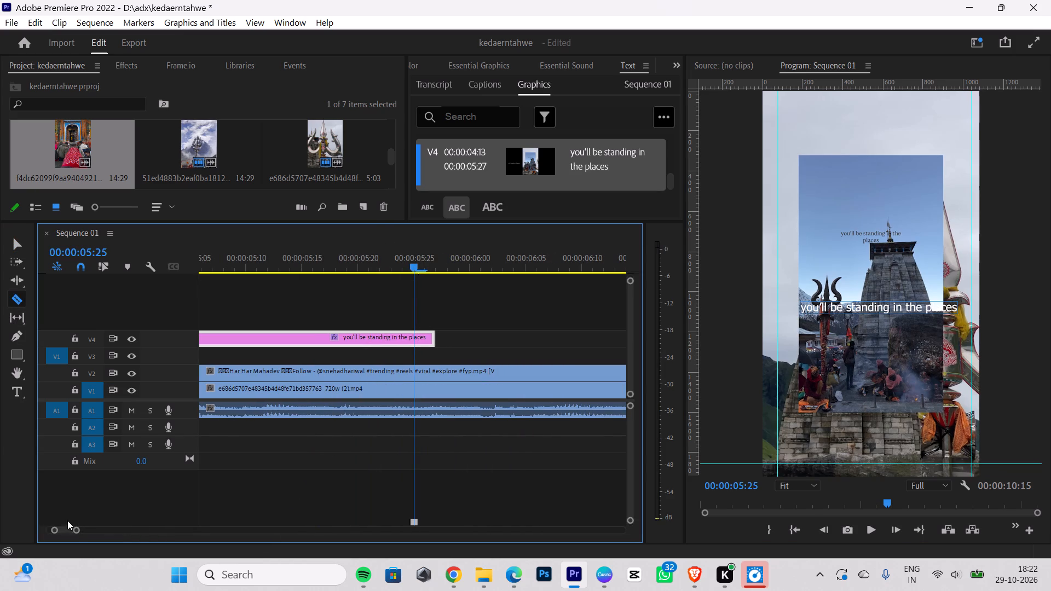
pyautogui.moveTo(73, 528); pyautogui.dragTo(65, 528)
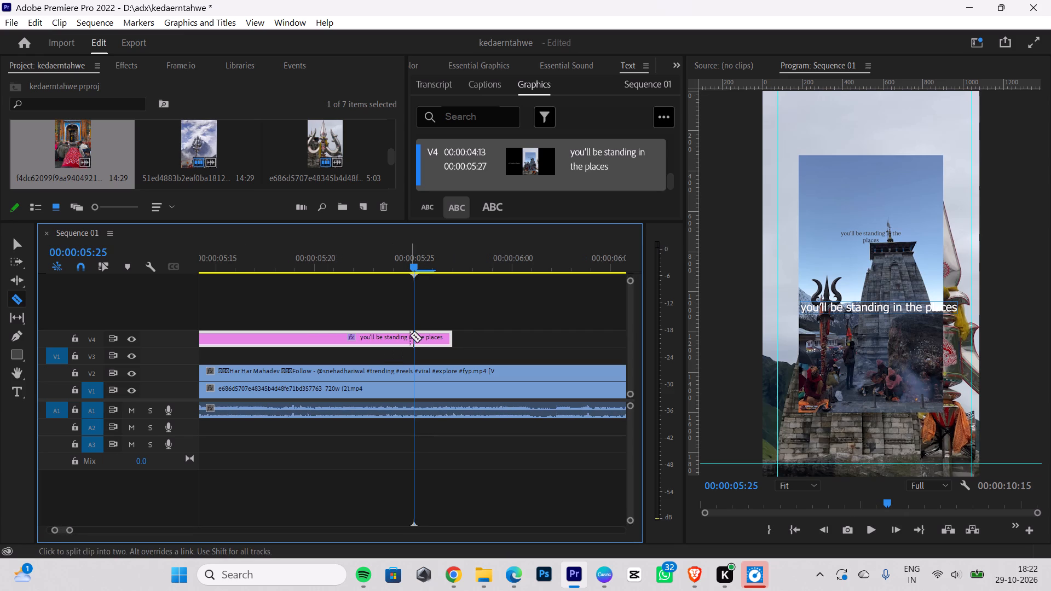
pyautogui.click(414, 334)
pyautogui.click(16, 242)
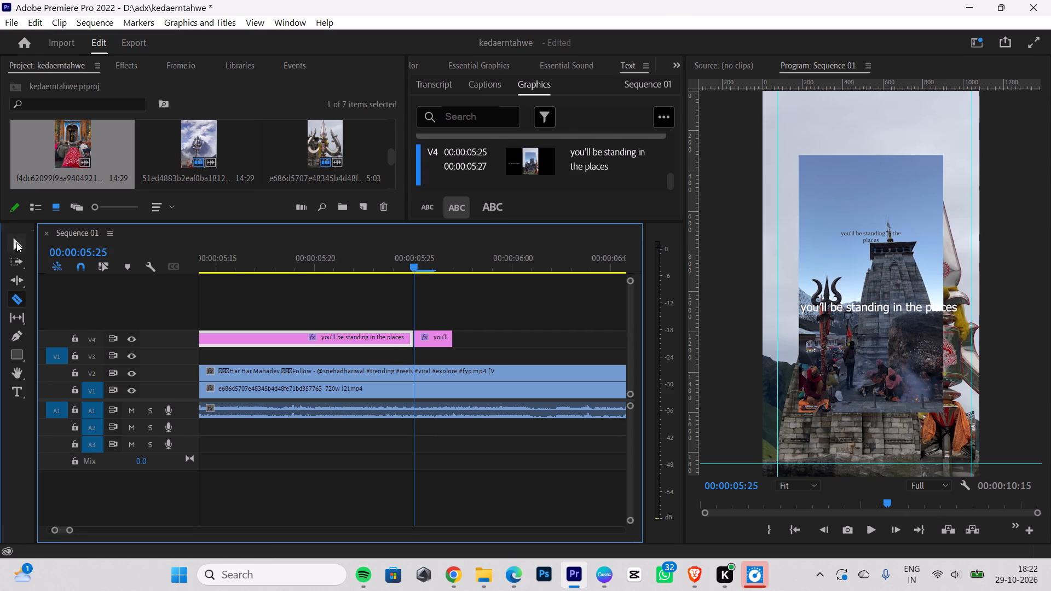
pyautogui.click(432, 333)
pyautogui.press('BackSpace')
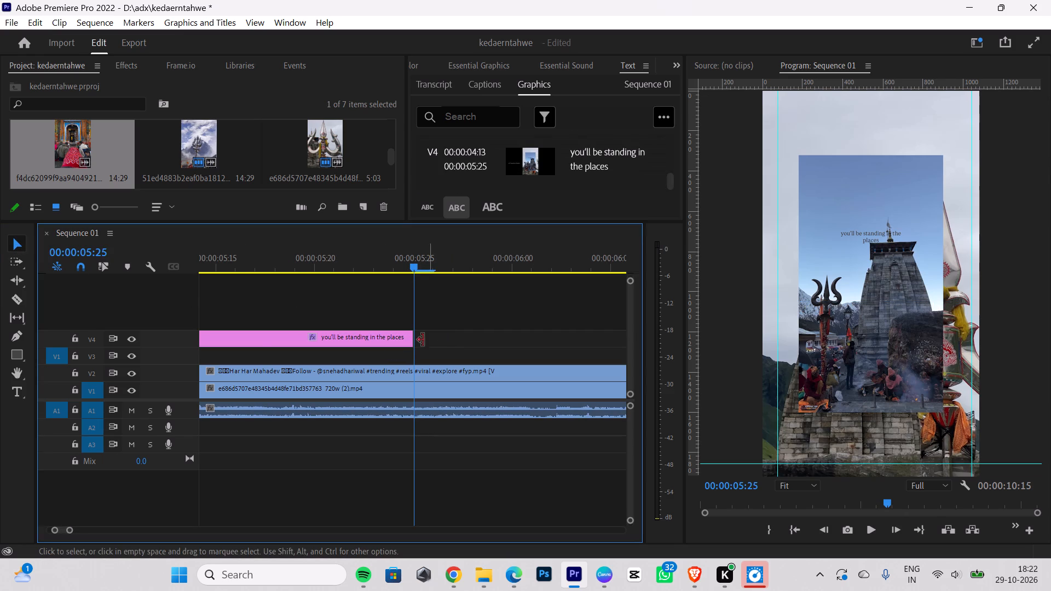
# Duplicate the "you'll be standing in the places" caption on V4, placing the copy at 00:00:05:25 directly after the original.
pyautogui.click(284, 337)
pyautogui.hotkey('ctrl', 'c')
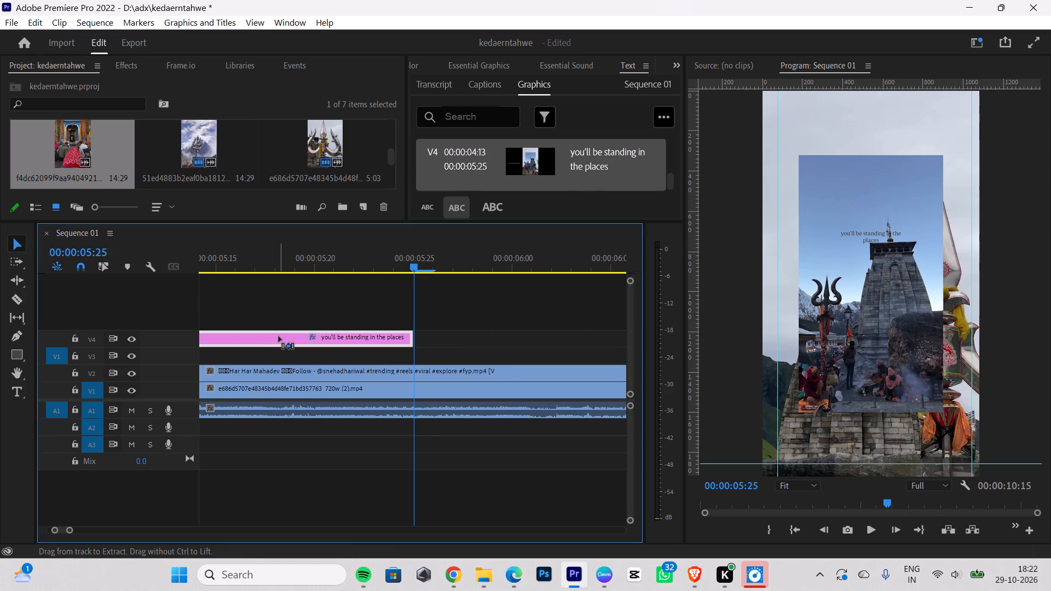
pyautogui.hotkey('ctrl', 'v')
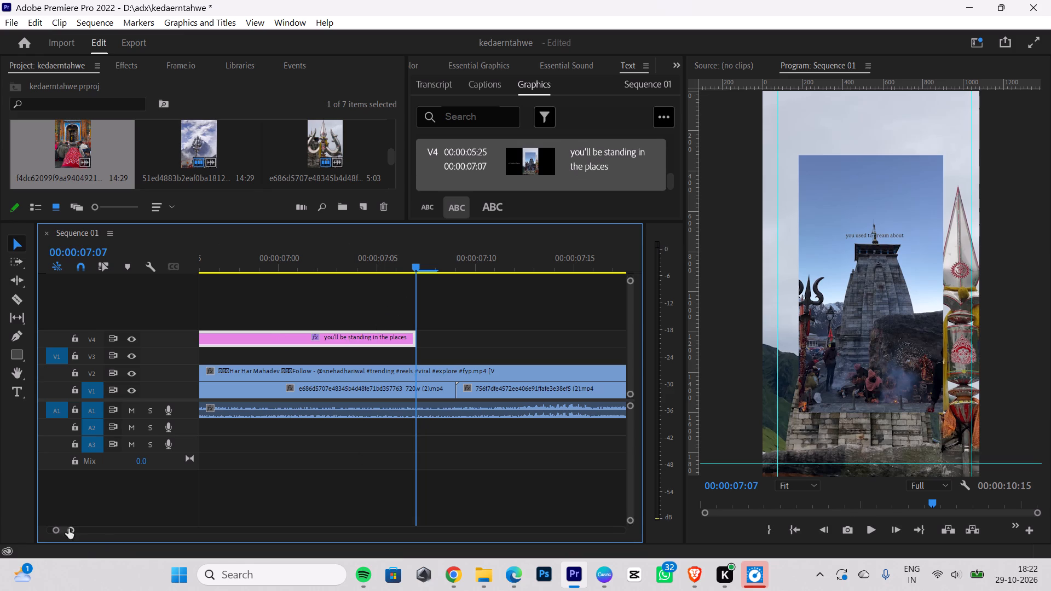
# Replace the text of the duplicated V4 caption at 00:00:05:25 with "you used to dream about".
pyautogui.moveTo(69, 529); pyautogui.dragTo(109, 529)
pyautogui.doubleClick(376, 338)
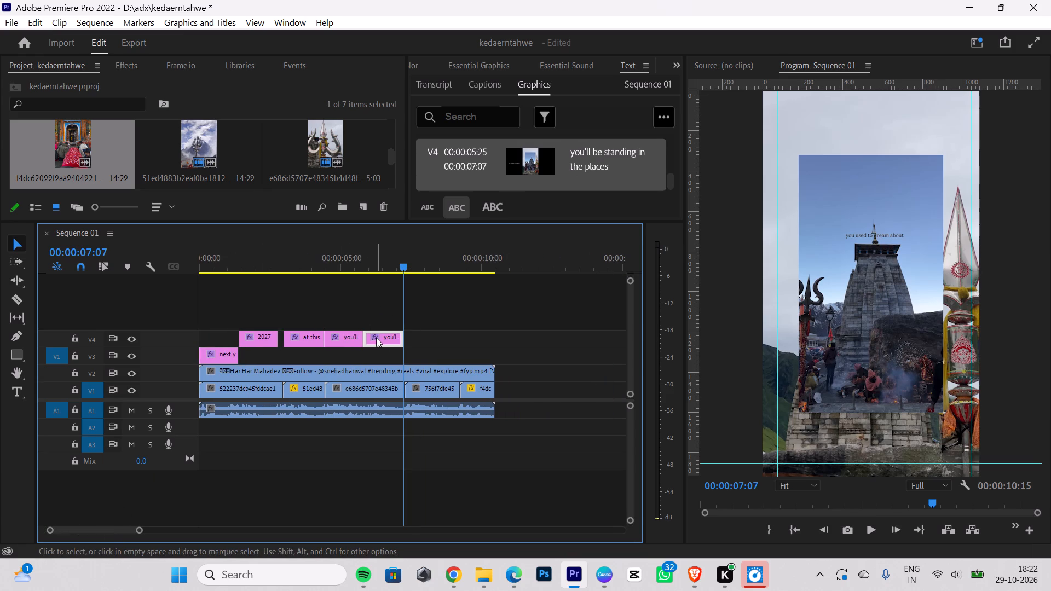
pyautogui.tripleClick(611, 171)
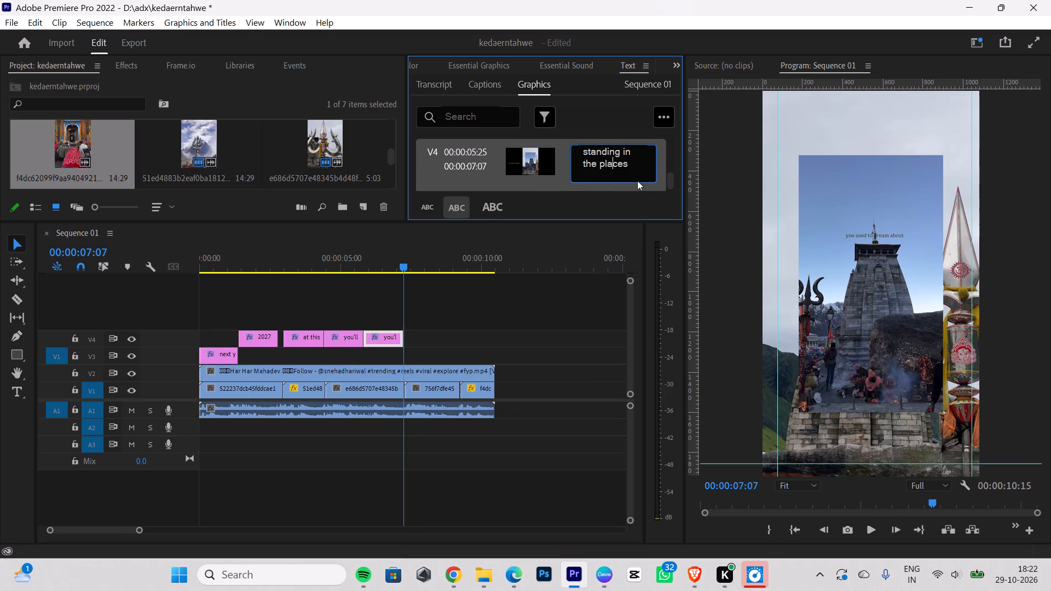
pyautogui.press('BackSpace')
pyautogui.click(635, 162)
pyautogui.press('BackSpace')
pyautogui.press('BackSpace')
pyautogui.press('BackSpace')
pyautogui.press('BackSpace')
pyautogui.press('BackSpace')
pyautogui.press('BackSpace')
pyautogui.press('BackSpace')
pyautogui.press('BackSpace')
pyautogui.press('BackSpace')
pyautogui.press('BackSpace')
pyautogui.press('BackSpace')
pyautogui.press('BackSpace')
pyautogui.press('BackSpace')
pyautogui.press('BackSpace')
pyautogui.press('BackSpace')
pyautogui.press('BackSpace')
pyautogui.press('BackSpace')
pyautogui.press('BackSpace')
pyautogui.press('BackSpace')
pyautogui.press('BackSpace')
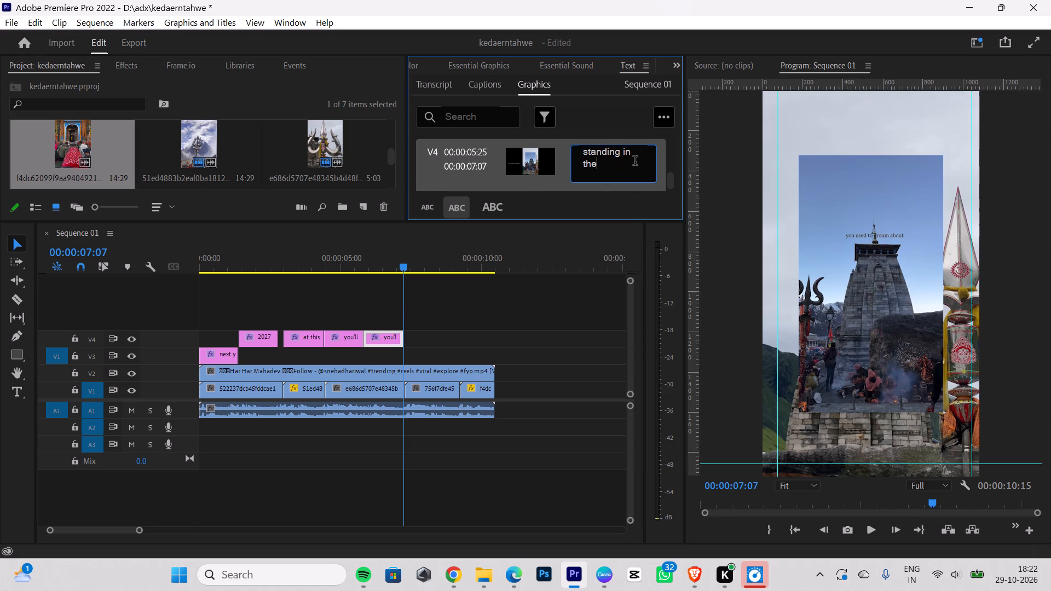
pyautogui.write('you')
pyautogui.press('space')
pyautogui.write('used to dream about')
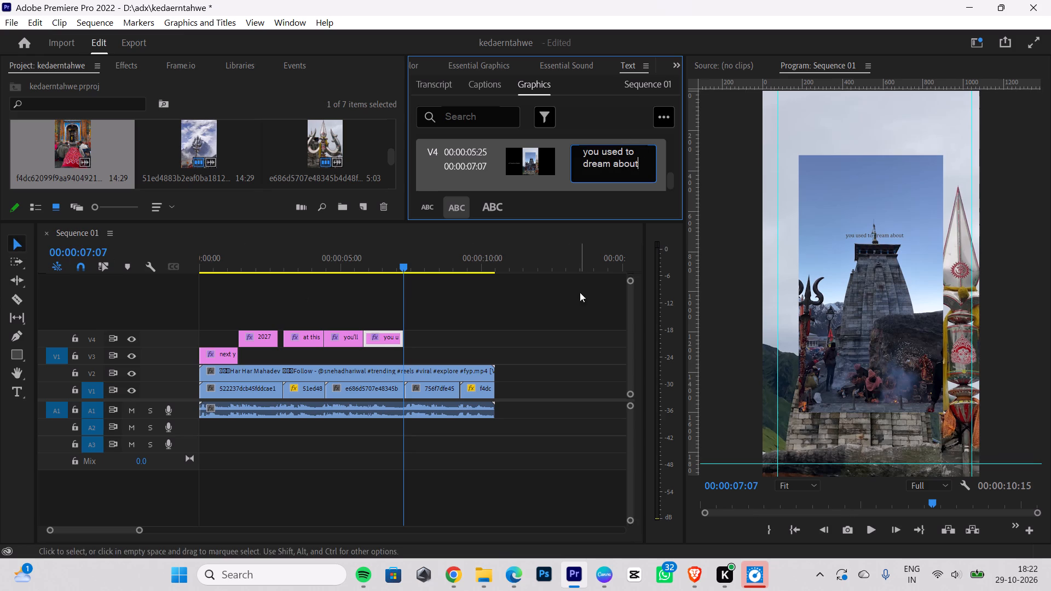
pyautogui.click(571, 240)
# Paste another copy of the "you'll be standing in the places" caption on V4 at 00:00:07:10, where the reel's next caption starts.
pyautogui.moveTo(401, 274); pyautogui.dragTo(390, 274)
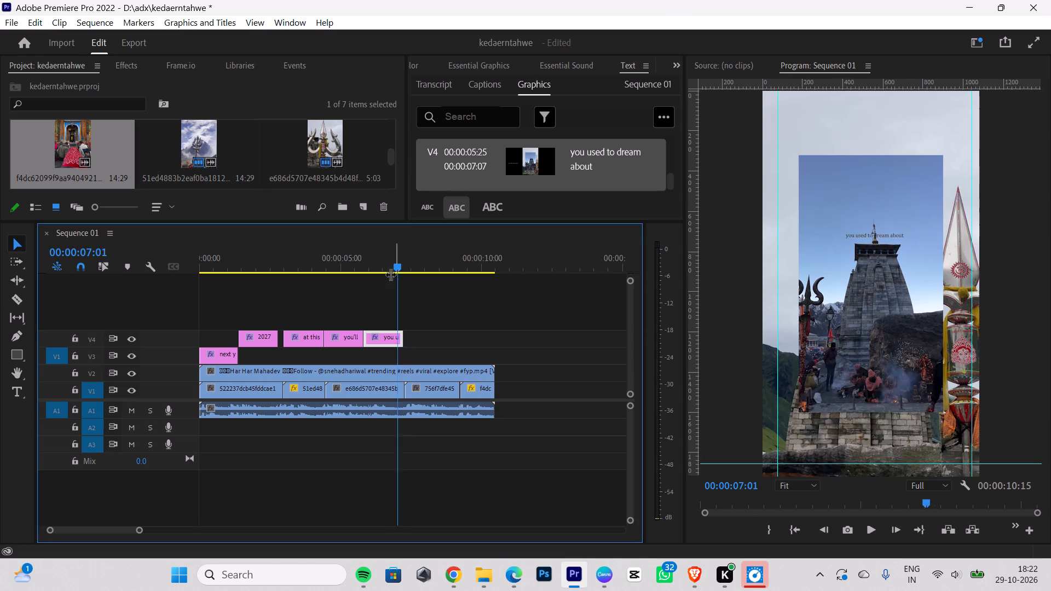
pyautogui.moveTo(390, 274); pyautogui.dragTo(273, 296)
pyautogui.press('space')
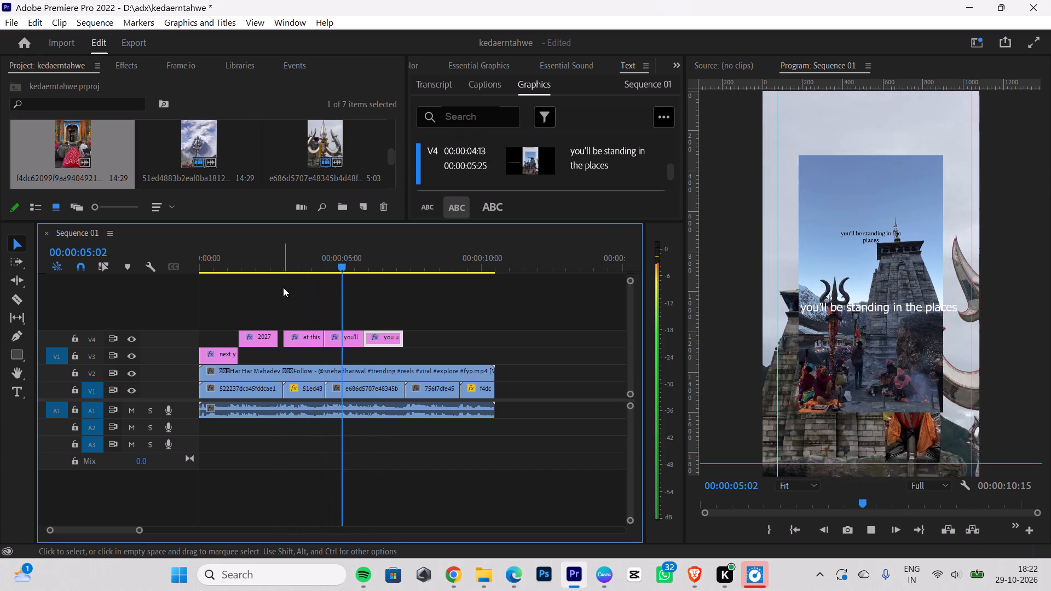
pyautogui.press('space')
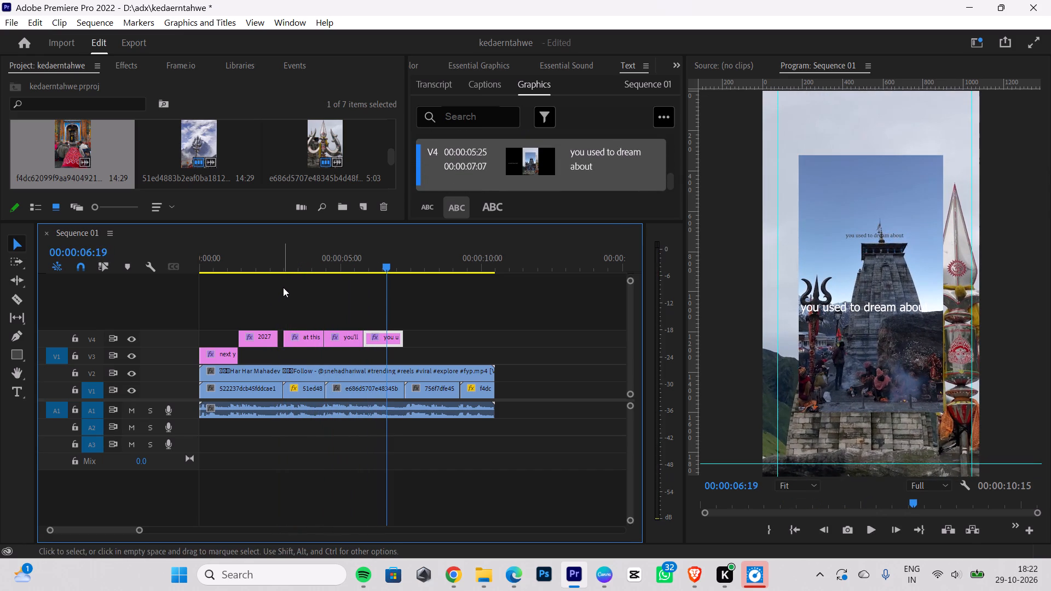
pyautogui.press('Right')
pyautogui.press('Right')
pyautogui.press('Right')
pyautogui.press('Right')
pyautogui.press('Right')
pyautogui.press('Right')
pyautogui.press('Right')
pyautogui.press('Right')
pyautogui.press('Right')
pyautogui.press('Right')
pyautogui.press('Right')
pyautogui.press('Right')
pyautogui.press('Right')
pyautogui.press('Right')
pyautogui.press('Right')
pyautogui.press('Right')
pyautogui.press('Right')
pyautogui.press('Right')
pyautogui.press('Right')
pyautogui.press('Right')
pyautogui.press('Right')
pyautogui.press('Right')
pyautogui.press('Right')
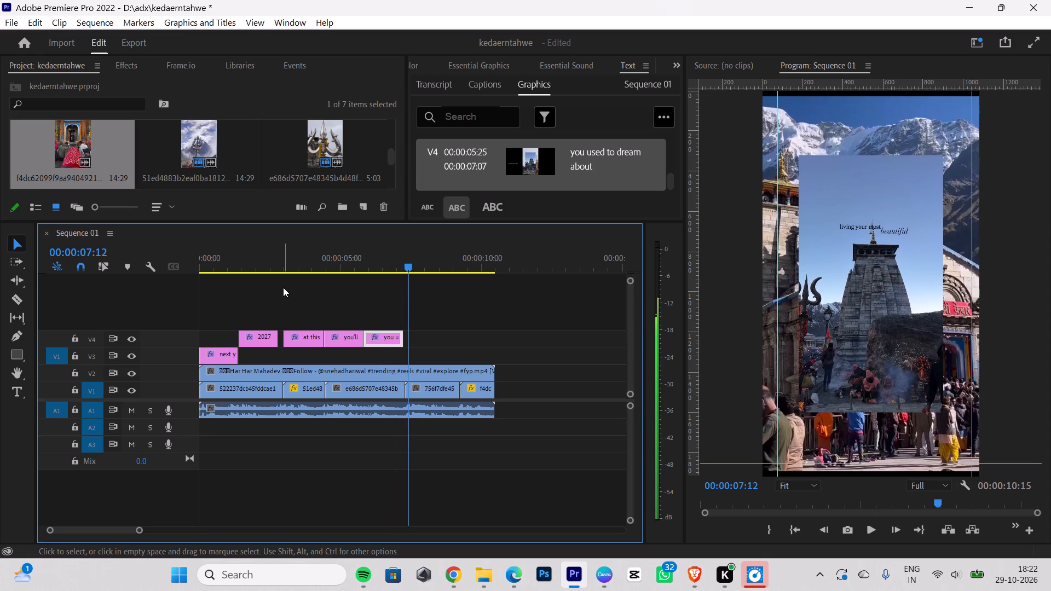
pyautogui.press('Left')
pyautogui.press('Left')
pyautogui.press('Left')
pyautogui.press('Left')
pyautogui.press('Left')
pyautogui.press('Left')
pyautogui.press('Left')
pyautogui.press('Left')
pyautogui.press('Left')
pyautogui.press('Left')
pyautogui.press('Left')
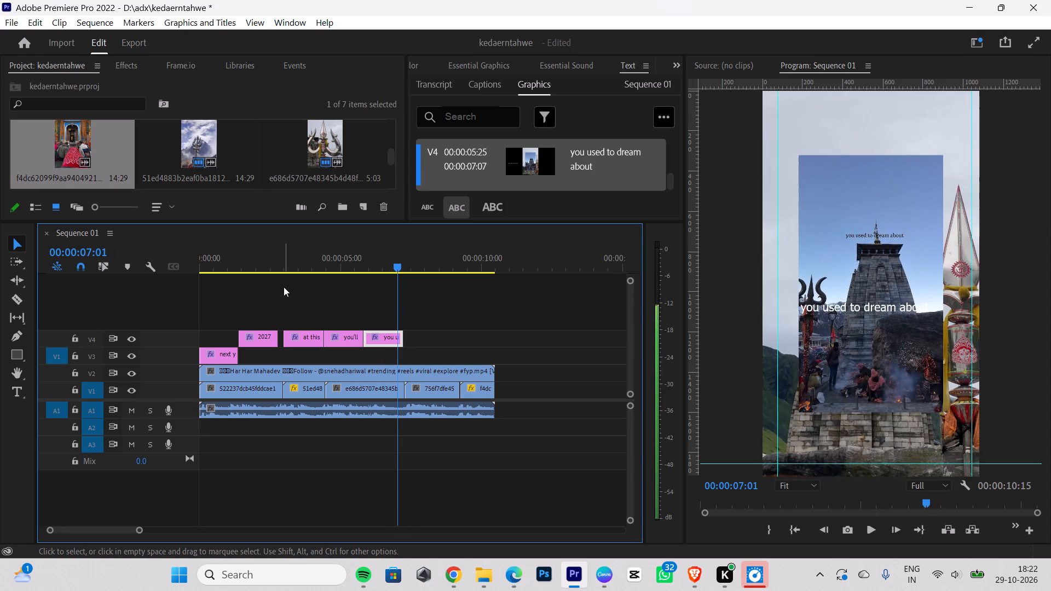
pyautogui.press('Right')
pyautogui.press('Right')
pyautogui.press('Right')
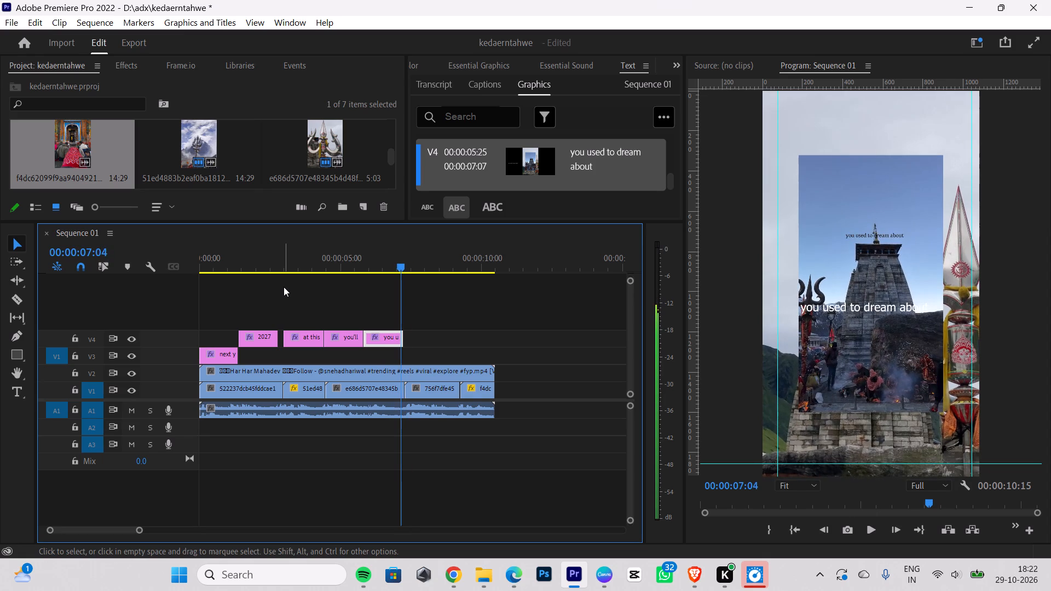
pyautogui.press('Right')
pyautogui.press('Right')
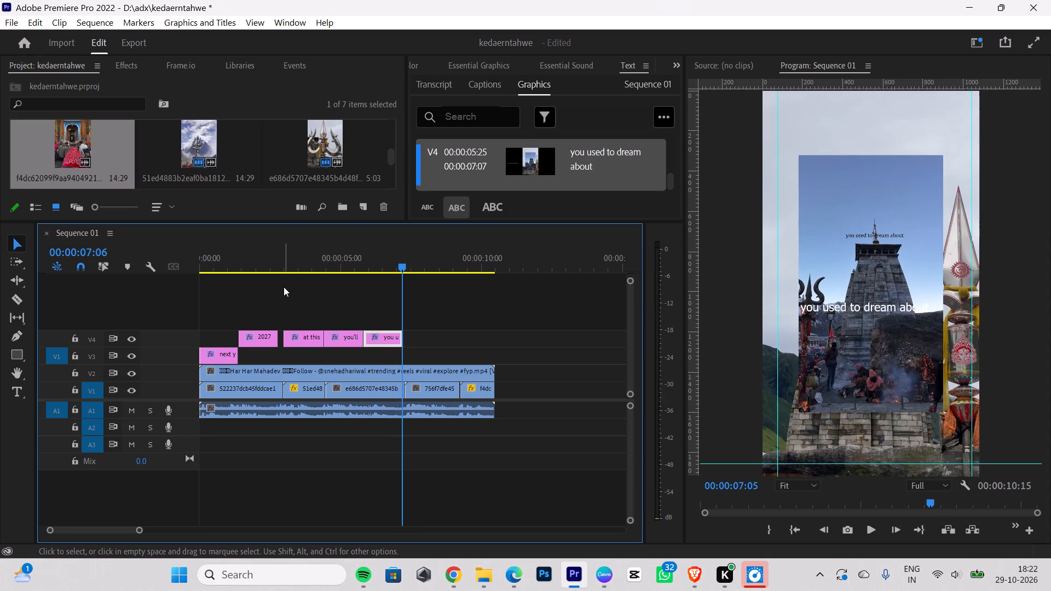
pyautogui.press('Right')
pyautogui.press('Right')
pyautogui.press('Right')
pyautogui.press('Right')
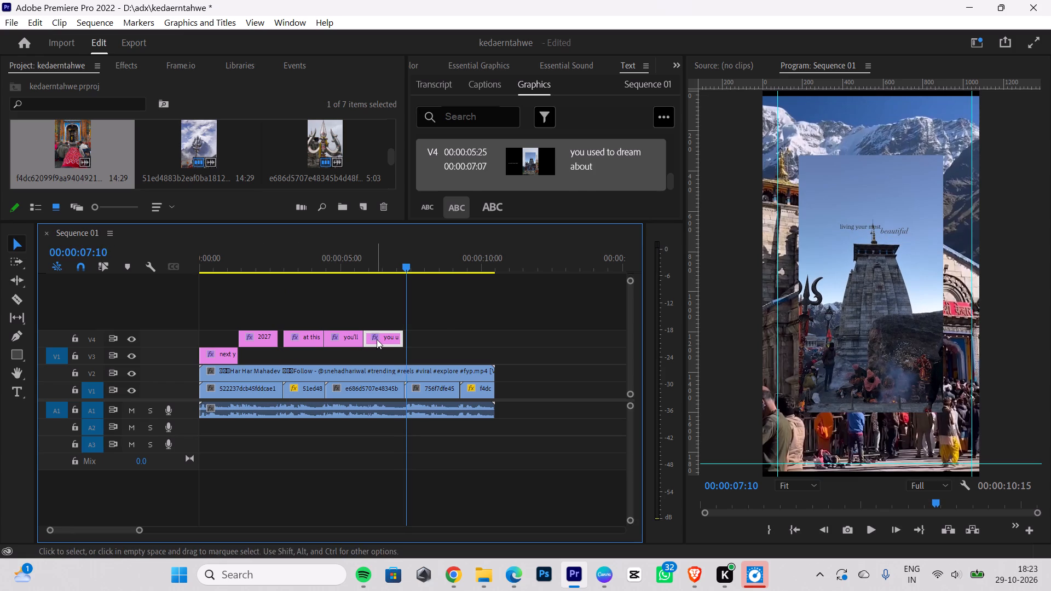
pyautogui.hotkey('ctrl', 'v')
# Replace the text of the V4 caption at 00:00:07:10 with "living your most beautiful".
pyautogui.moveTo(441, 263); pyautogui.dragTo(424, 281)
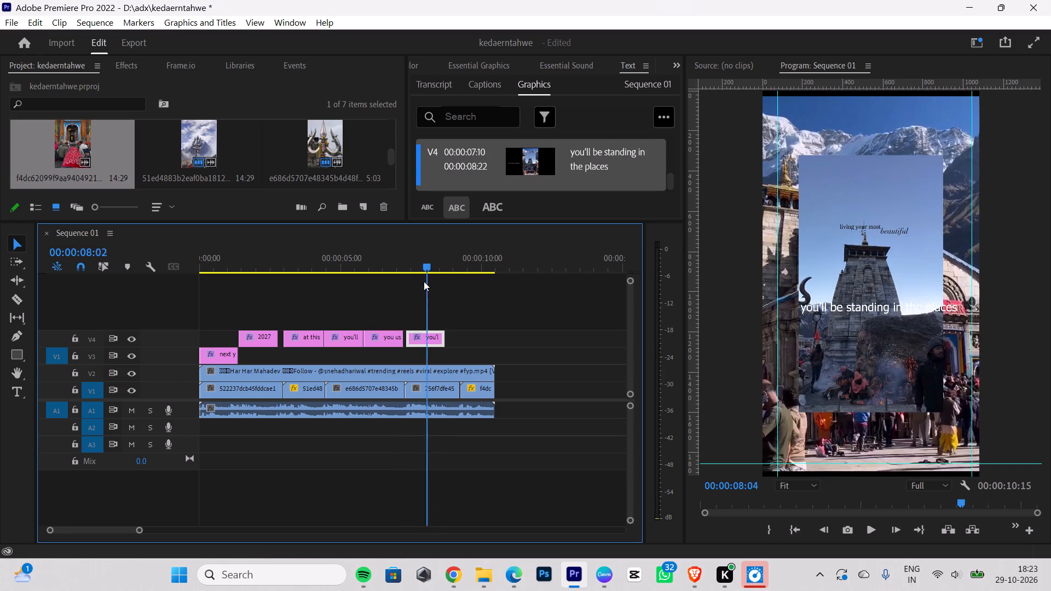
pyautogui.moveTo(424, 281); pyautogui.dragTo(403, 306)
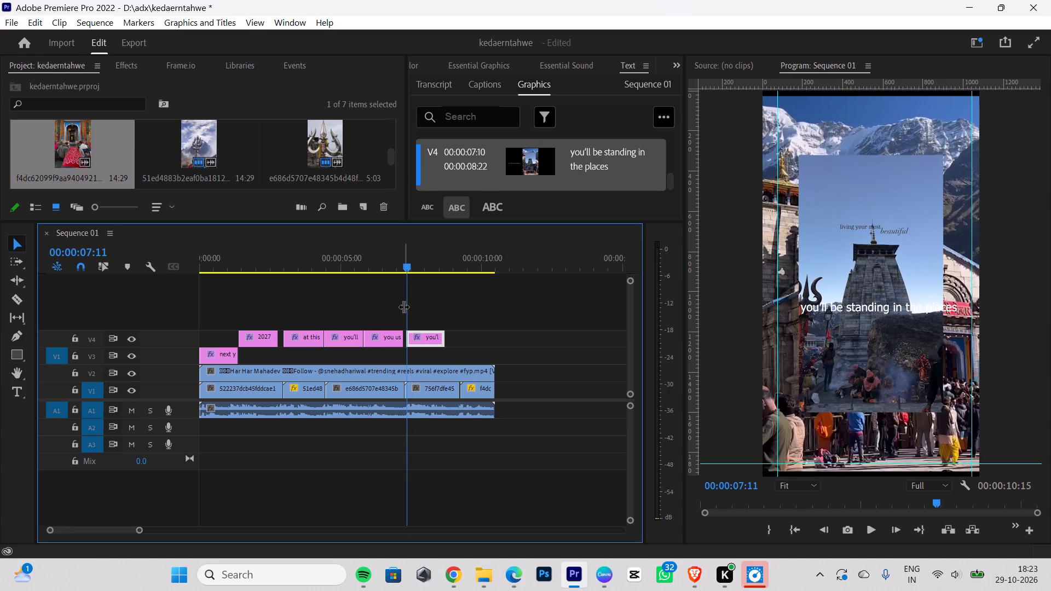
pyautogui.doubleClick(423, 335)
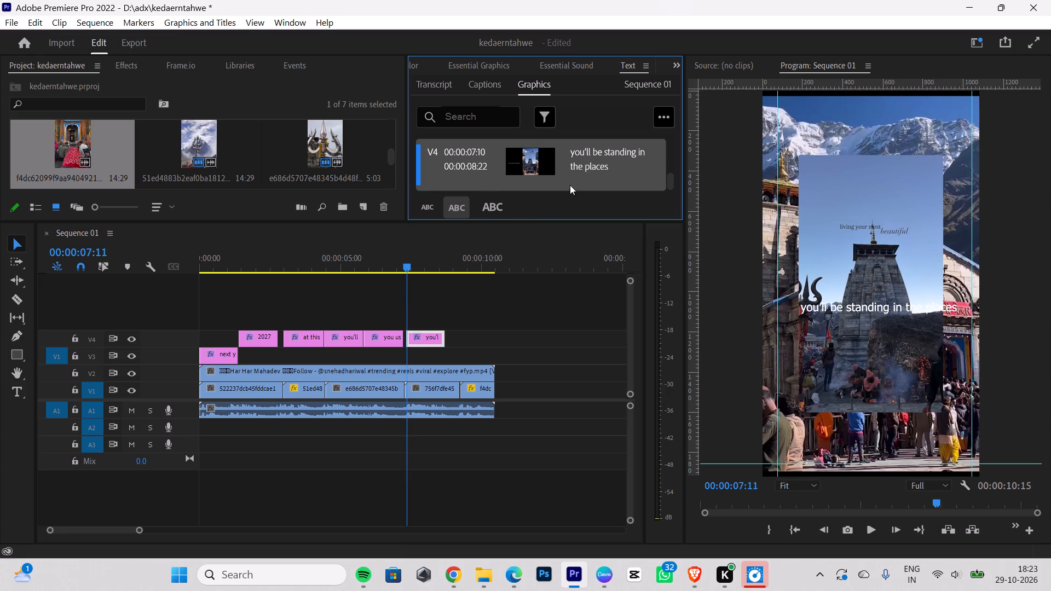
pyautogui.scroll(-6, 585, 166)
pyautogui.doubleClick(624, 164)
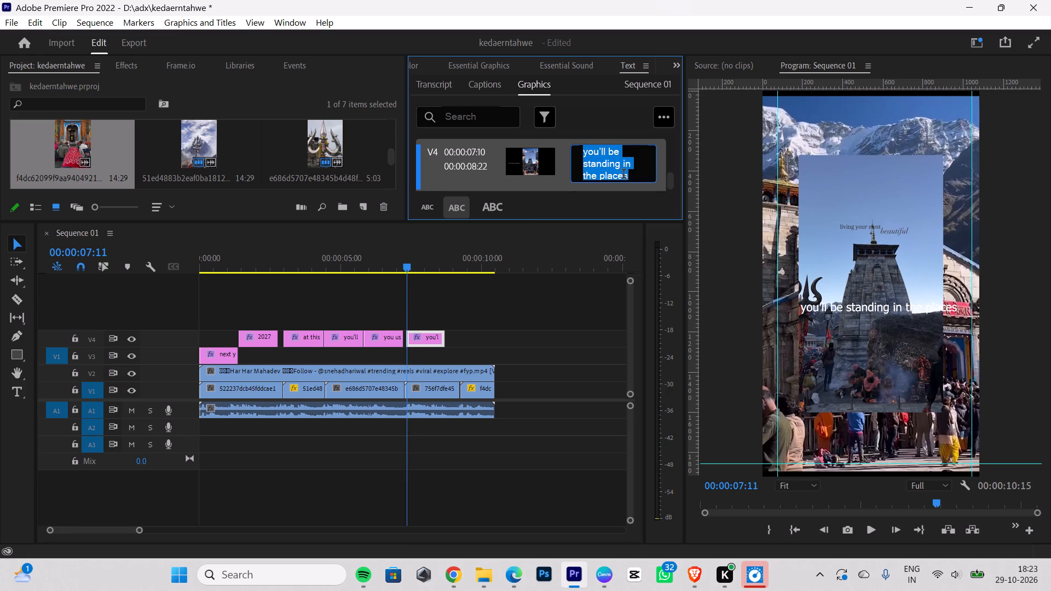
pyautogui.press('BackSpace')
pyautogui.write('li')
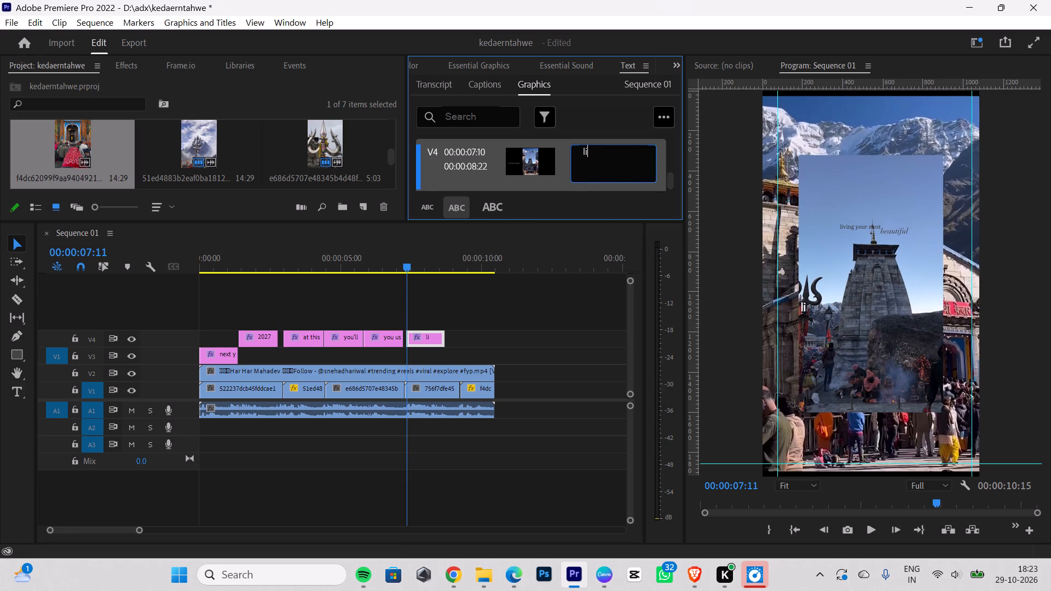
pyautogui.write('ving your best')
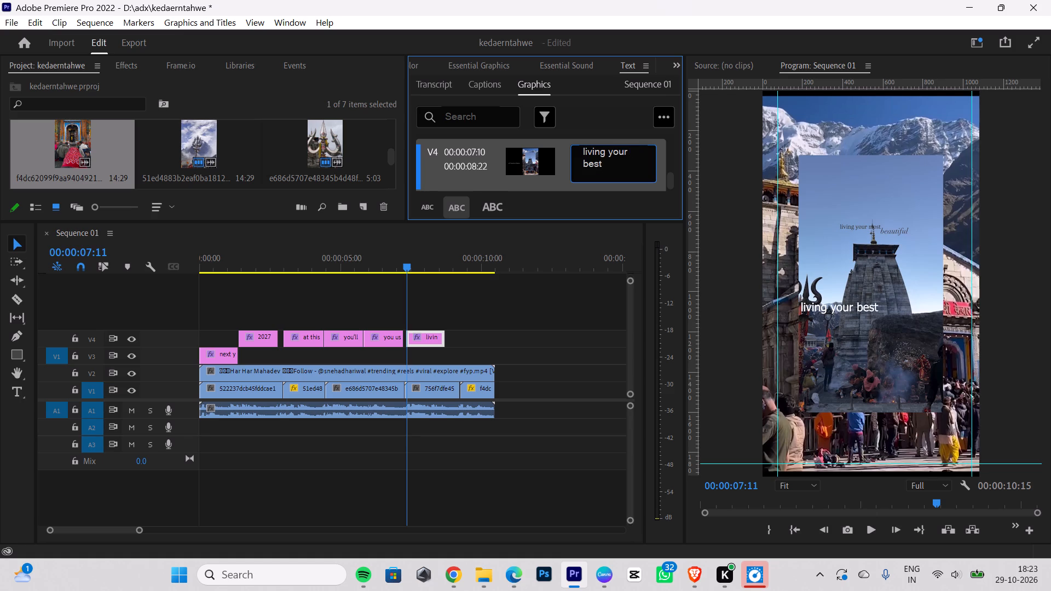
pyautogui.press('BackSpace')
pyautogui.press('BackSpace')
pyautogui.press('BackSpace')
pyautogui.press('BackSpace')
pyautogui.write('most be')
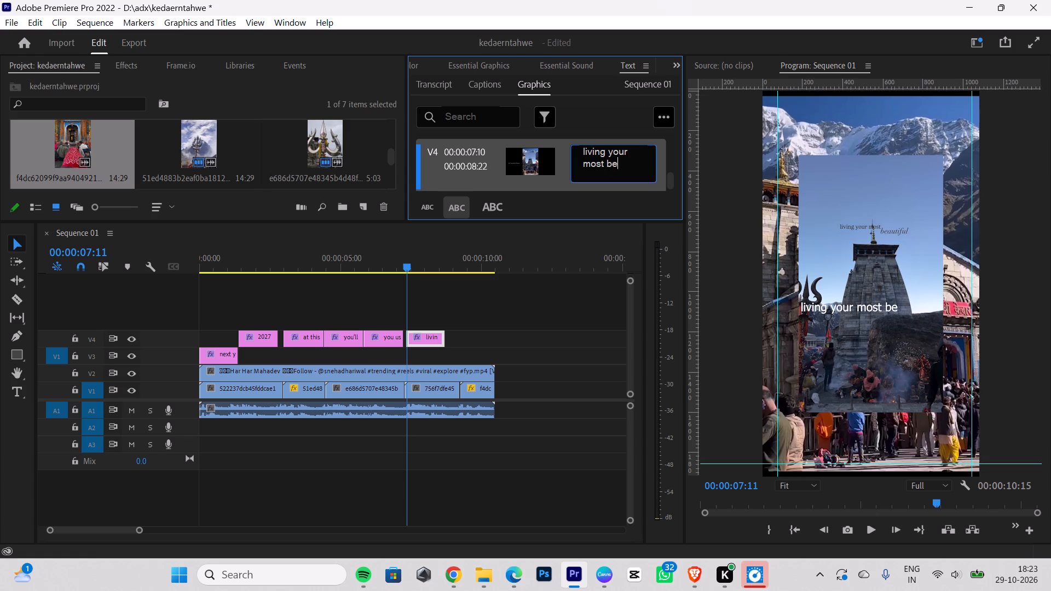
pyautogui.press('a')
pyautogui.write('utiful')
pyautogui.click(734, 273)
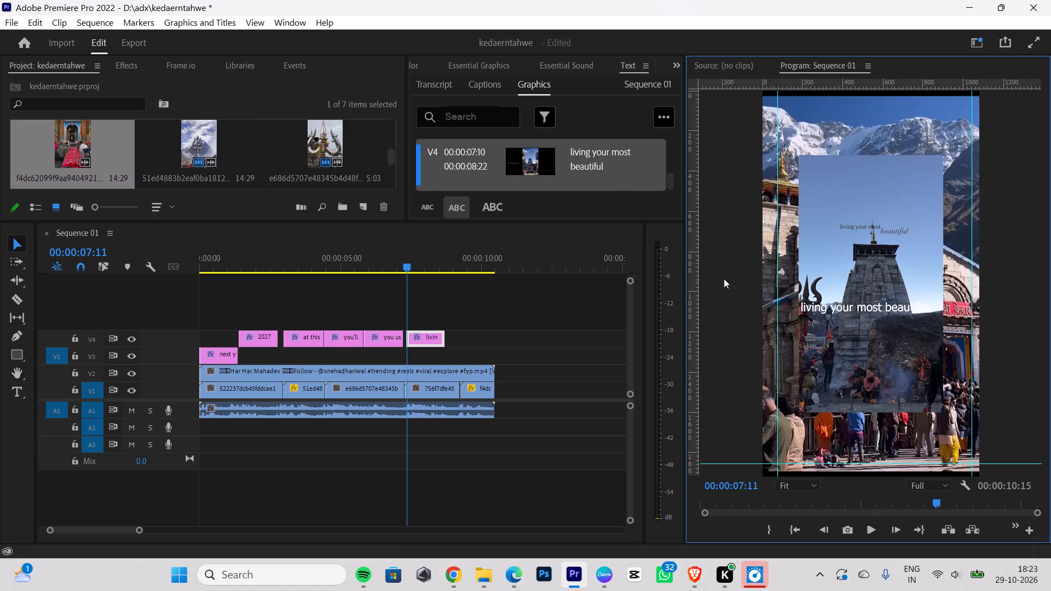
# Duplicate the "living your most beautiful" caption on V4, placing the copy at 00:00:09:08, where the reel's next caption starts.
pyautogui.press('Right')
pyautogui.press('Right')
pyautogui.press('Right')
pyautogui.press('Right')
pyautogui.press('Right')
pyautogui.press('Right')
pyautogui.press('Right')
pyautogui.press('Right')
pyautogui.press('Right')
pyautogui.press('Right')
pyautogui.press('Right')
pyautogui.press('Right')
pyautogui.press('Right')
pyautogui.press('Right')
pyautogui.press('Right')
pyautogui.press('Right')
pyautogui.press('Right')
pyautogui.press('Right')
pyautogui.press('Right')
pyautogui.press('Right')
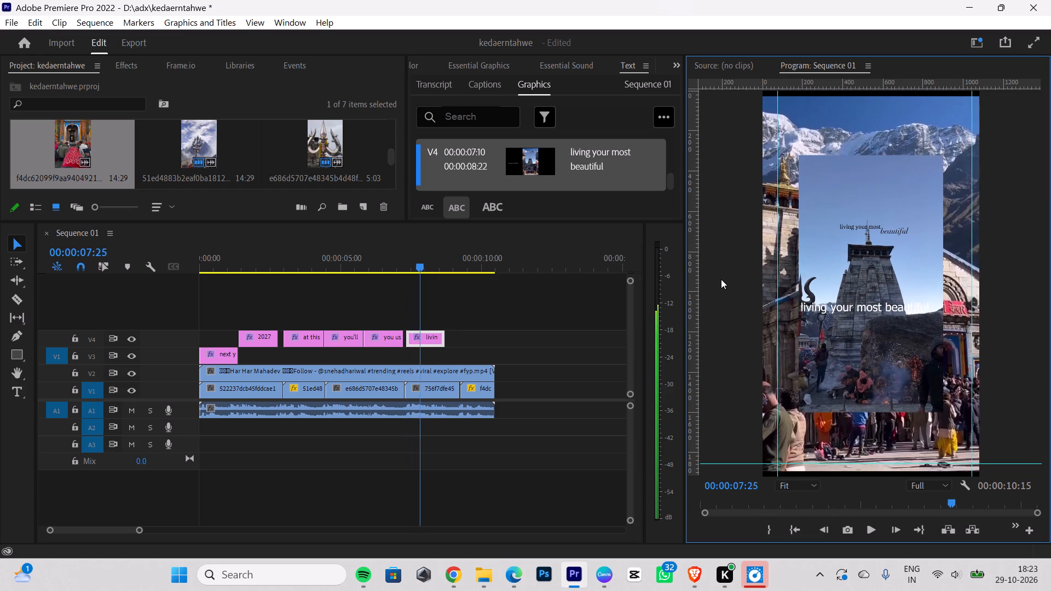
pyautogui.press('Right')
pyautogui.press('Right')
pyautogui.press('Right')
pyautogui.press('Right')
pyautogui.press('Right')
pyautogui.press('Right')
pyautogui.press('Right')
pyautogui.press('Right')
pyautogui.press('Right')
pyautogui.press('Right')
pyautogui.press('Right')
pyautogui.press('Right')
pyautogui.press('Right')
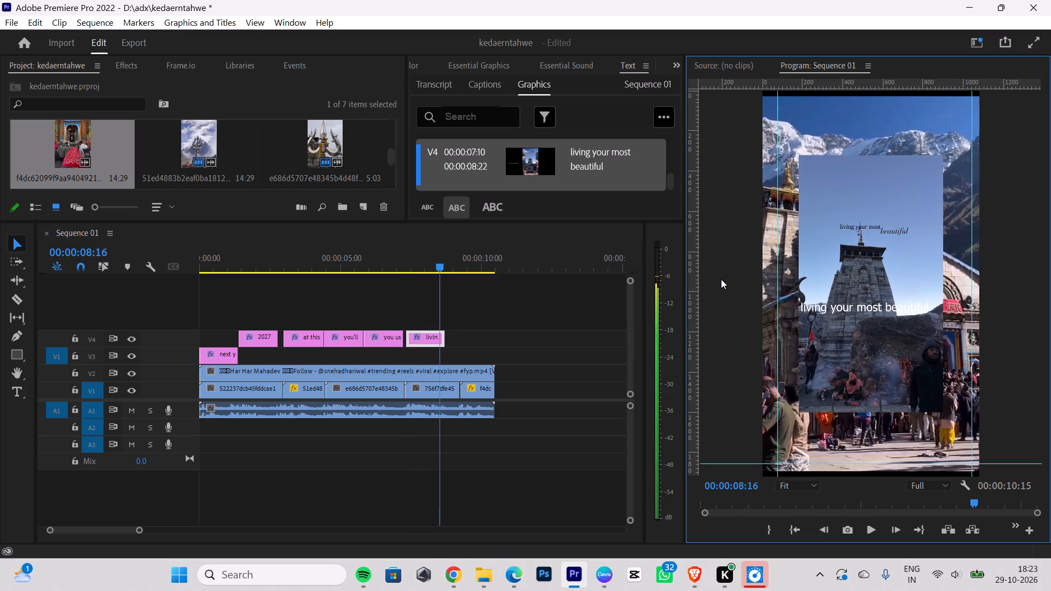
pyautogui.press('Right')
pyautogui.press('Right')
pyautogui.press('Right')
pyautogui.press('Right')
pyautogui.press('Right')
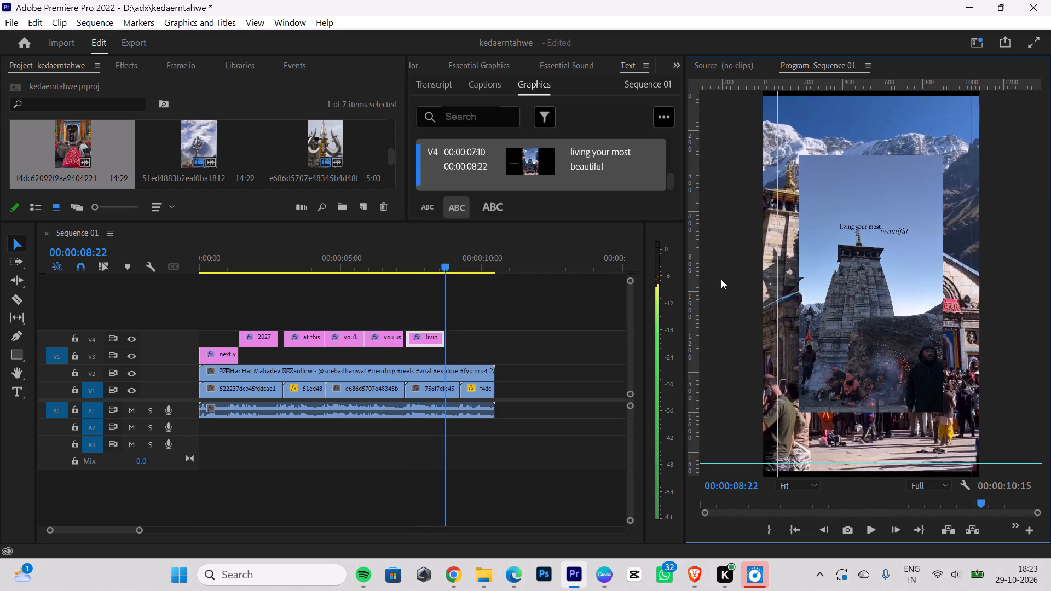
pyautogui.press('Right')
pyautogui.press('Right')
pyautogui.press('Right')
pyautogui.press('Right')
pyautogui.press('Right')
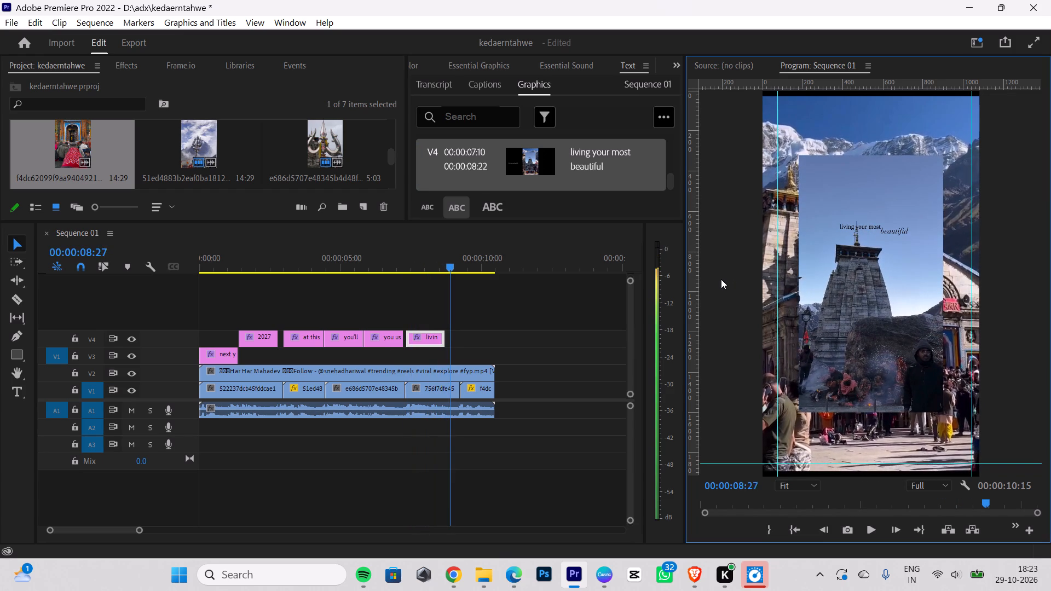
pyautogui.press('Right')
pyautogui.press('Right')
pyautogui.press('Right')
pyautogui.press('Right')
pyautogui.press('Right')
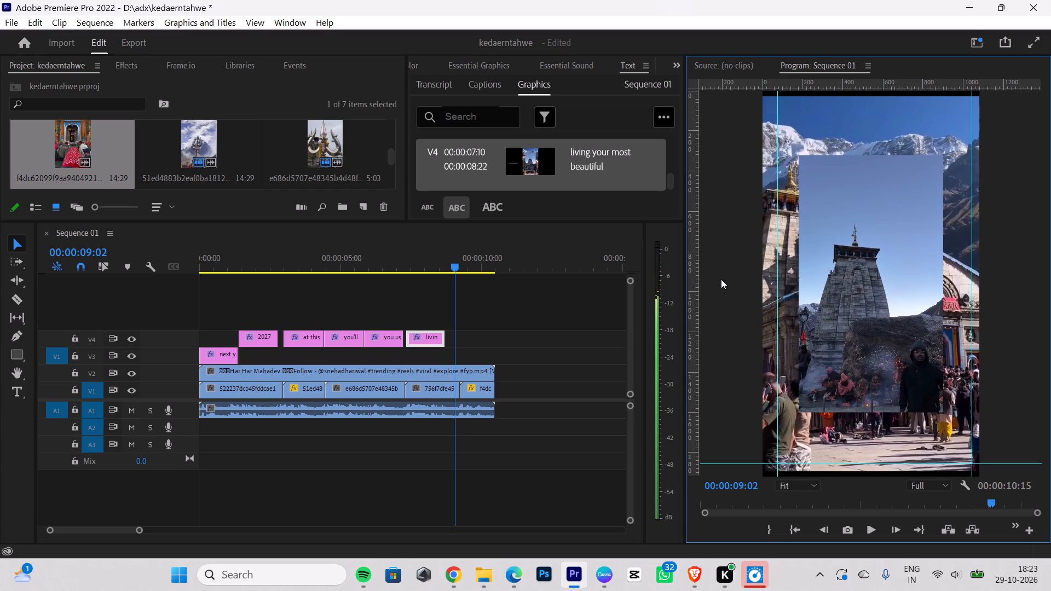
pyautogui.press('Right')
pyautogui.press('Right')
pyautogui.press('Right')
pyautogui.press('Right')
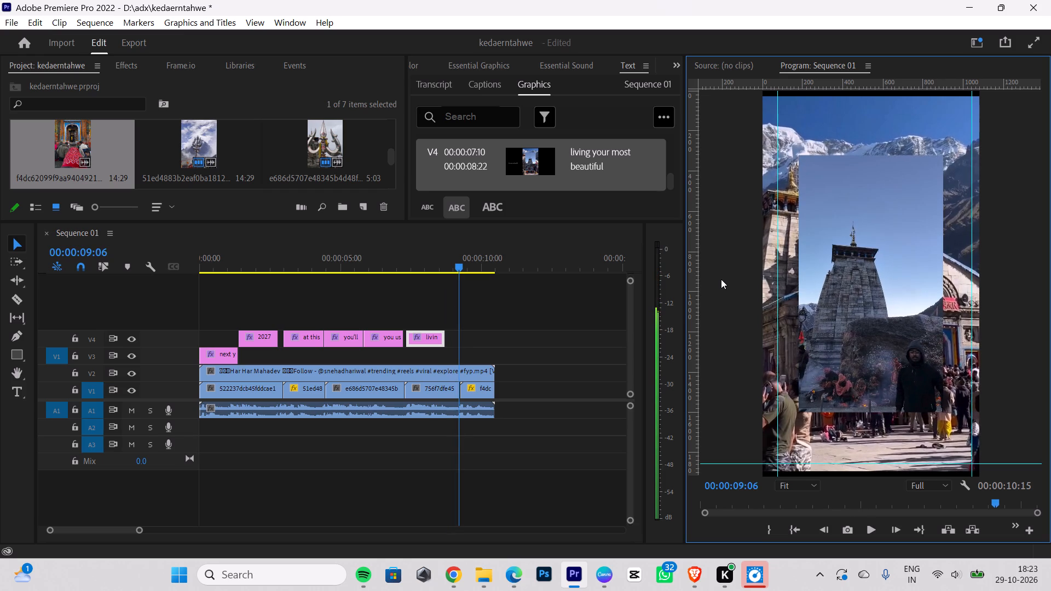
pyautogui.press('Right')
pyautogui.press('Right')
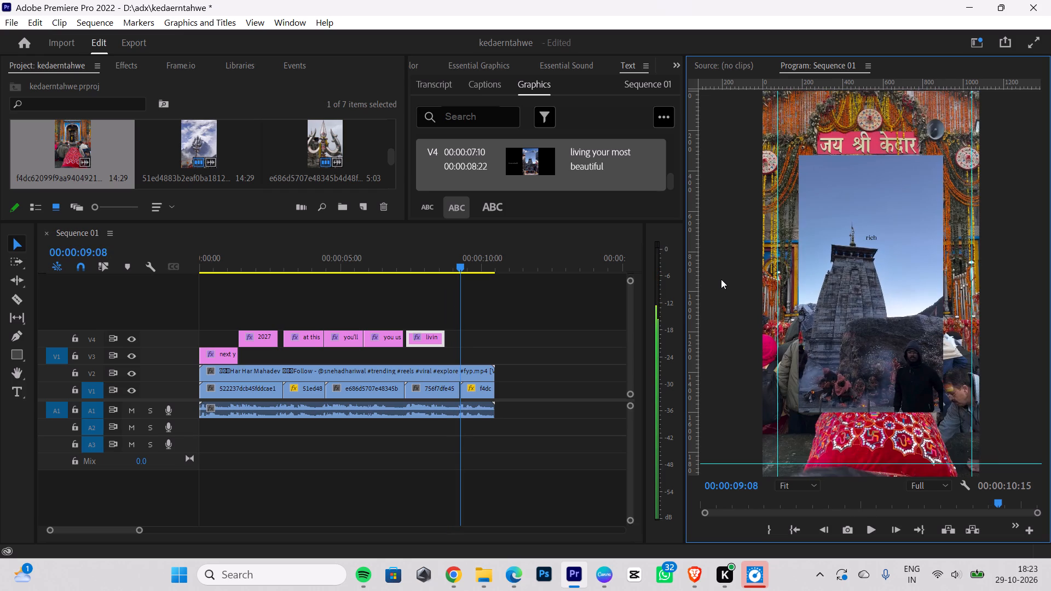
pyautogui.scroll(3, 752, 280)
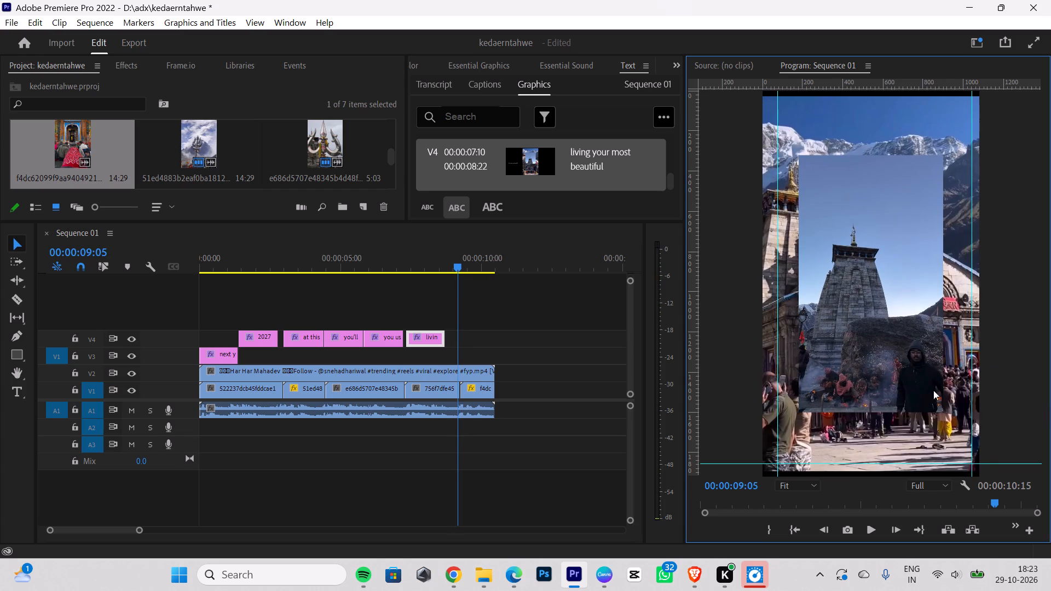
pyautogui.press('Right')
pyautogui.press('Right')
pyautogui.press('Right')
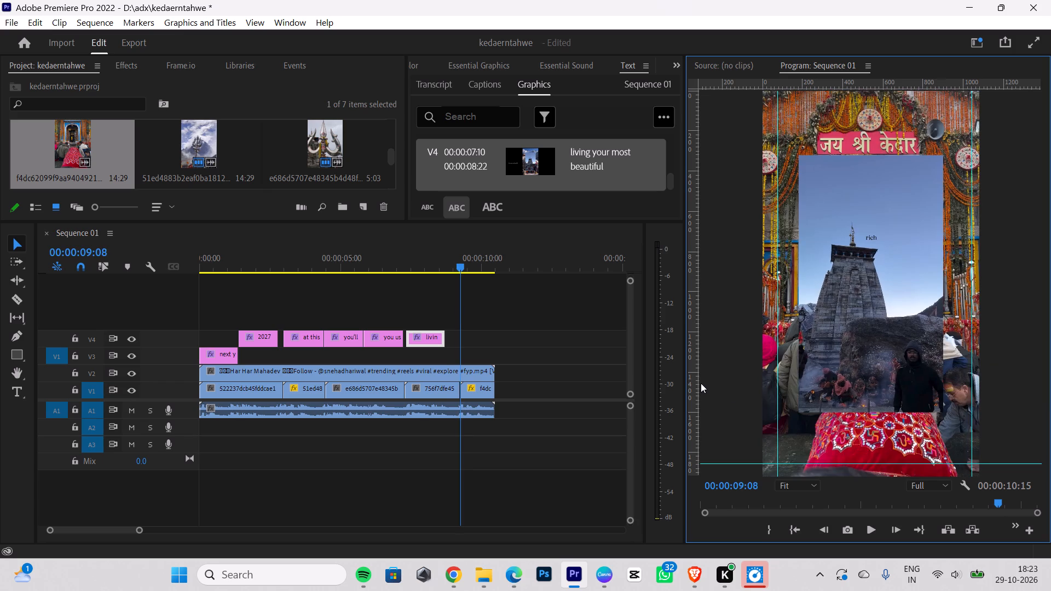
pyautogui.hotkey('ctrl', 'v')
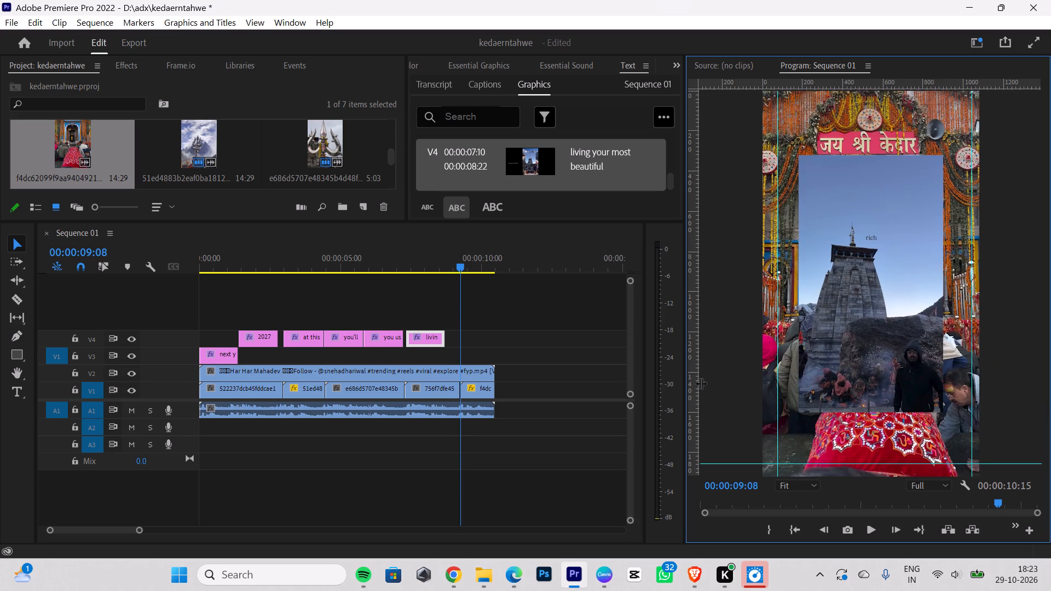
pyautogui.click(436, 338)
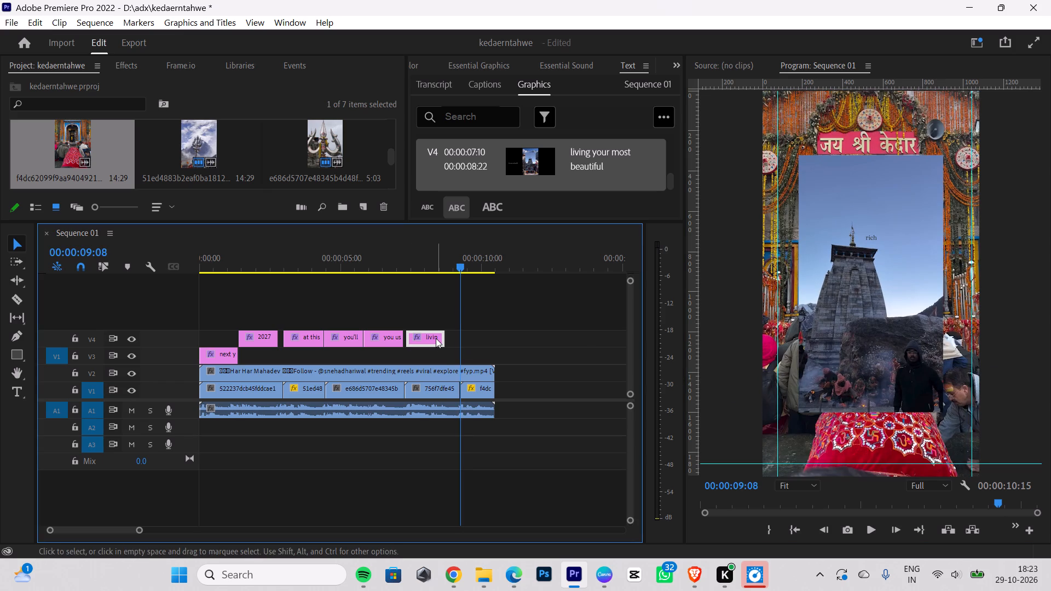
pyautogui.hotkey('ctrl', 'c')
pyautogui.hotkey('ctrl', 'v')
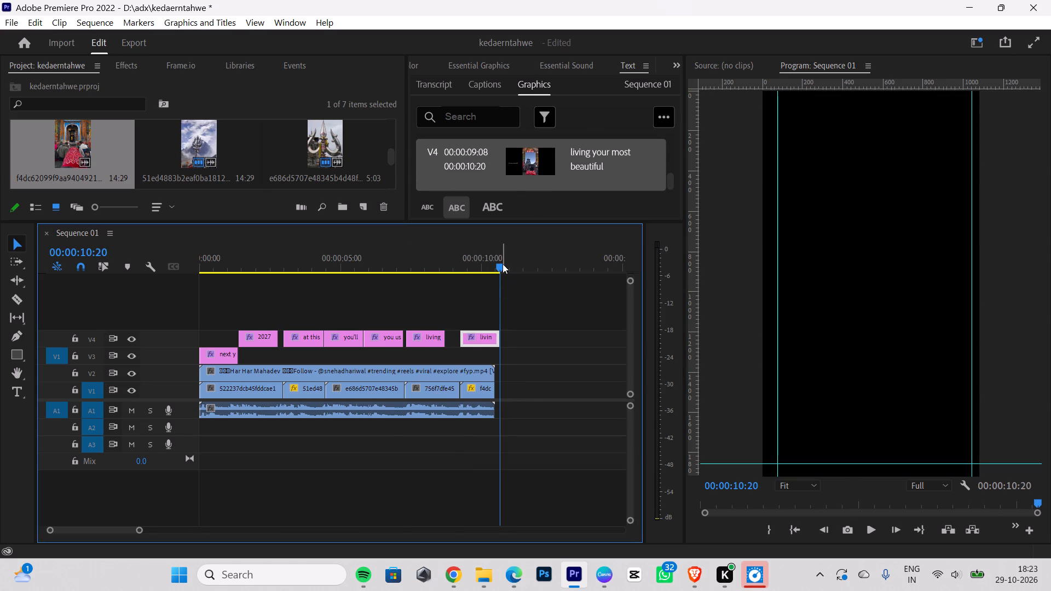
# Replace the text of the duplicated V4 caption at 00:00:09:08 with "rich".
pyautogui.moveTo(500, 265); pyautogui.dragTo(459, 285)
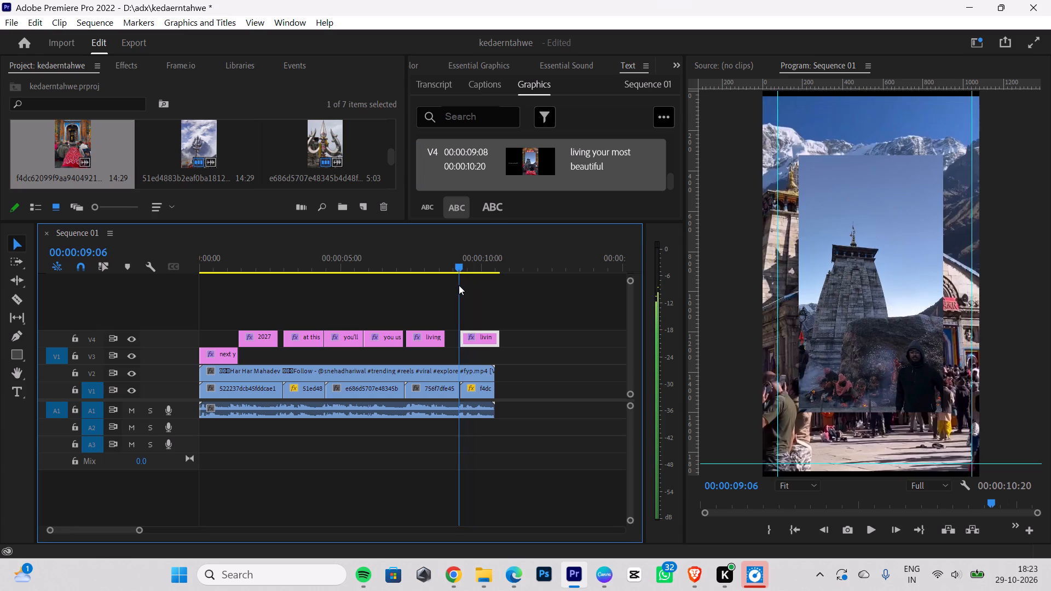
pyautogui.moveTo(459, 285); pyautogui.dragTo(459, 288)
pyautogui.moveTo(459, 288); pyautogui.dragTo(462, 288)
pyautogui.doubleClick(469, 331)
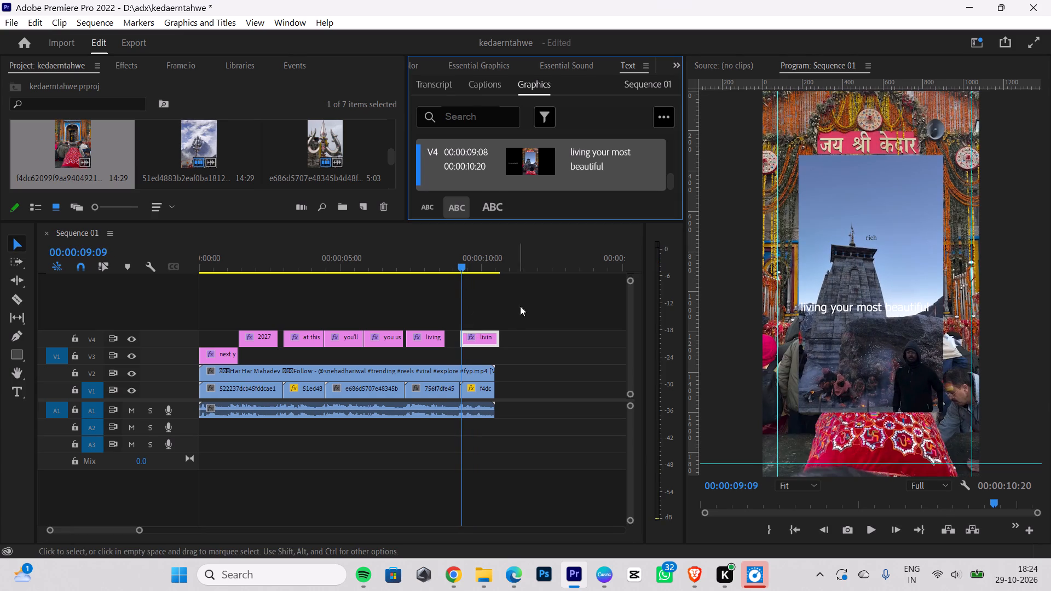
pyautogui.tripleClick(610, 172)
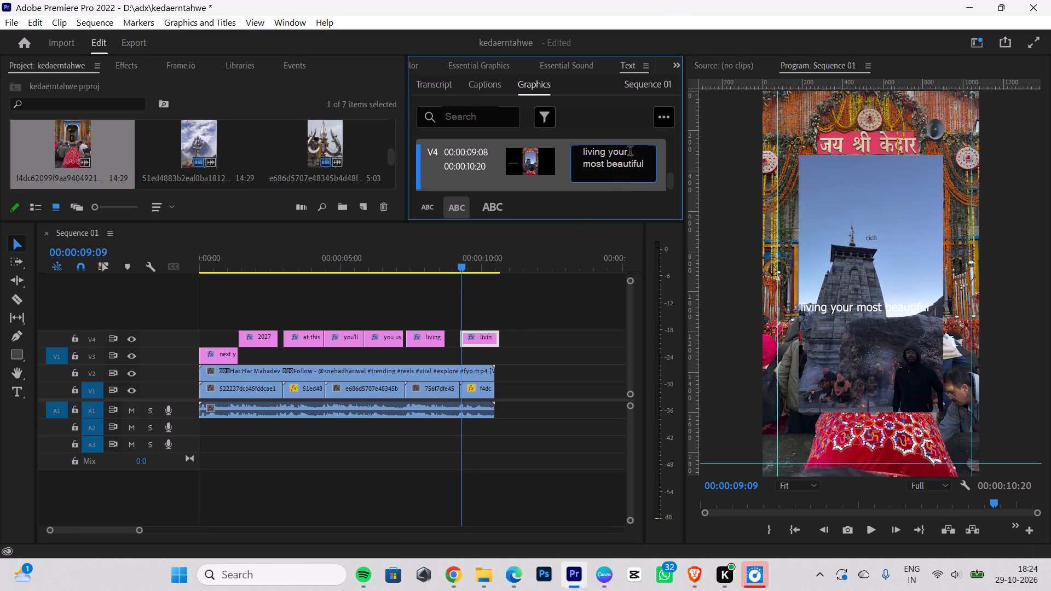
pyautogui.moveTo(648, 165); pyautogui.dragTo(599, 160)
pyautogui.tripleClick(605, 165)
pyautogui.click(648, 167)
pyautogui.doubleClick(626, 169)
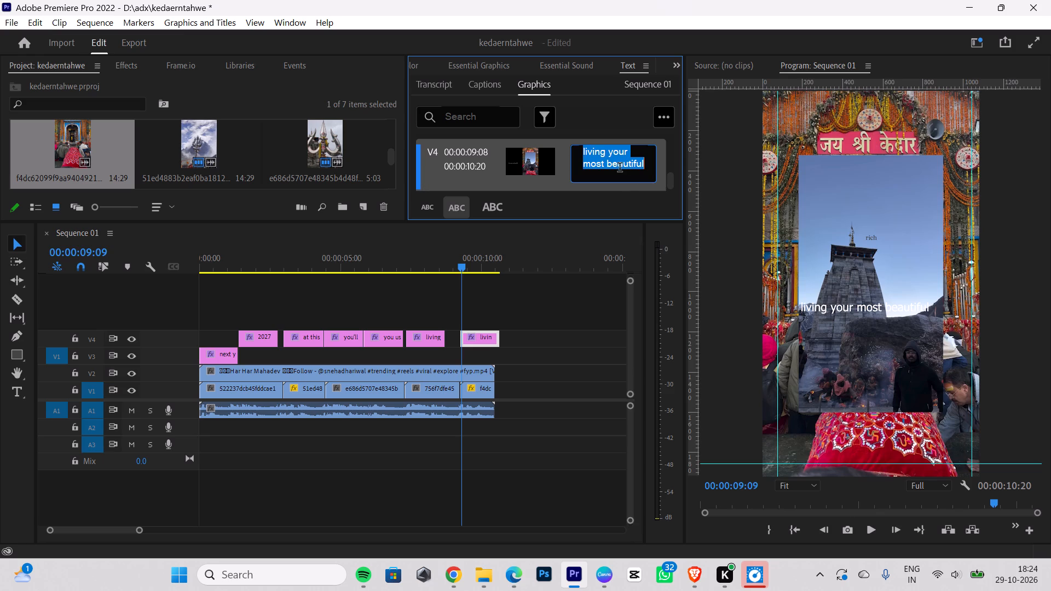
pyautogui.press('BackSpace')
pyautogui.write('rich')
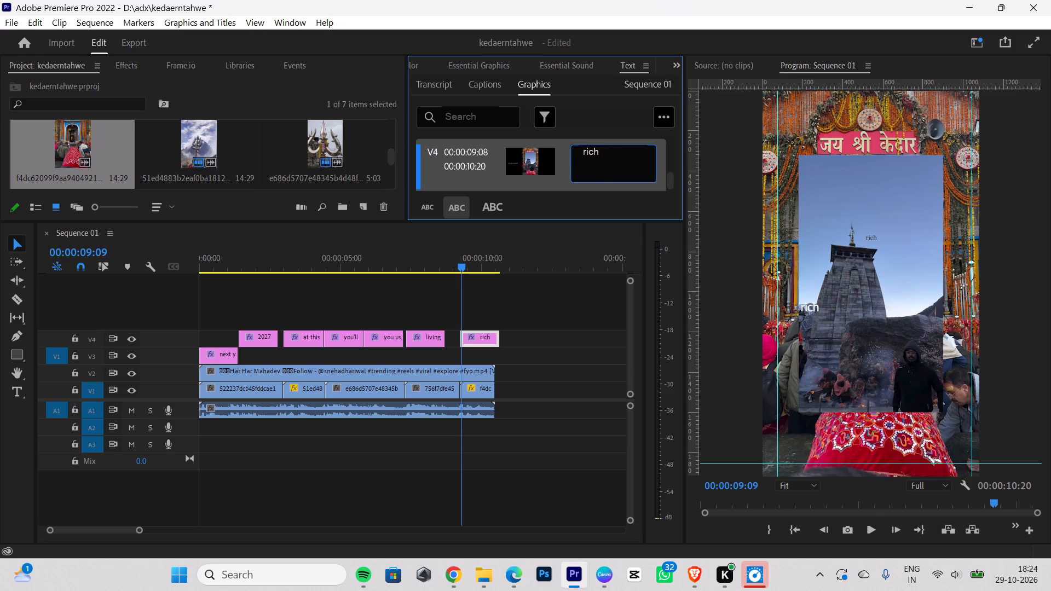
pyautogui.click(13, 233)
pyautogui.click(262, 235)
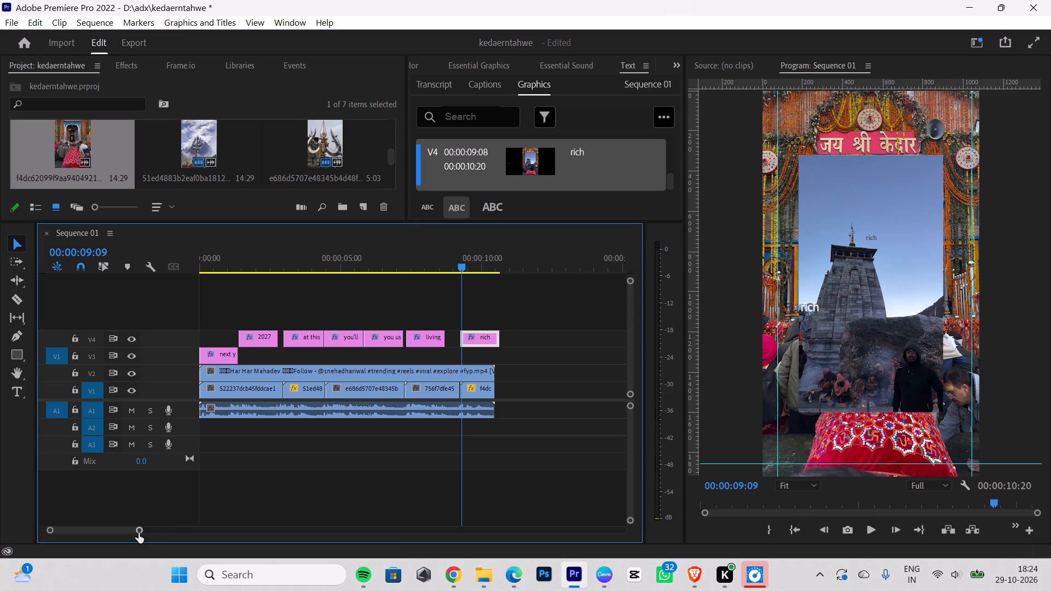
# Split the "rich" caption on V4 at 00:00:09:23, where the reel's caption changes, and delete the remainder.
pyautogui.moveTo(137, 533); pyautogui.dragTo(112, 523)
pyautogui.press('Right')
pyautogui.press('Right')
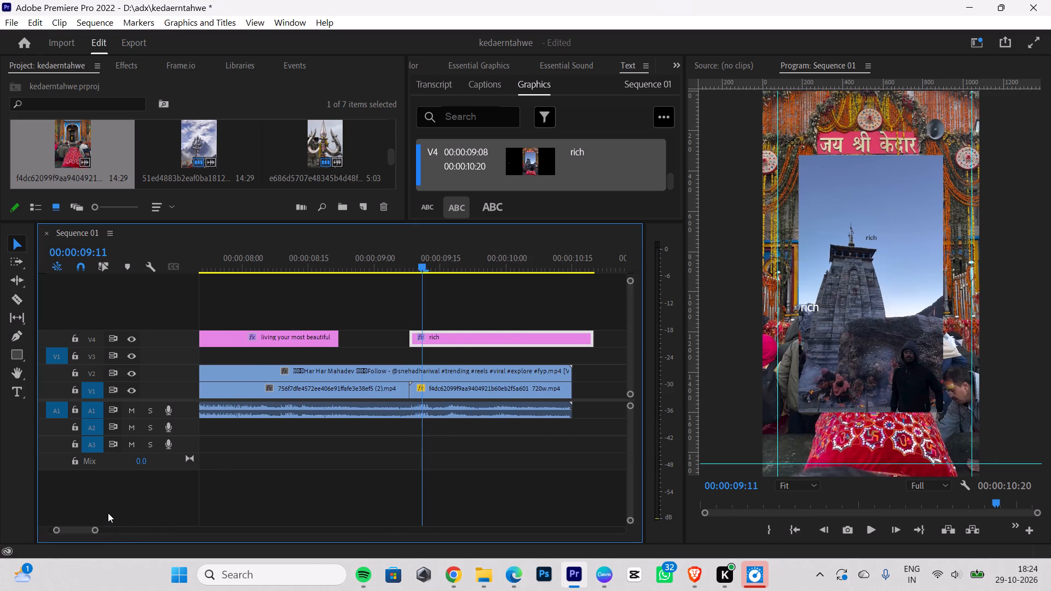
pyautogui.press('Right')
pyautogui.press('Right')
pyautogui.press('Right')
pyautogui.press('Right')
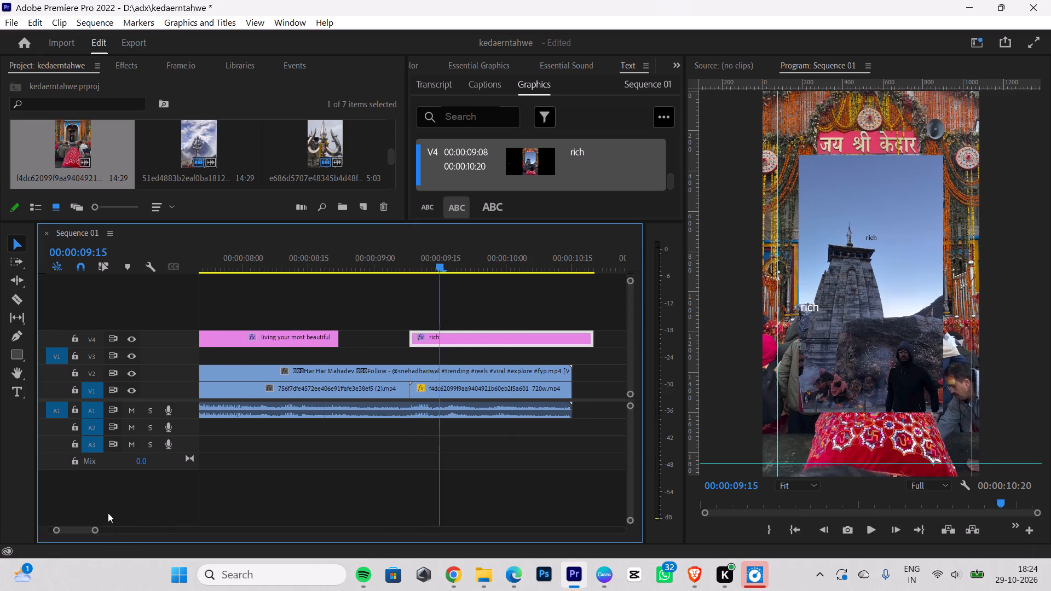
pyautogui.press('Right')
pyautogui.press('Right')
pyautogui.press('Right')
pyautogui.press('Right')
pyautogui.press('Right')
pyautogui.press('Right')
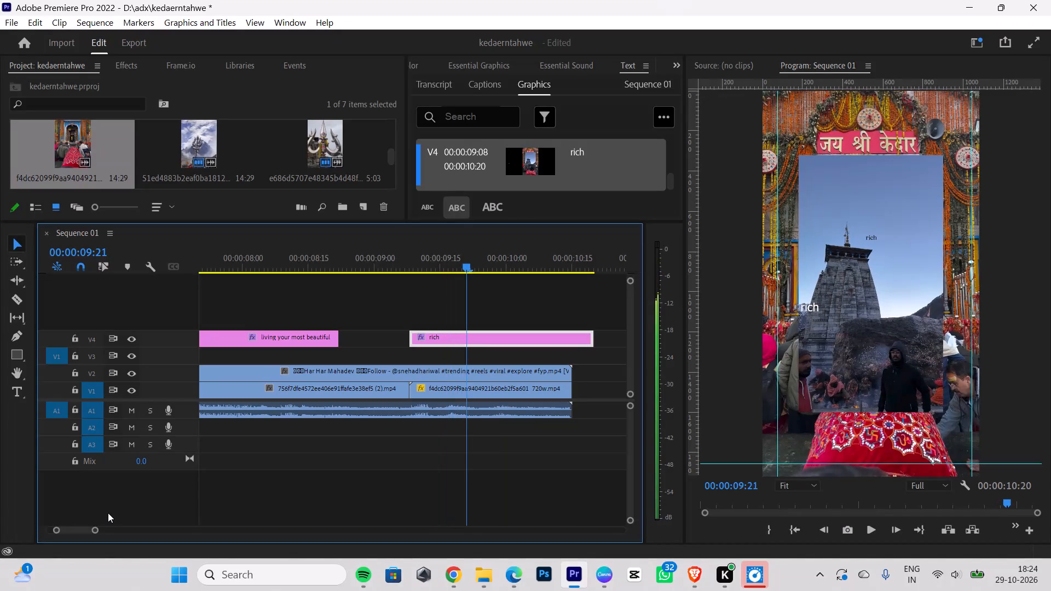
pyautogui.press('Right')
pyautogui.press('Right')
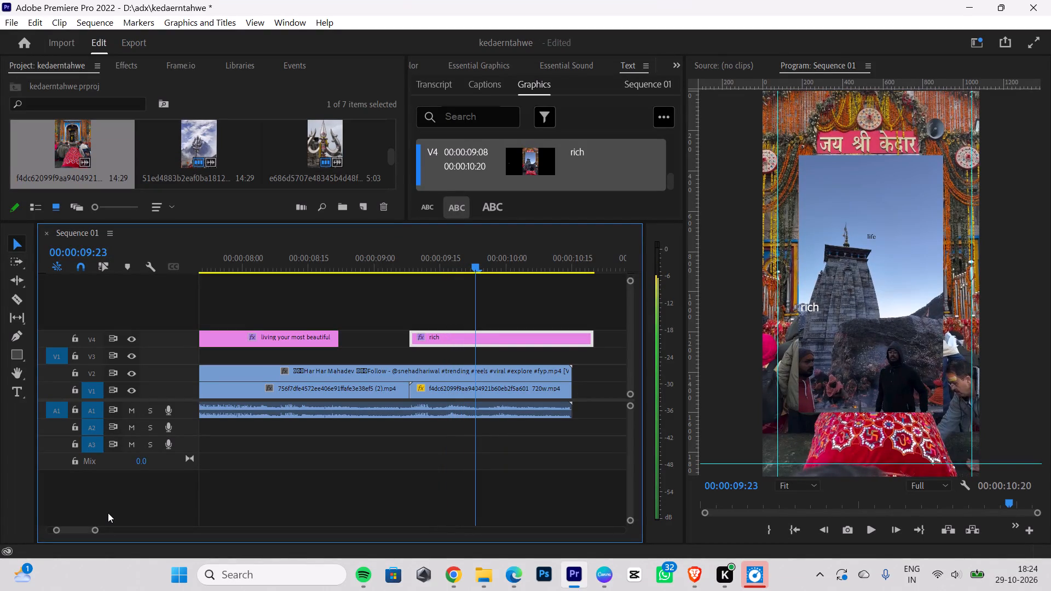
pyautogui.press('Right')
pyautogui.press('Right')
pyautogui.press('Right')
pyautogui.press('Right')
pyautogui.press('Right')
pyautogui.press('Right')
pyautogui.press('Right')
pyautogui.press('Right')
pyautogui.press('Right')
pyautogui.press('Right')
pyautogui.press('Right')
pyautogui.press('Right')
pyautogui.press('Right')
pyautogui.press('Right')
pyautogui.press('Right')
pyautogui.press('Right')
pyautogui.press('Right')
pyautogui.press('Right')
pyautogui.press('Right')
pyautogui.press('Right')
pyautogui.press('Right')
pyautogui.press('Right')
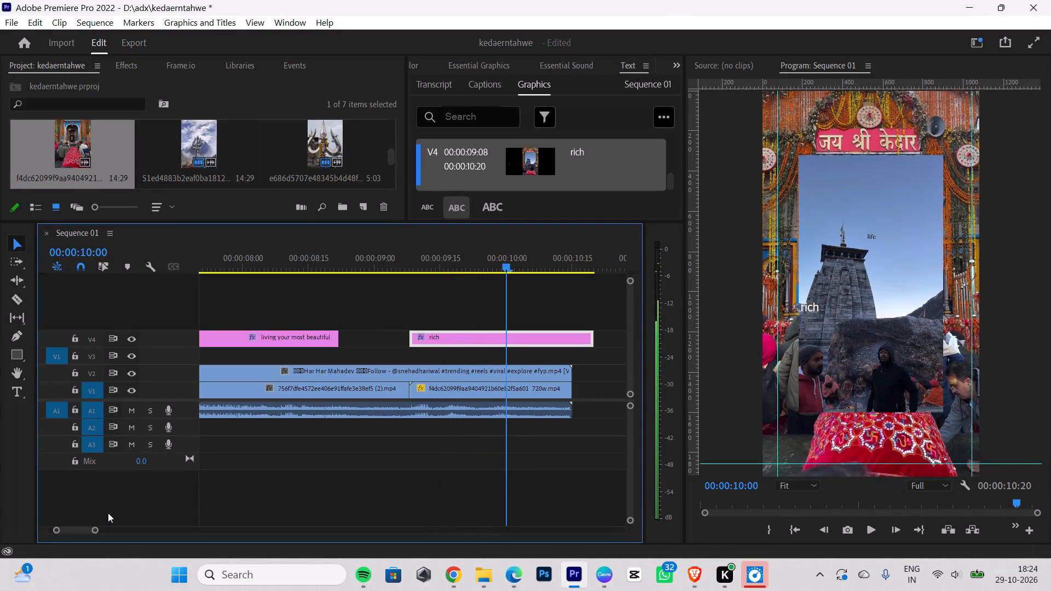
pyautogui.press('Left')
pyautogui.press('Left')
pyautogui.press('Left')
pyautogui.press('Left')
pyautogui.press('Left')
pyautogui.press('Left')
pyautogui.press('Left')
pyautogui.press('Left')
pyautogui.press('Left')
pyautogui.press('Left')
pyautogui.press('Left')
pyautogui.press('Left')
pyautogui.press('Left')
pyautogui.press('Left')
pyautogui.press('Left')
pyautogui.press('Left')
pyautogui.press('Left')
pyautogui.press('Left')
pyautogui.press('Left')
pyautogui.press('Left')
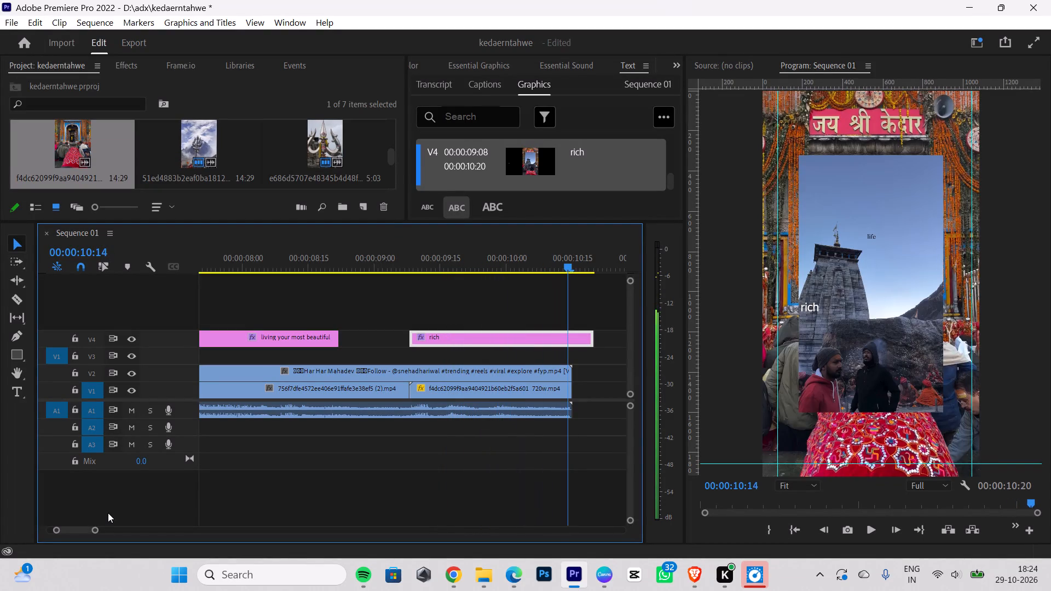
pyautogui.press('Left')
pyautogui.press('Right')
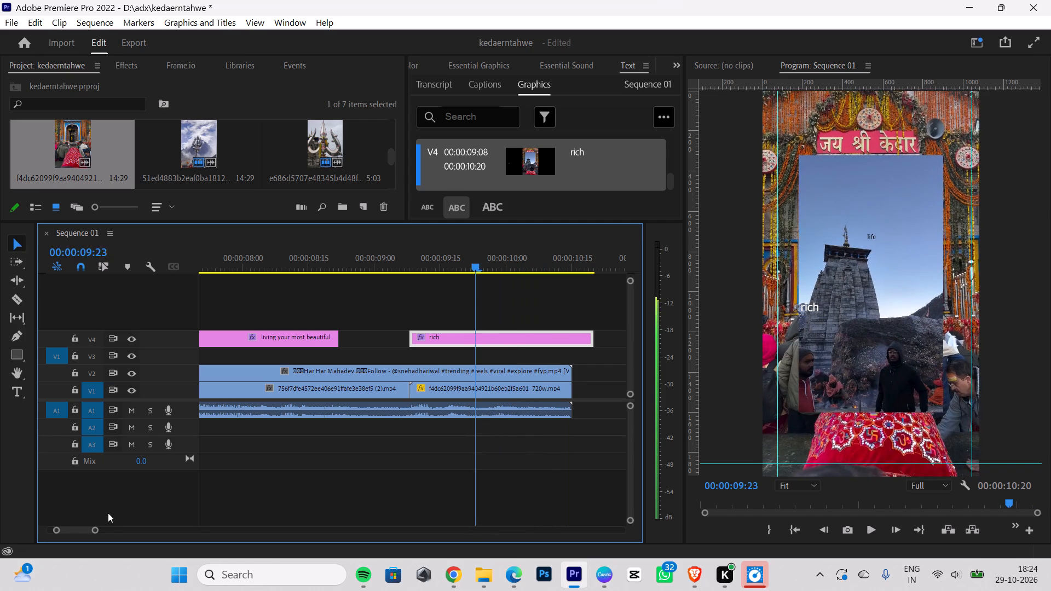
pyautogui.click(15, 301)
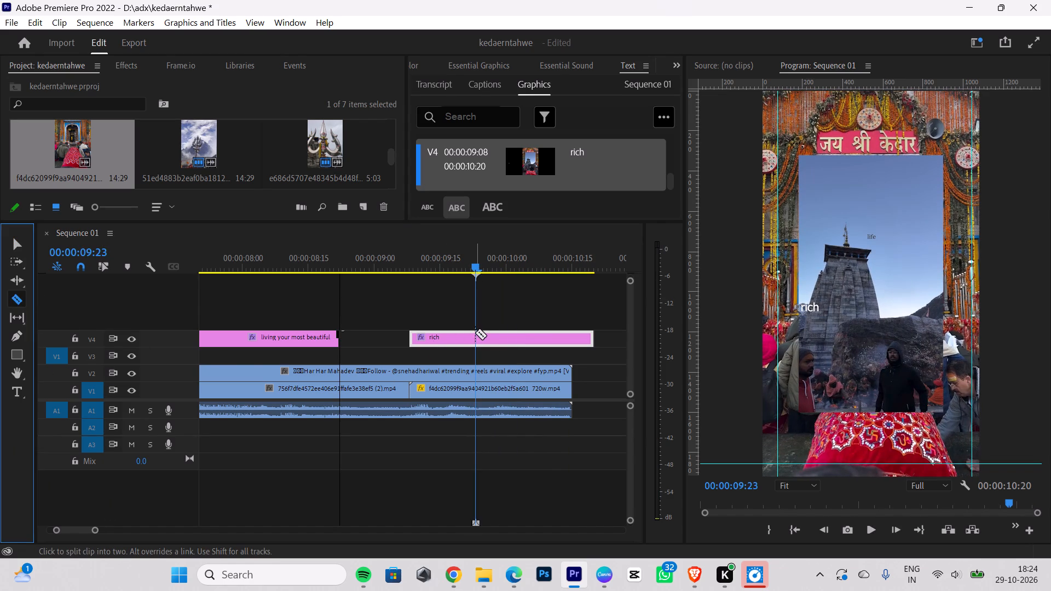
pyautogui.click(475, 333)
pyautogui.click(17, 242)
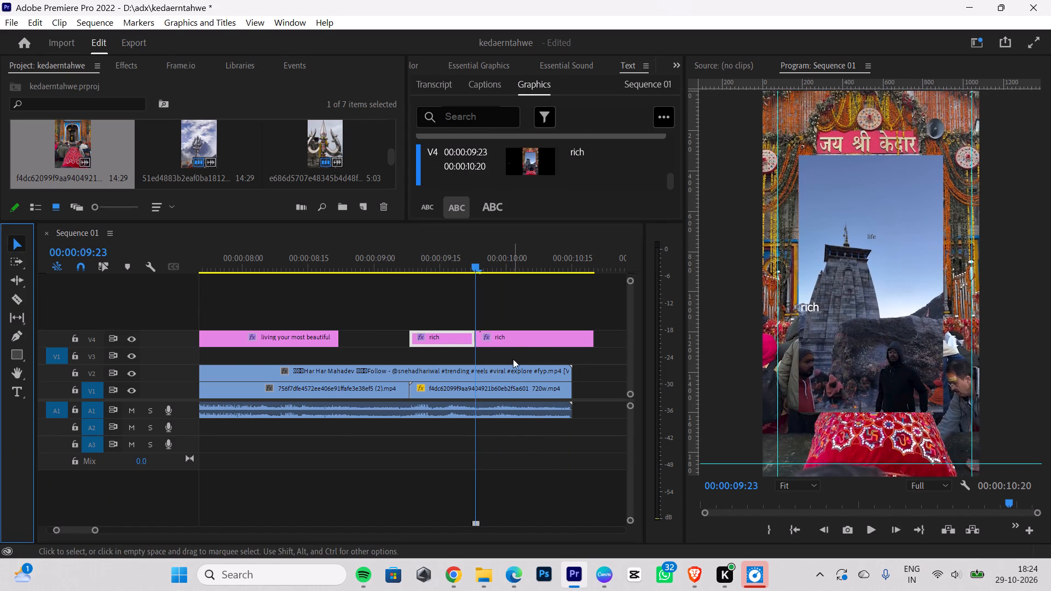
pyautogui.click(530, 338)
pyautogui.press('BackSpace')
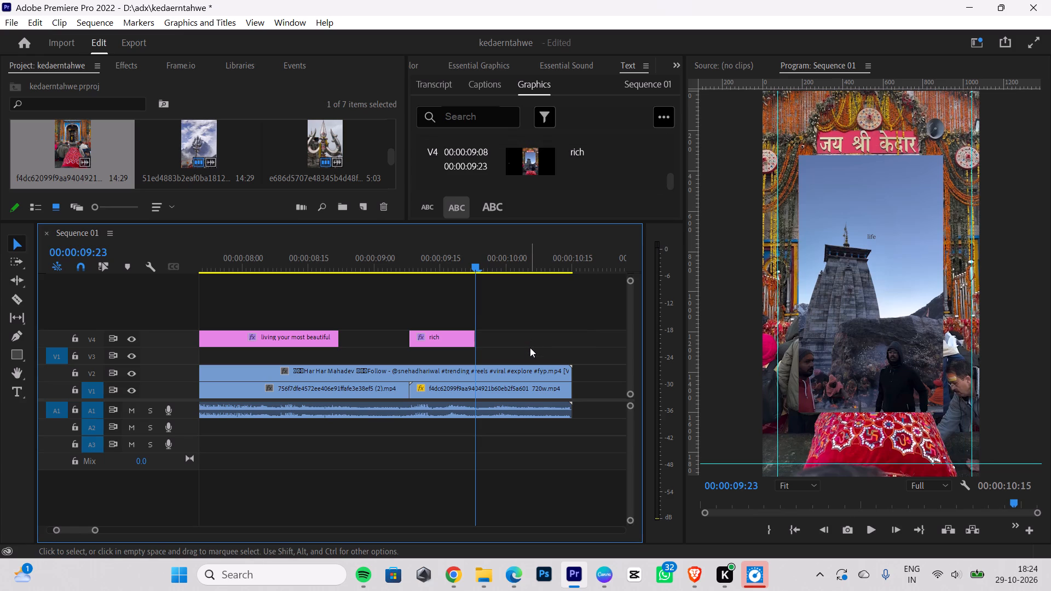
# Paste the "living your most beautiful" caption on V4 at 00:00:09:23 and trim its end to the clips' end at 00:00:10:15.
pyautogui.hotkey('ctrl', 'v')
pyautogui.moveTo(412, 337); pyautogui.dragTo(340, 345)
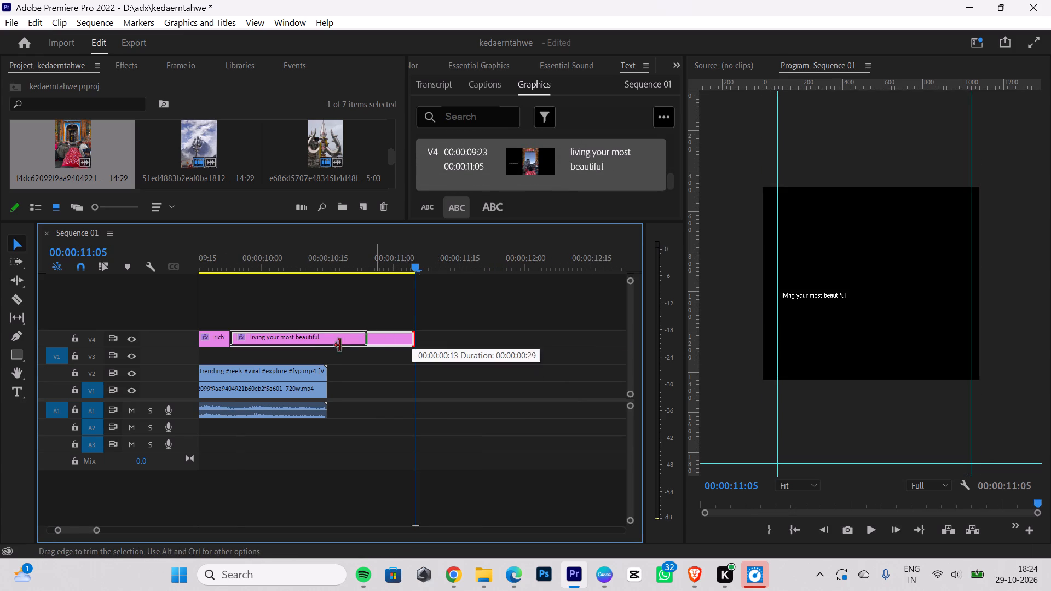
pyautogui.moveTo(340, 345); pyautogui.dragTo(322, 345)
# Replace the text of the V4 caption at 00:00:09:23 with "life".
pyautogui.moveTo(413, 264); pyautogui.dragTo(262, 271)
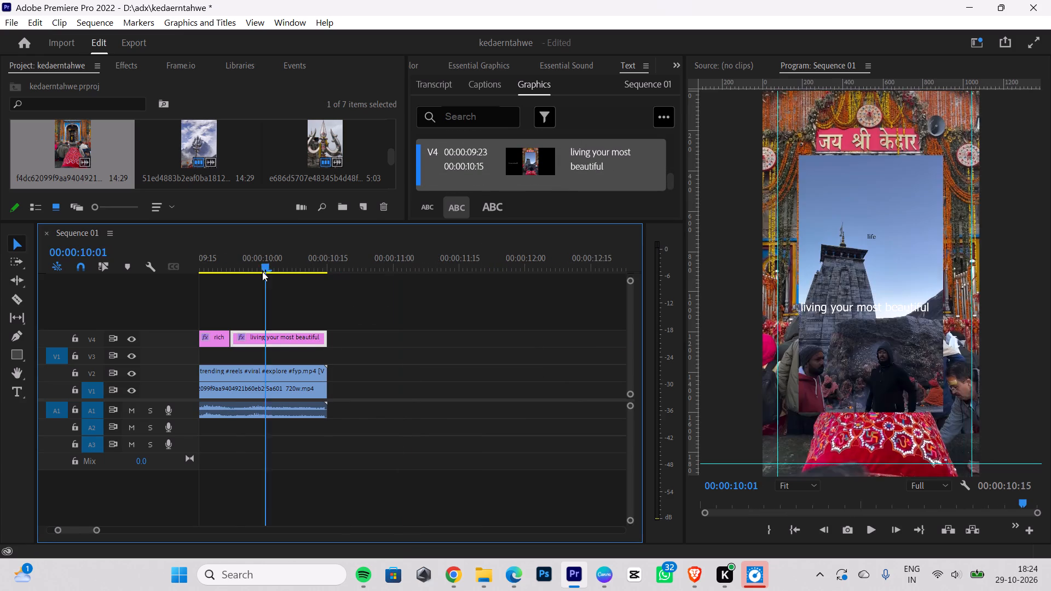
pyautogui.moveTo(262, 271); pyautogui.dragTo(241, 282)
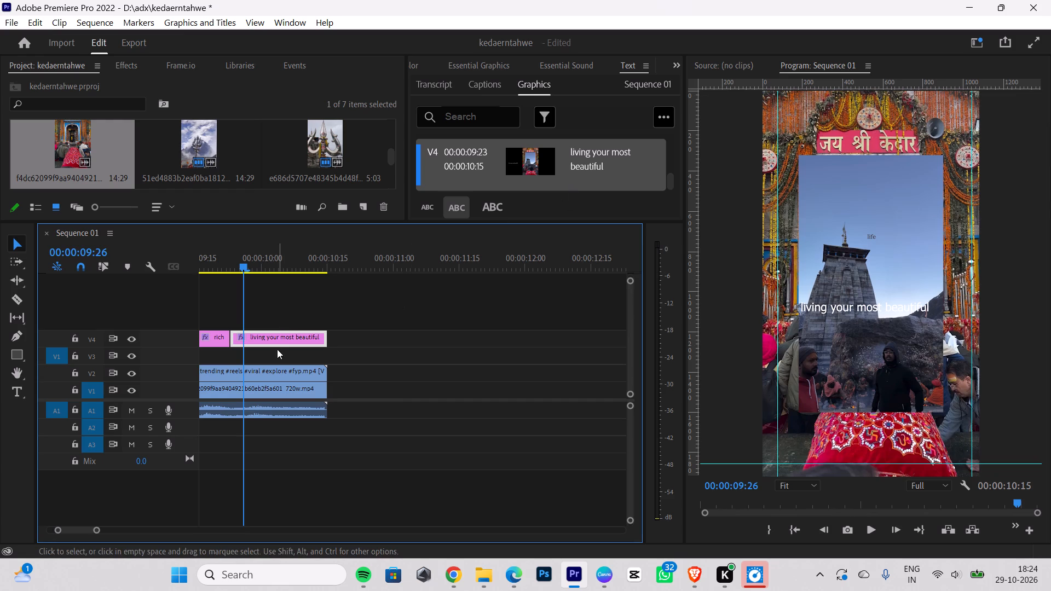
pyautogui.doubleClick(279, 338)
pyautogui.doubleClick(618, 170)
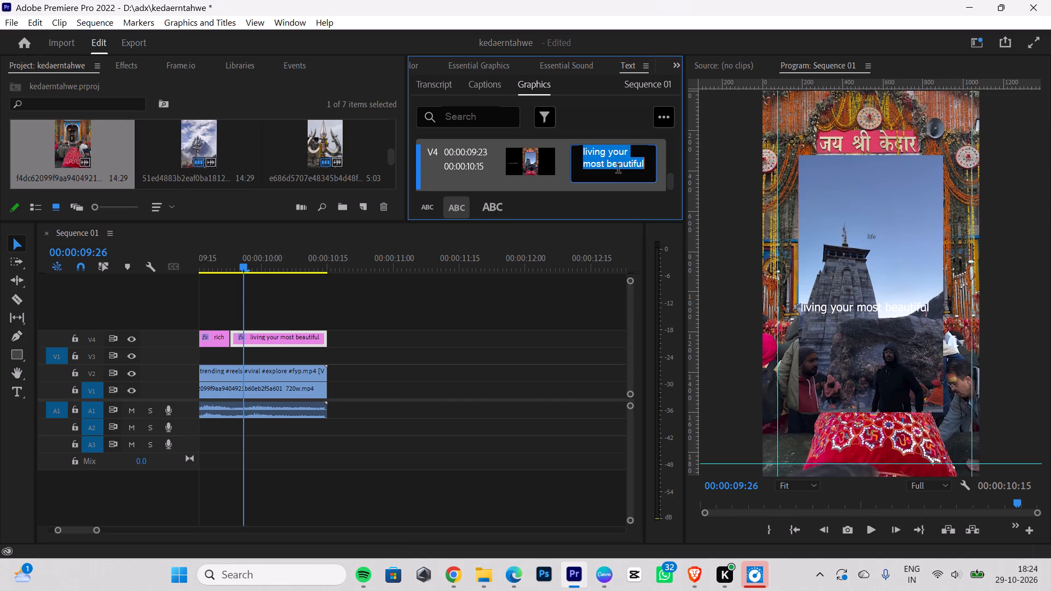
pyautogui.press('BackSpace')
pyautogui.write('life')
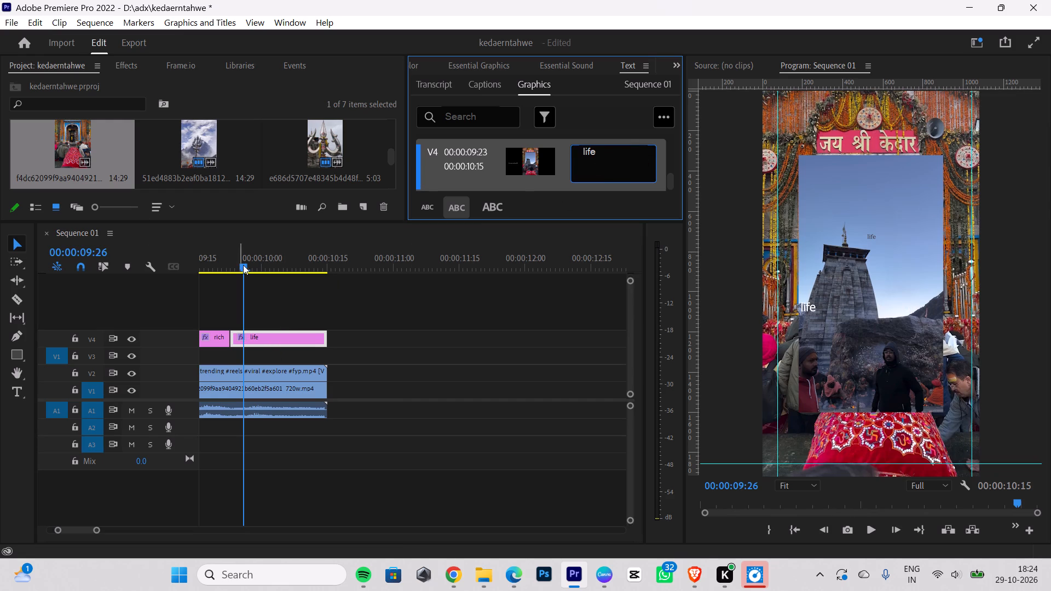
# Play the opening of the sequence and inspect how the "next year" caption on V3 begins.
pyautogui.moveTo(243, 265); pyautogui.dragTo(18, 326)
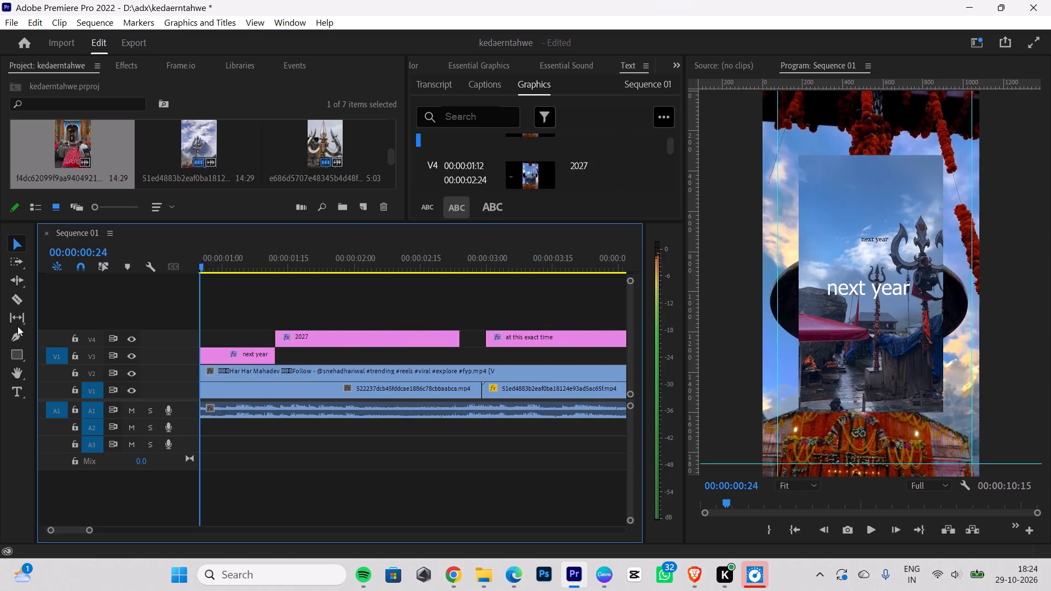
pyautogui.moveTo(18, 326); pyautogui.dragTo(0, 344)
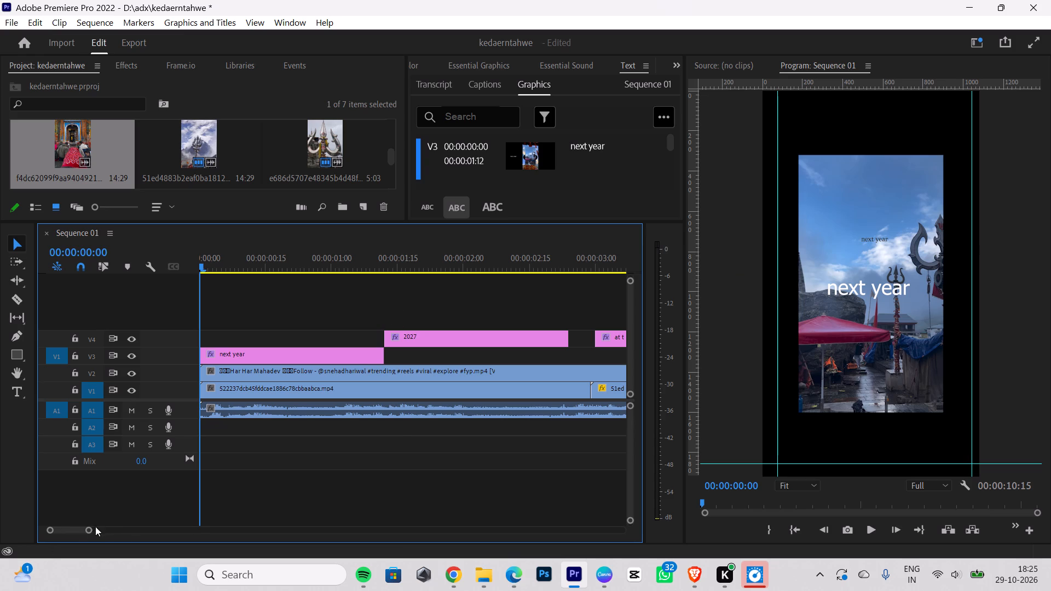
pyautogui.moveTo(90, 529); pyautogui.dragTo(62, 529)
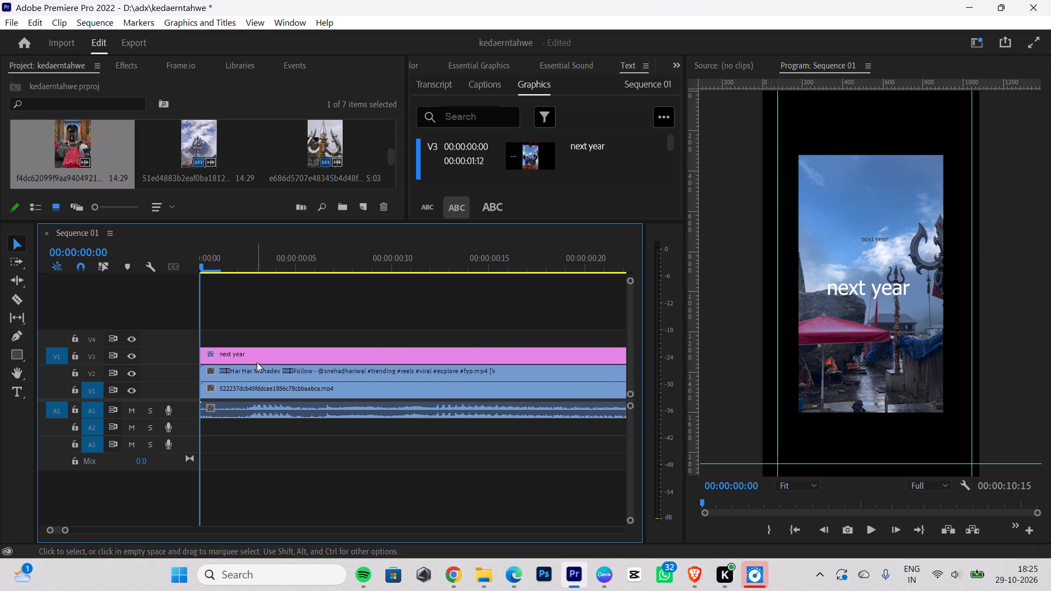
pyautogui.moveTo(273, 354); pyautogui.dragTo(240, 357)
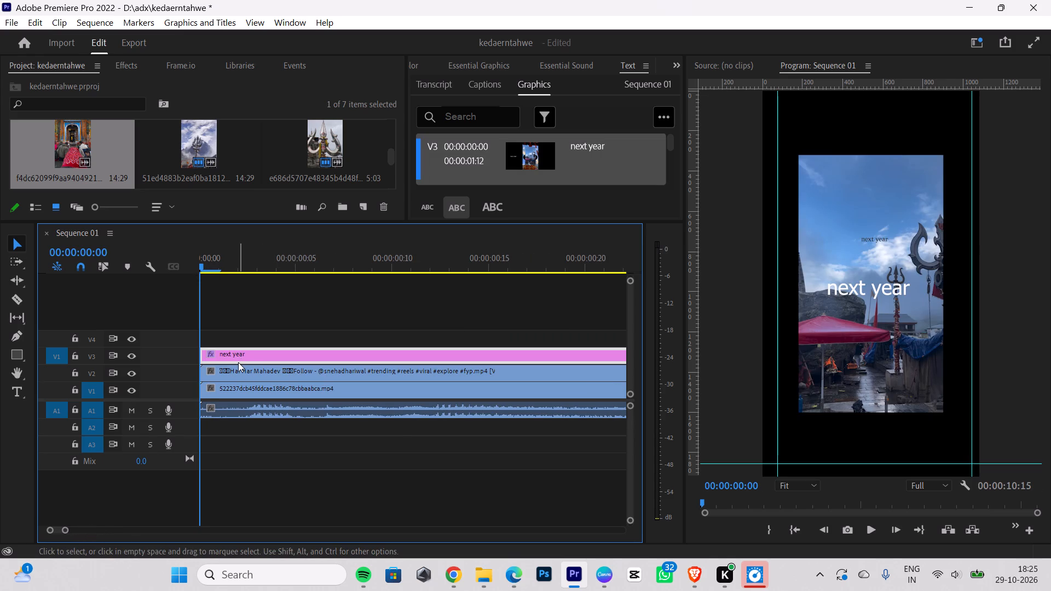
pyautogui.moveTo(222, 354); pyautogui.dragTo(227, 351)
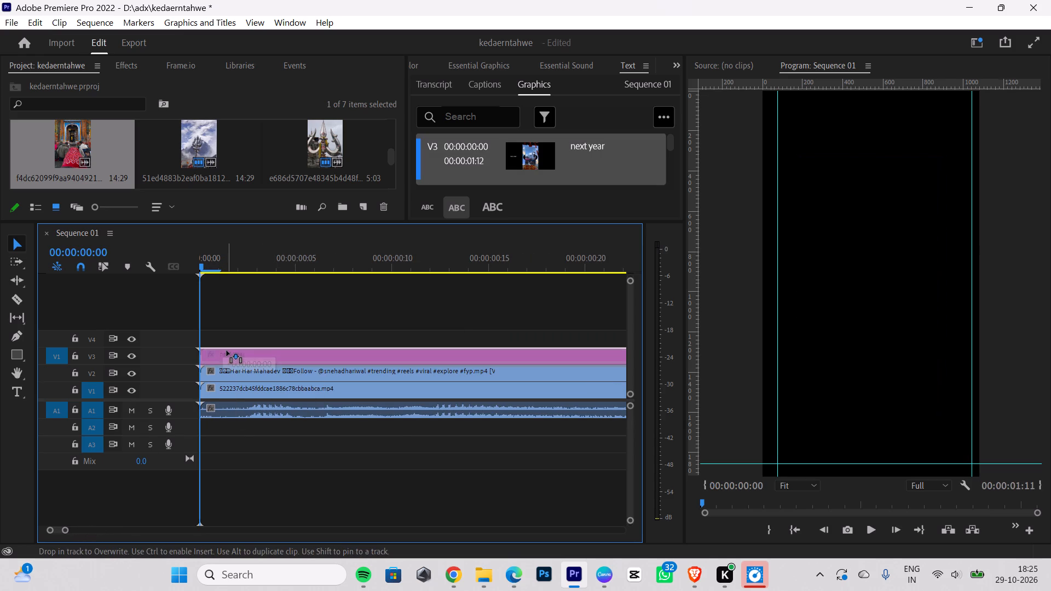
pyautogui.moveTo(227, 351); pyautogui.dragTo(229, 351)
pyautogui.moveTo(201, 260); pyautogui.dragTo(85, 259)
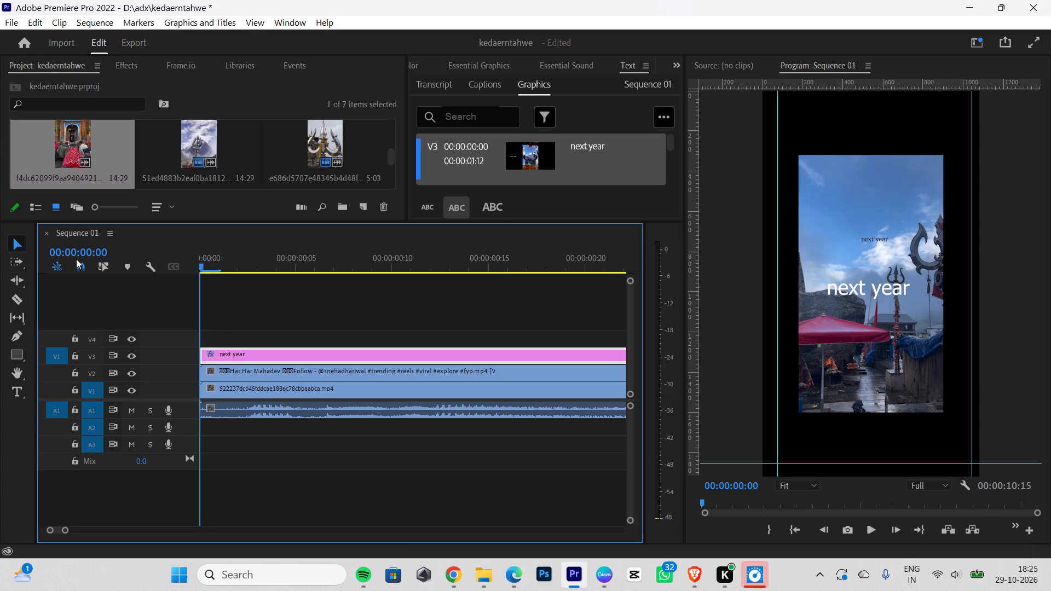
pyautogui.press('space')
pyautogui.press('space')
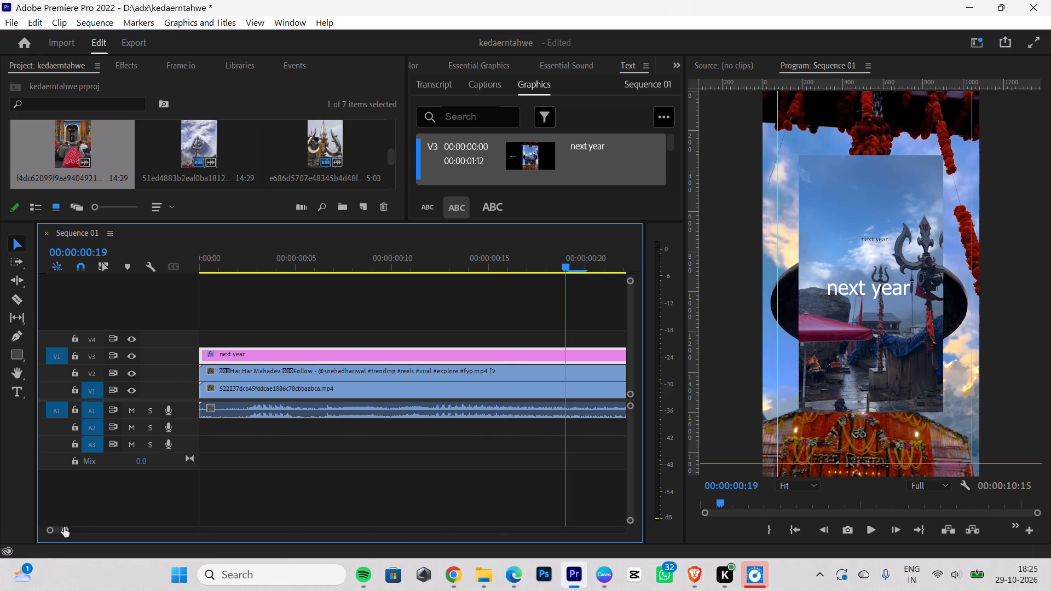
pyautogui.moveTo(63, 527); pyautogui.dragTo(149, 530)
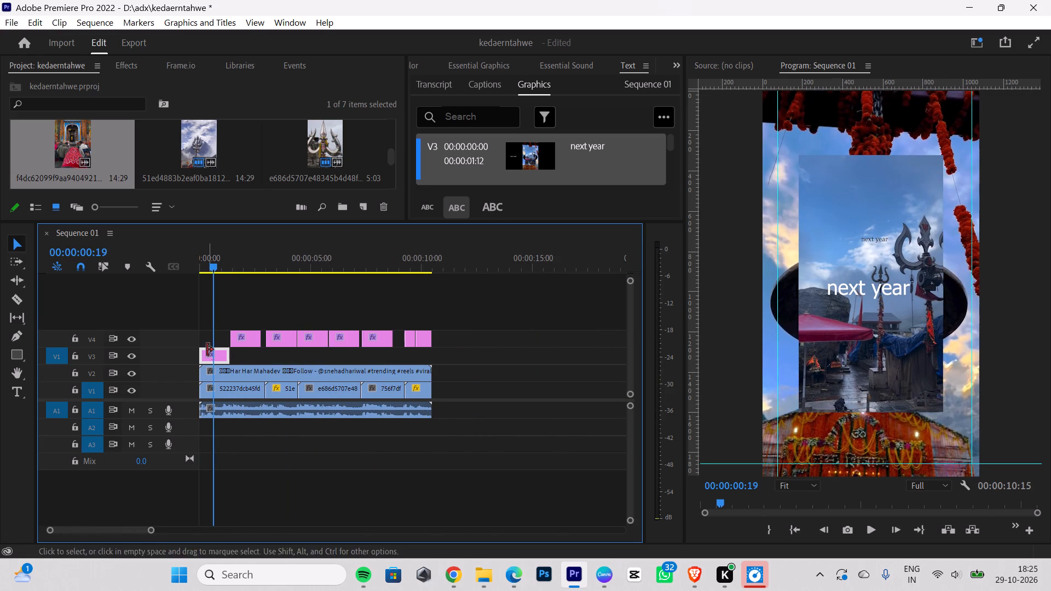
pyautogui.click(201, 357)
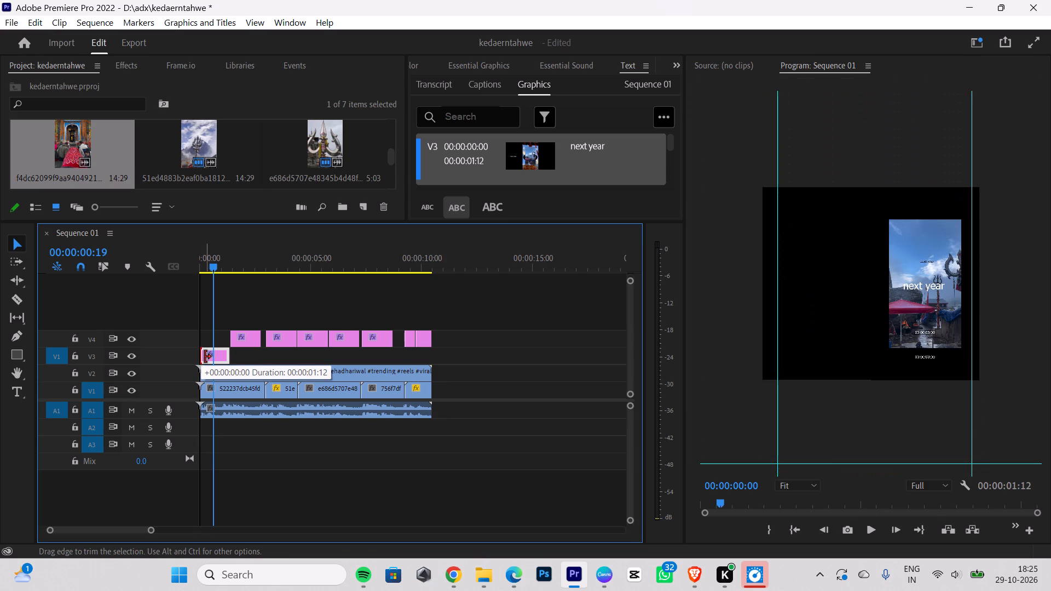
pyautogui.moveTo(198, 265); pyautogui.dragTo(123, 281)
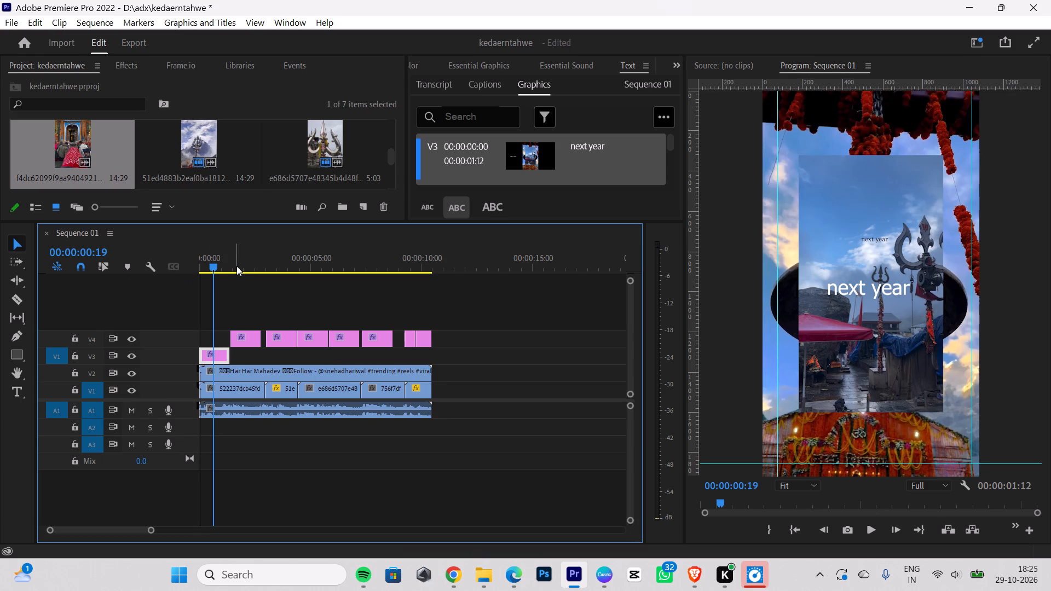
pyautogui.moveTo(210, 268); pyautogui.dragTo(151, 273)
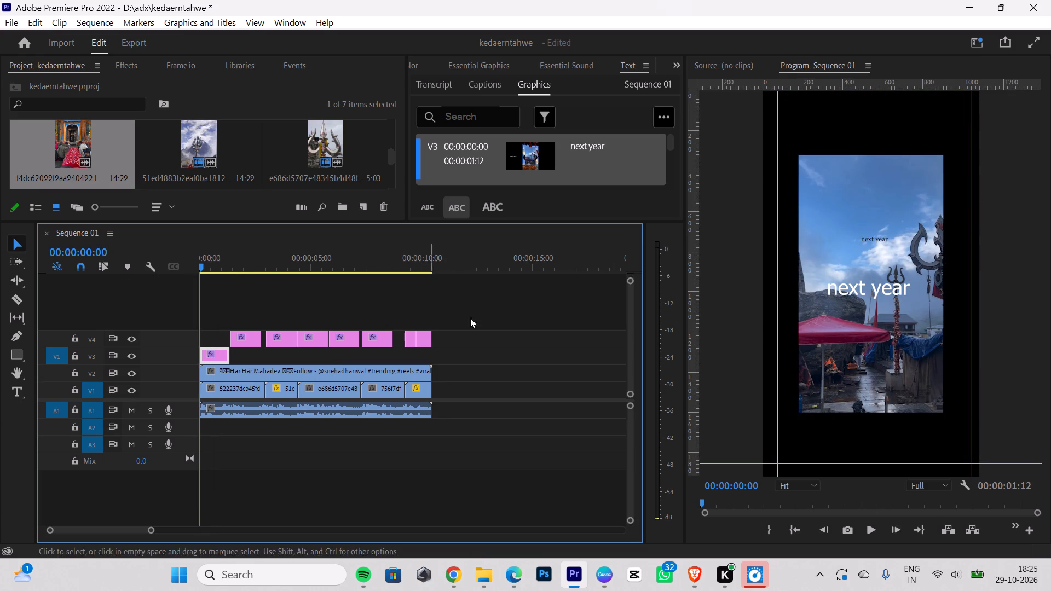
pyautogui.click(863, 287)
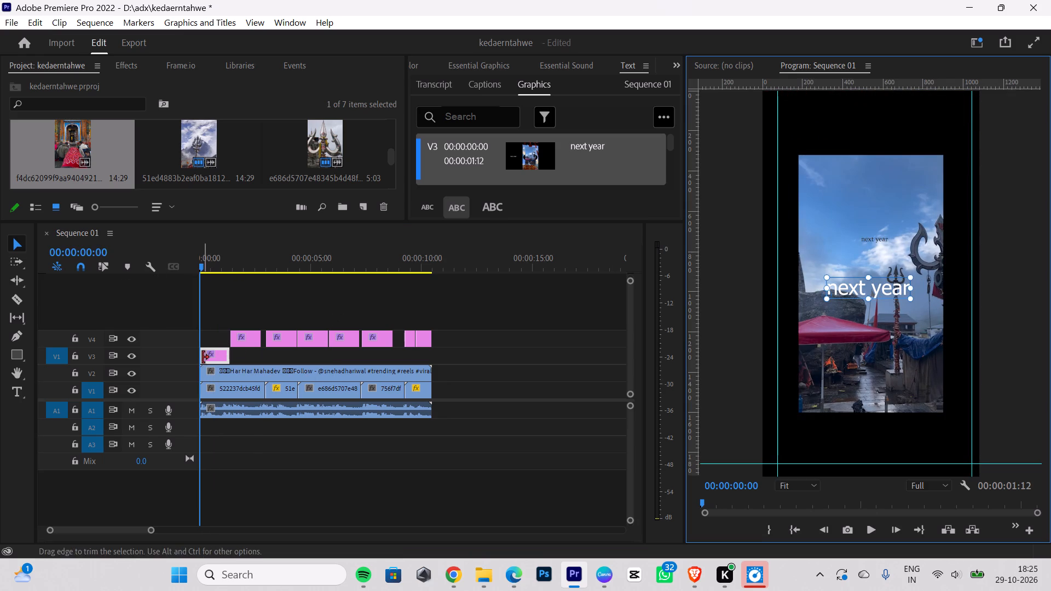
# Split the "next year" caption on V3 at 00:00:00:01, one frame after the sequence start.
pyautogui.click(20, 296)
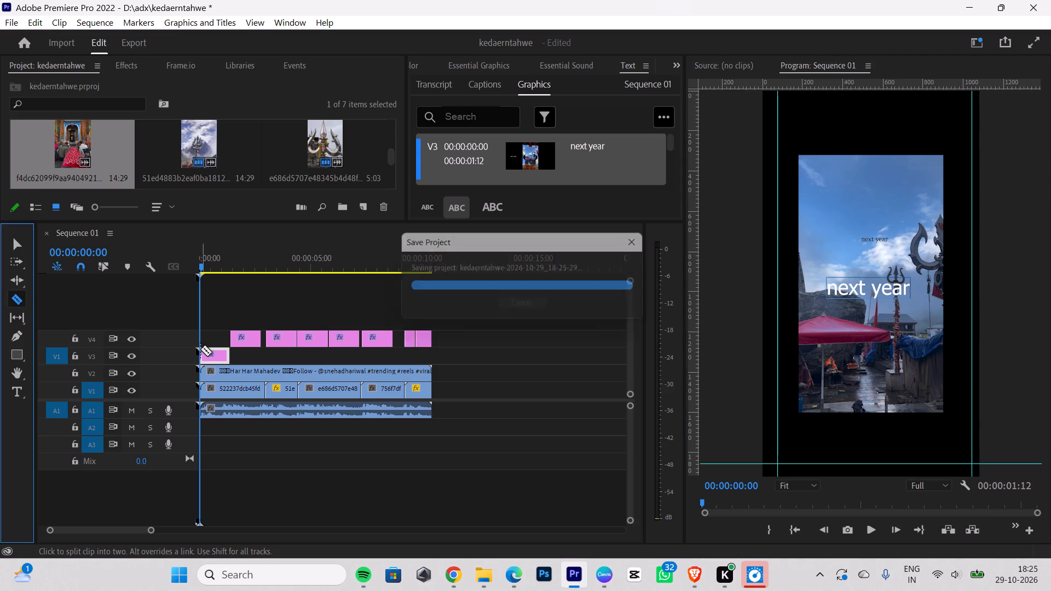
pyautogui.click(204, 351)
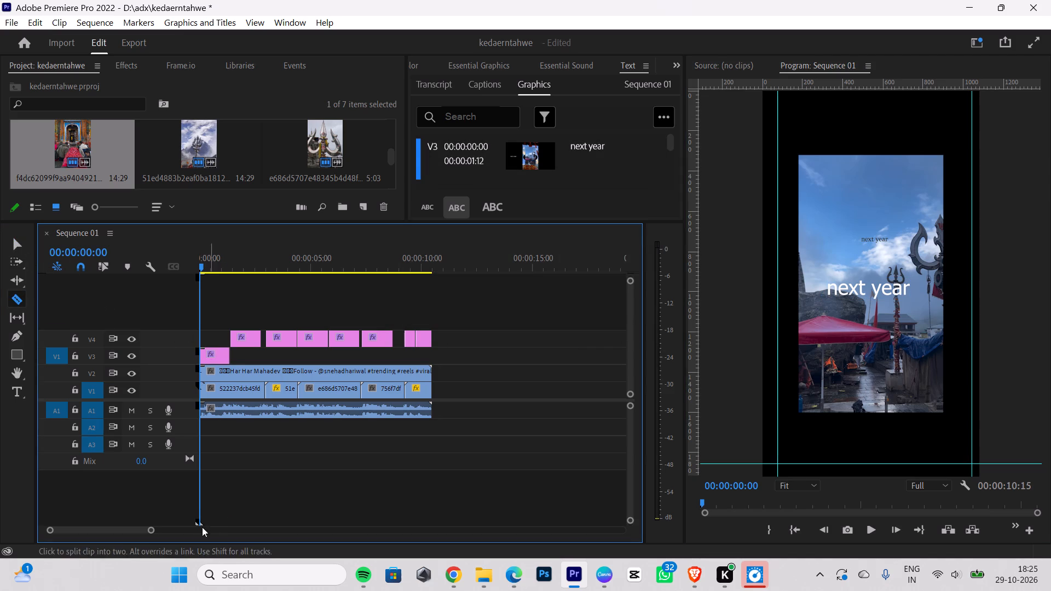
pyautogui.moveTo(151, 528); pyautogui.dragTo(198, 532)
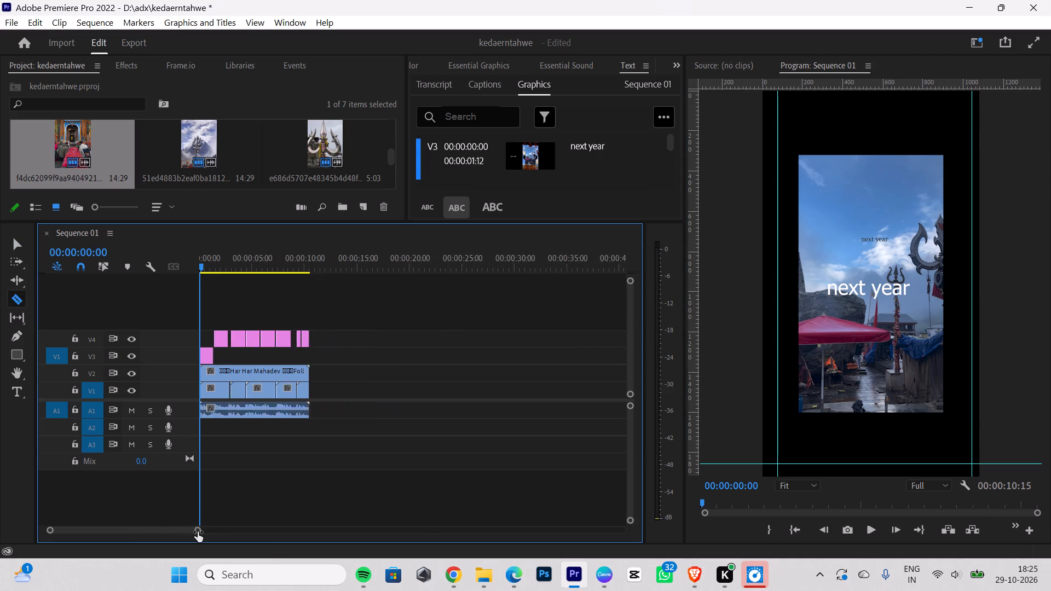
pyautogui.moveTo(198, 532); pyautogui.dragTo(113, 518)
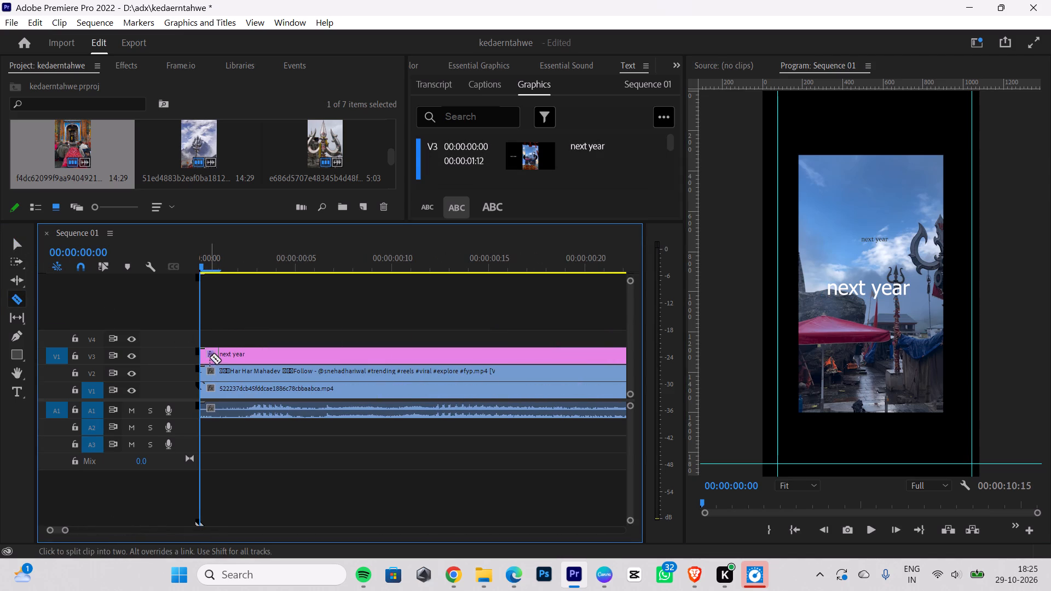
pyautogui.click(207, 352)
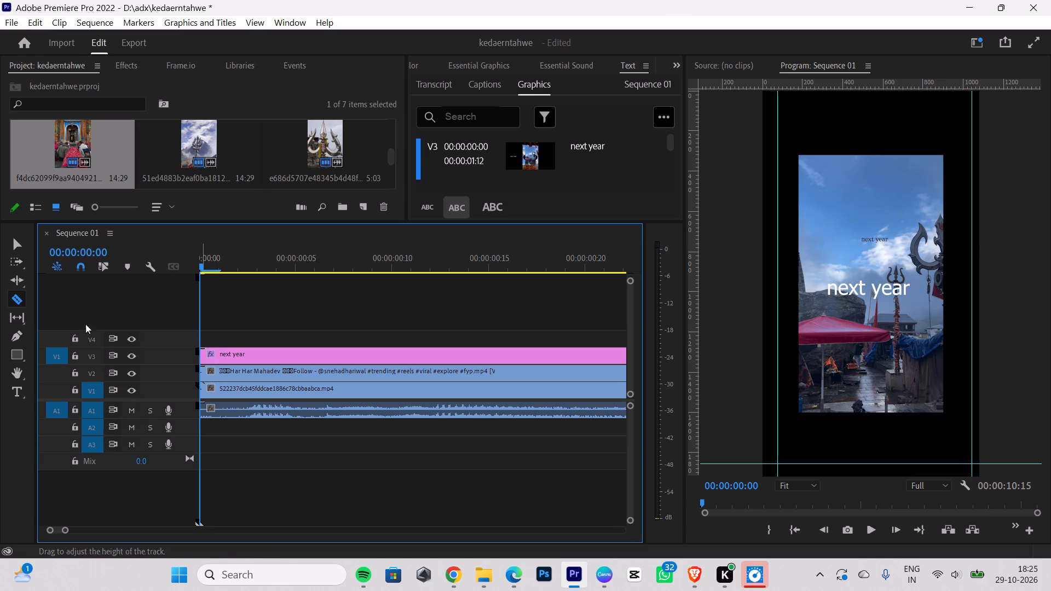
pyautogui.click(13, 238)
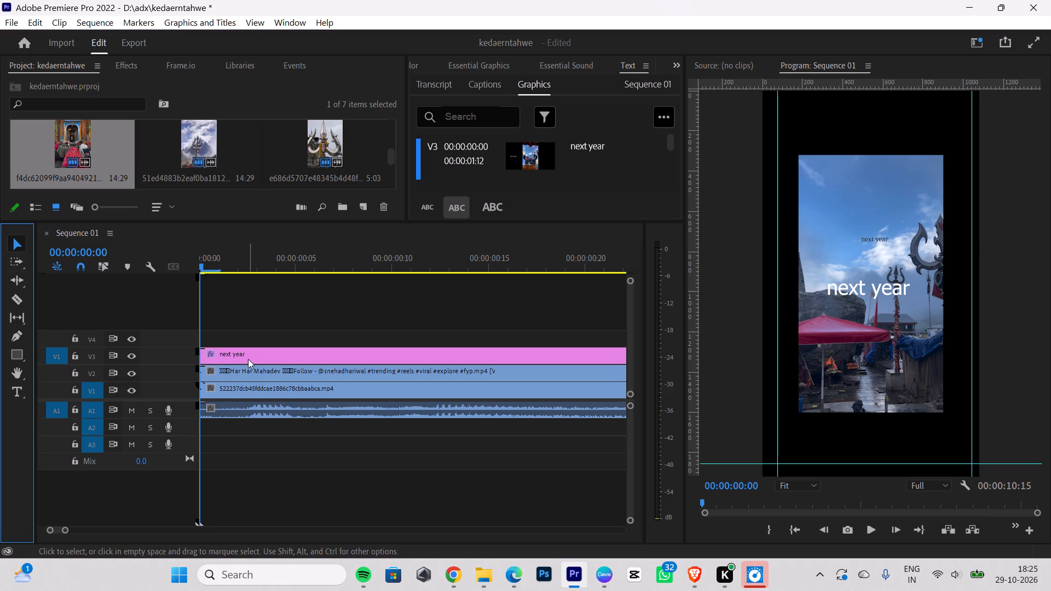
pyautogui.click(251, 356)
pyautogui.click(25, 297)
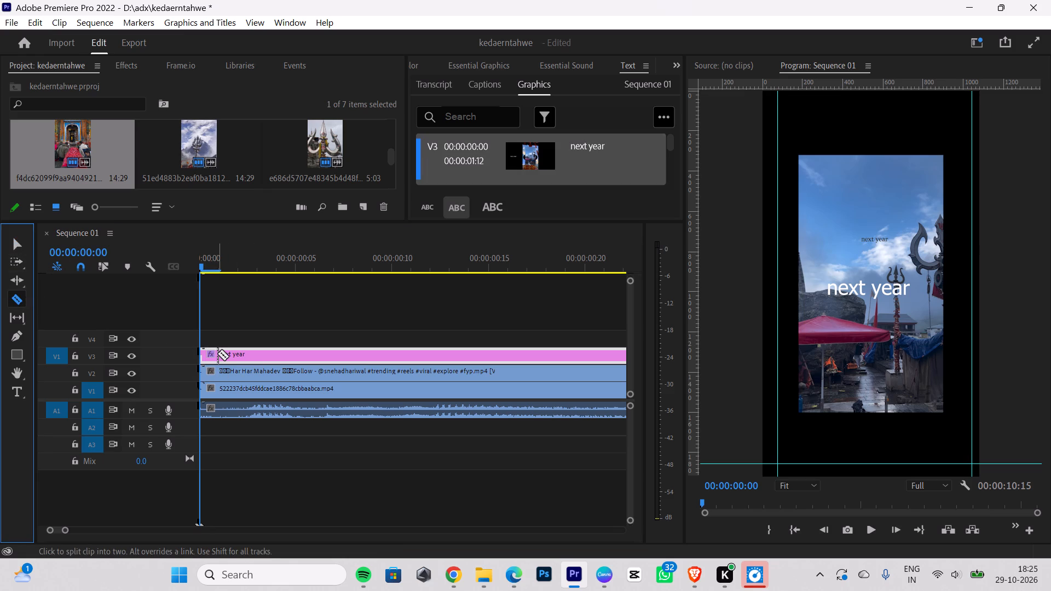
pyautogui.click(217, 354)
pyautogui.click(14, 240)
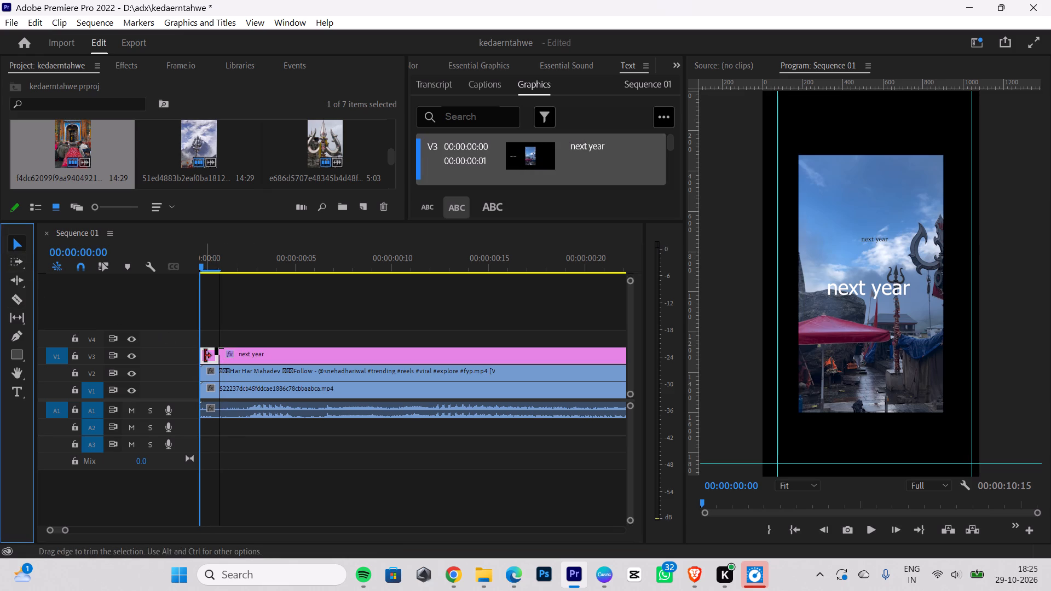
# Delete the one-frame piece of the "next year" caption at the start of V3 and replay the opening.
pyautogui.click(213, 354)
pyautogui.press('BackSpace')
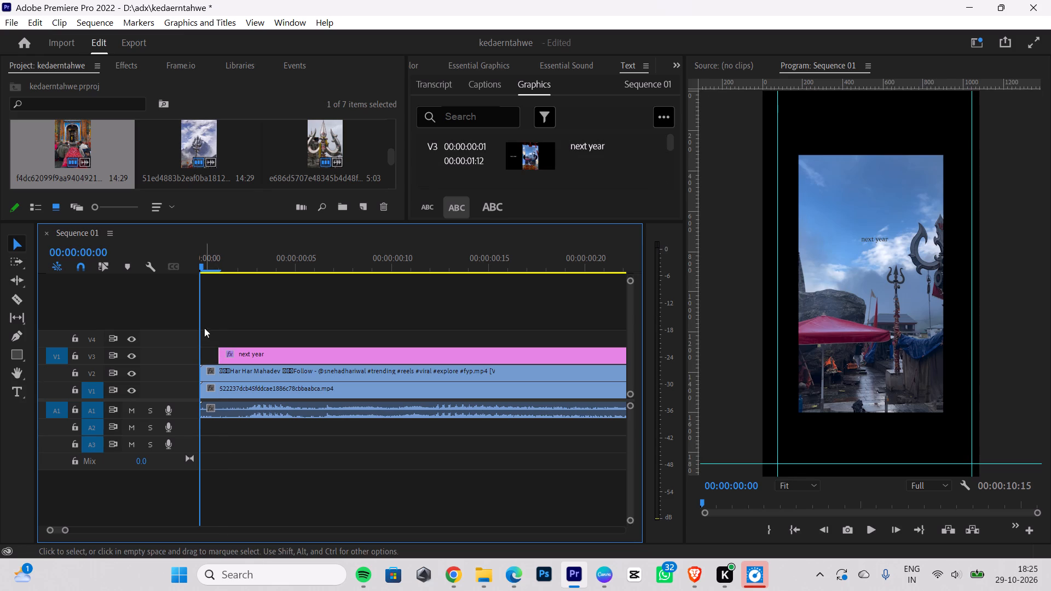
pyautogui.press('space')
pyautogui.press('space')
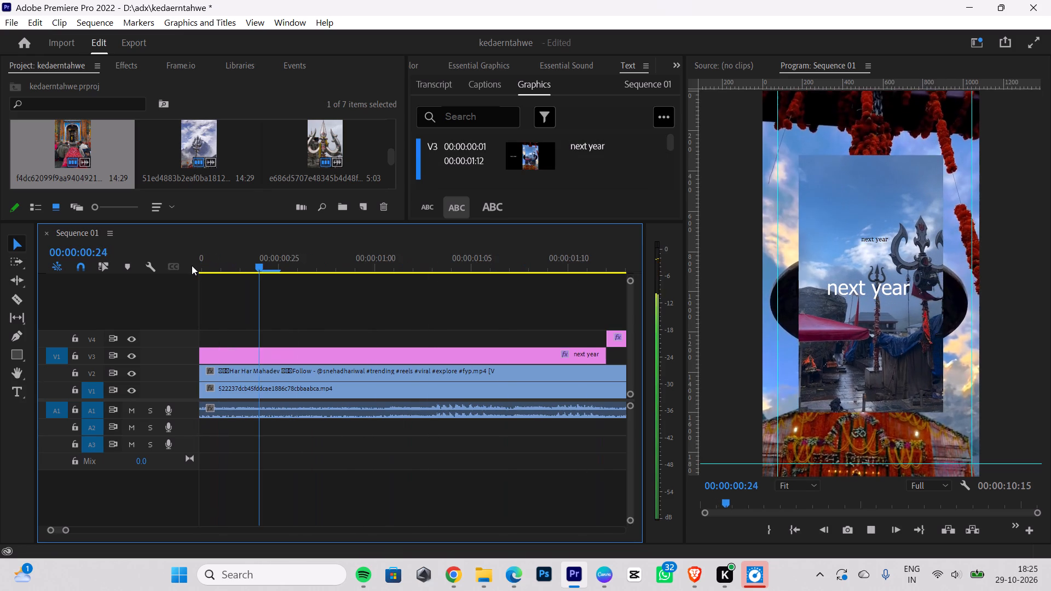
pyautogui.moveTo(258, 273); pyautogui.dragTo(3, 264)
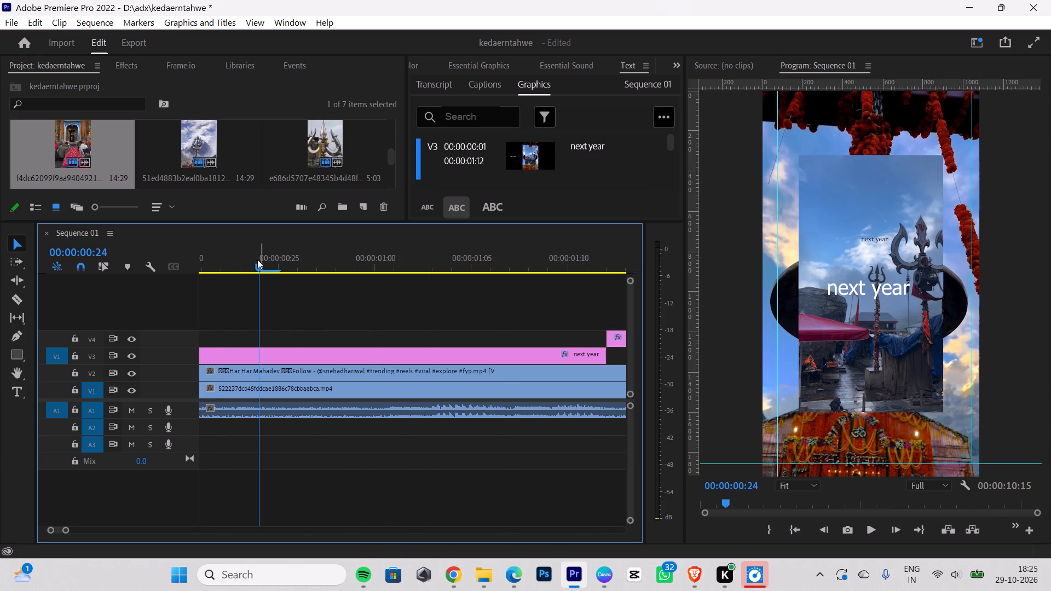
pyautogui.moveTo(257, 259); pyautogui.dragTo(0, 249)
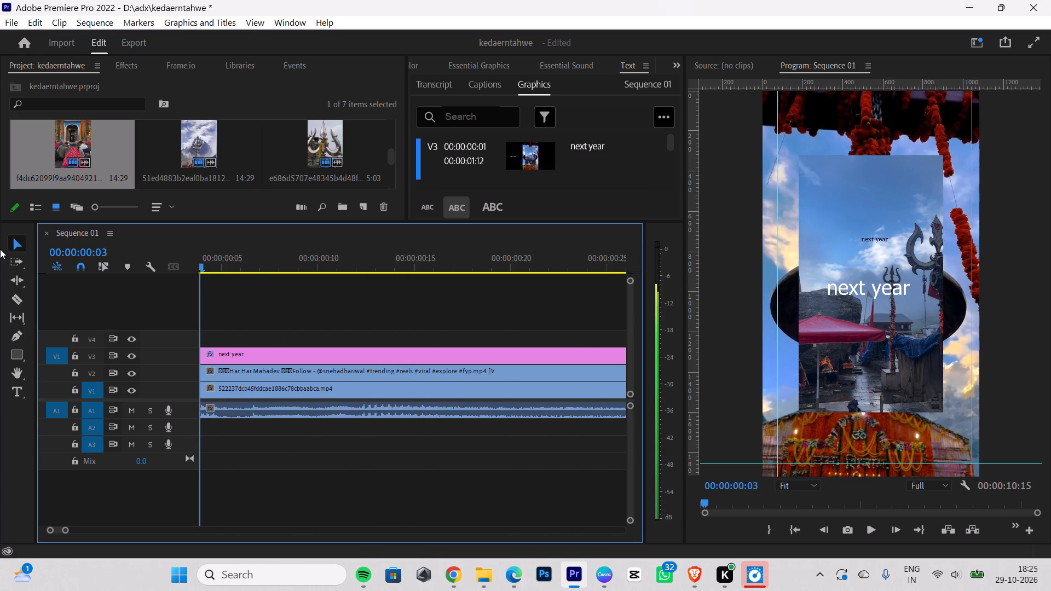
pyautogui.moveTo(0, 249); pyautogui.dragTo(0, 204)
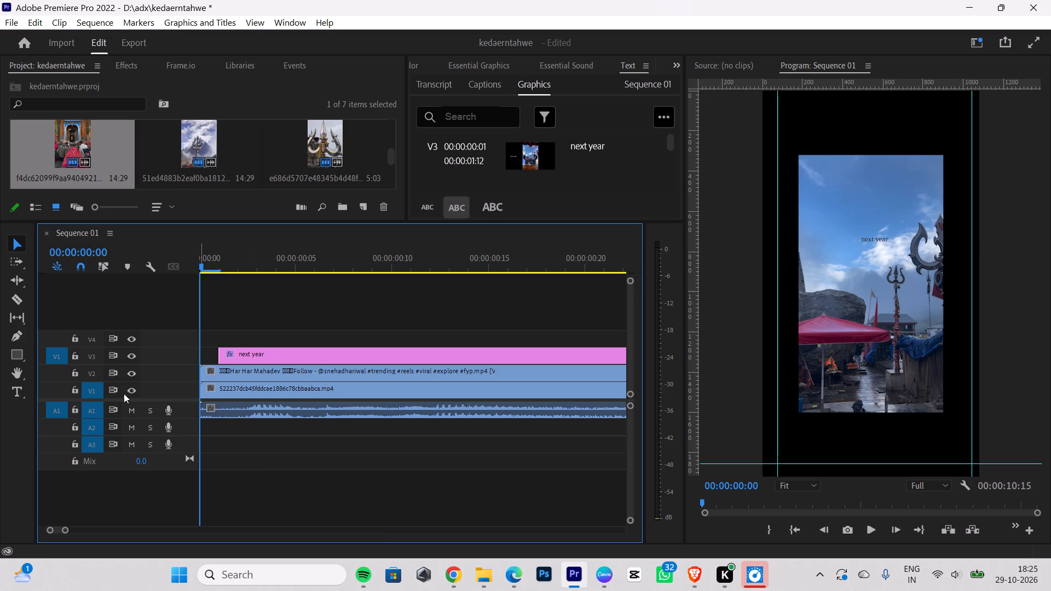
# Hide the reference reel on track V2 and play the opening with only the temple clip and caption.
pyautogui.click(130, 374)
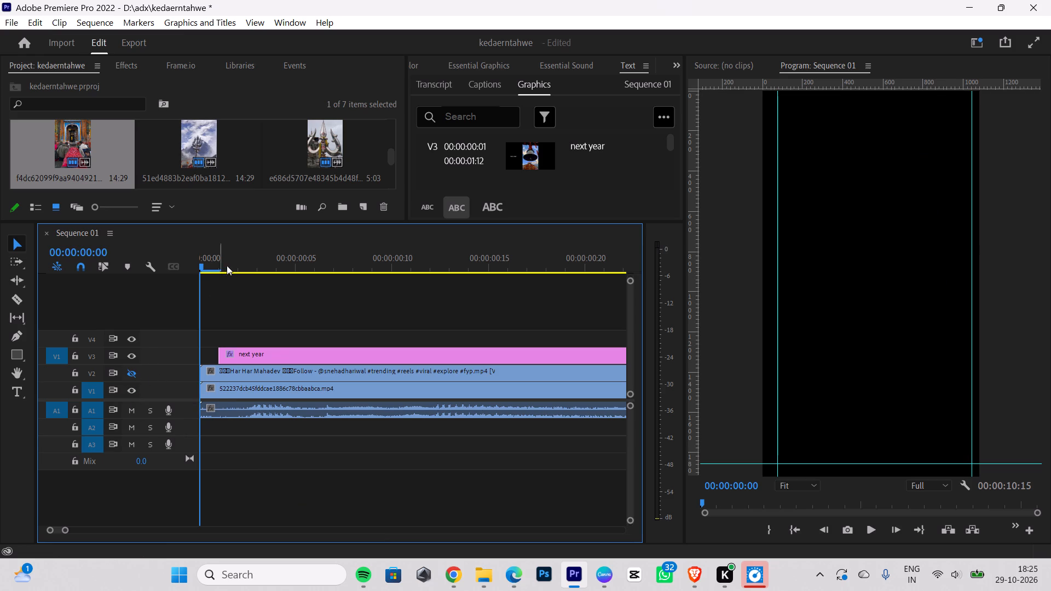
pyautogui.press('space')
pyautogui.press('space')
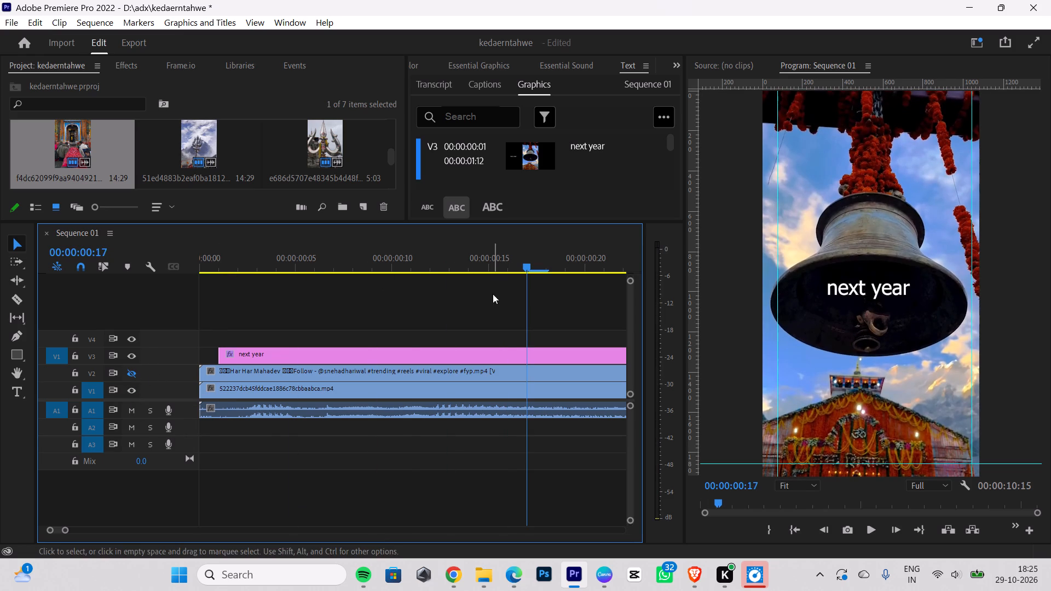
pyautogui.moveTo(519, 266); pyautogui.dragTo(0, 300)
pyautogui.press('space')
pyautogui.press('space')
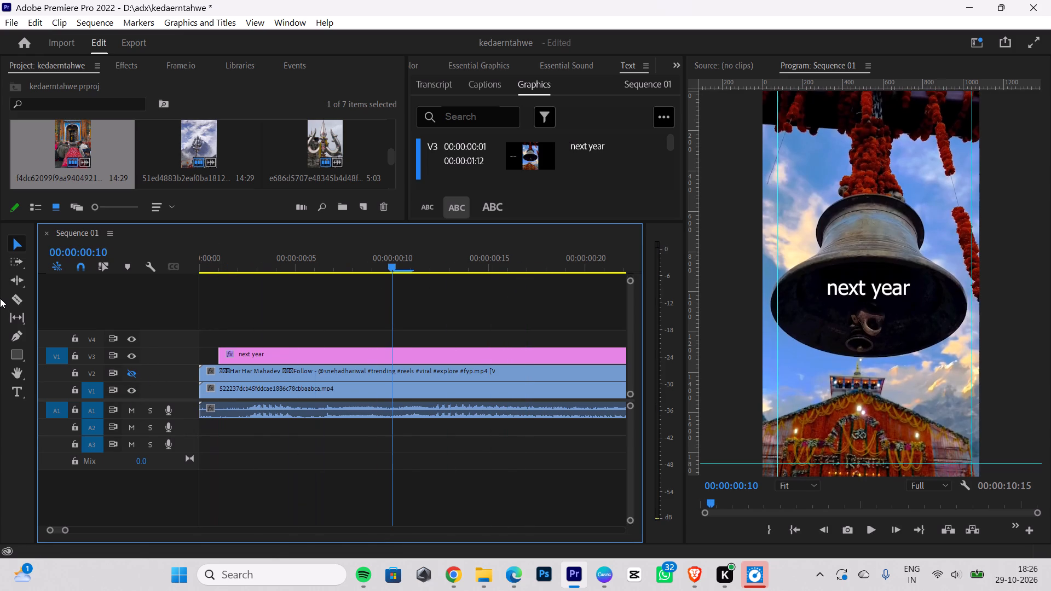
pyautogui.moveTo(65, 529); pyautogui.dragTo(159, 529)
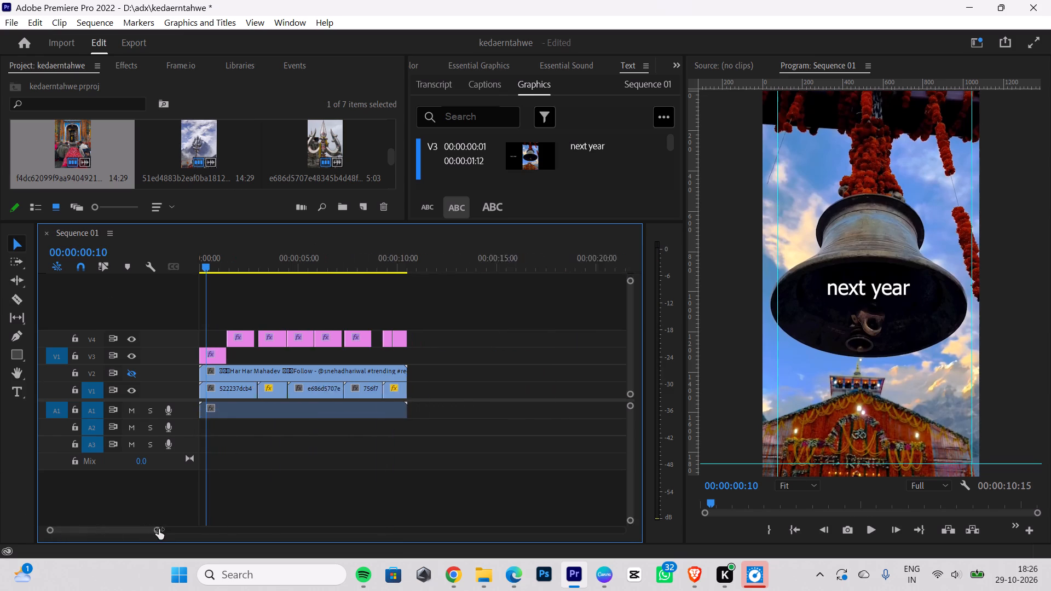
pyautogui.moveTo(159, 529); pyautogui.dragTo(161, 530)
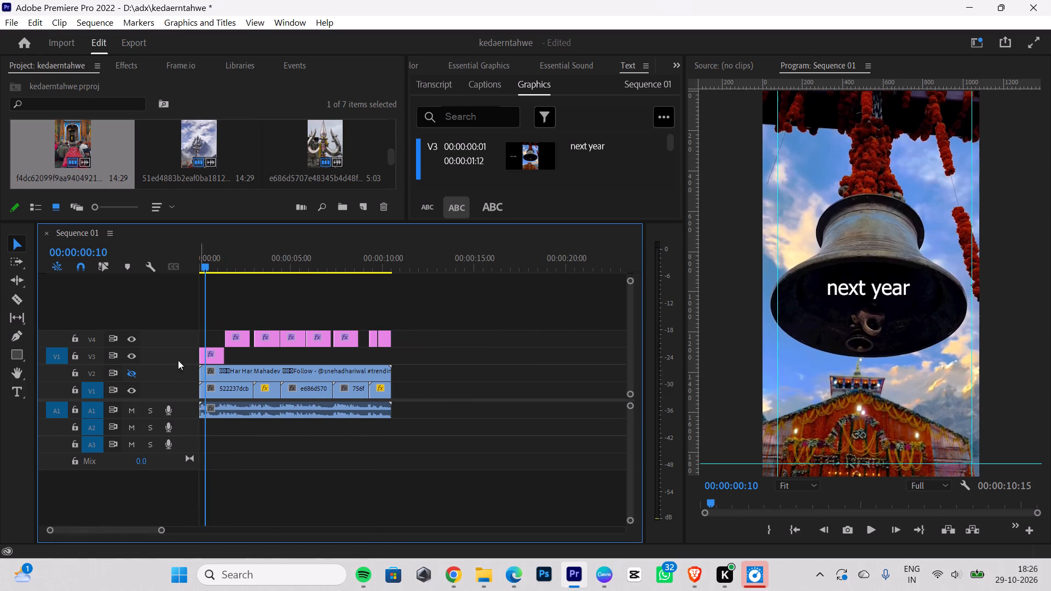
pyautogui.moveTo(211, 264); pyautogui.dragTo(182, 270)
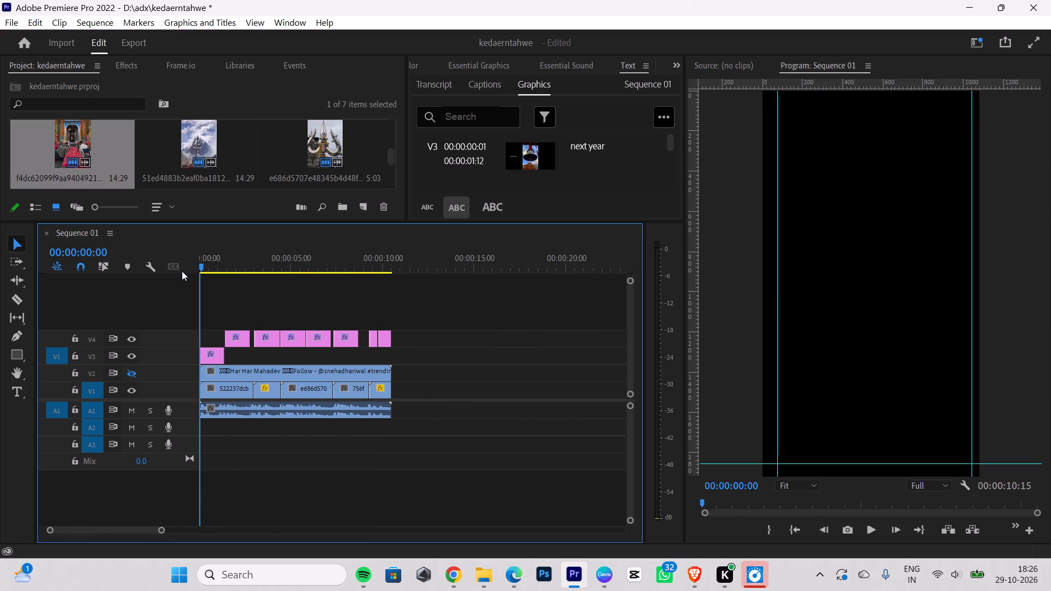
pyautogui.press('space')
pyautogui.press('space')
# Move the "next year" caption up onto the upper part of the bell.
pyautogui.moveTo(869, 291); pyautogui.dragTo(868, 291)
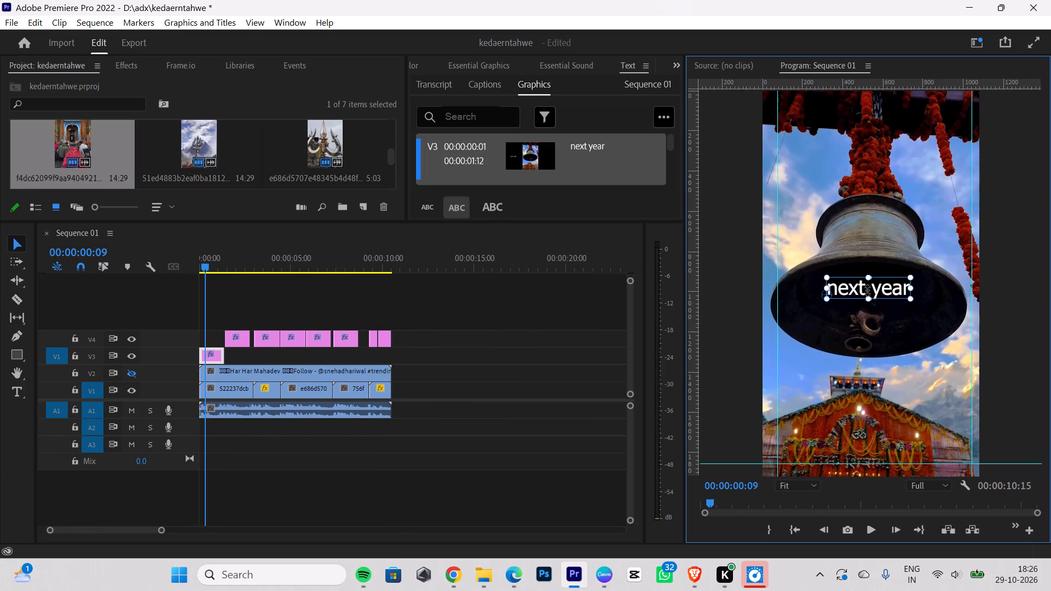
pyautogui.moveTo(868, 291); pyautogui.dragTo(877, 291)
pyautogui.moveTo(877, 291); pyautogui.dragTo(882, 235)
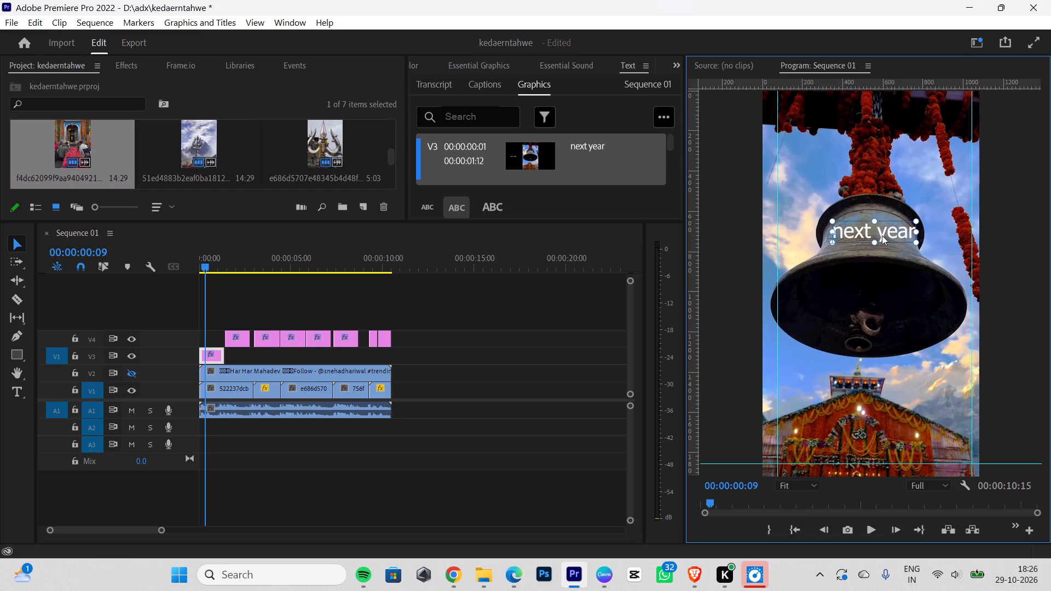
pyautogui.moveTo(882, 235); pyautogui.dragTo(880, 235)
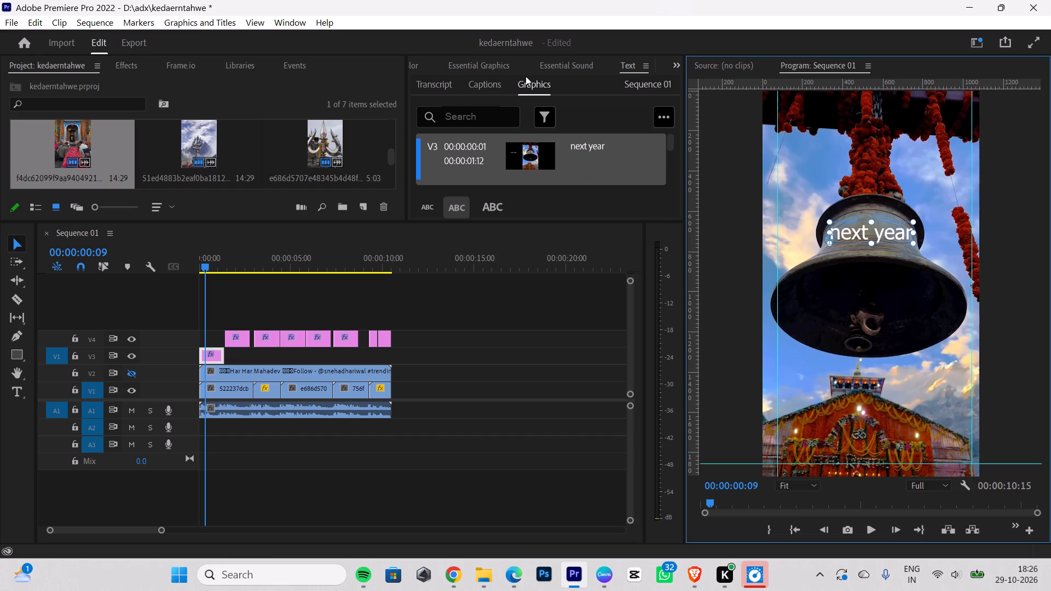
# Change the font of the "next year" caption to Poppins Medium.
pyautogui.click(667, 64)
pyautogui.click(672, 63)
pyautogui.click(692, 83)
pyautogui.scroll(-20, 533, 130)
pyautogui.scroll(-9, 533, 130)
pyautogui.scroll(5, 517, 151)
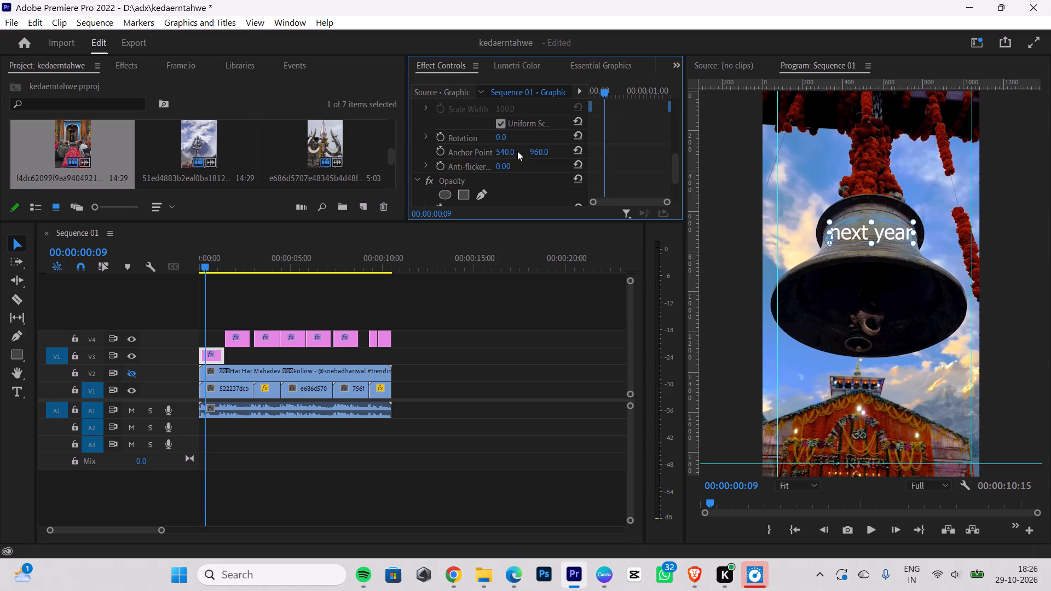
pyautogui.scroll(7, 517, 151)
pyautogui.click(416, 141)
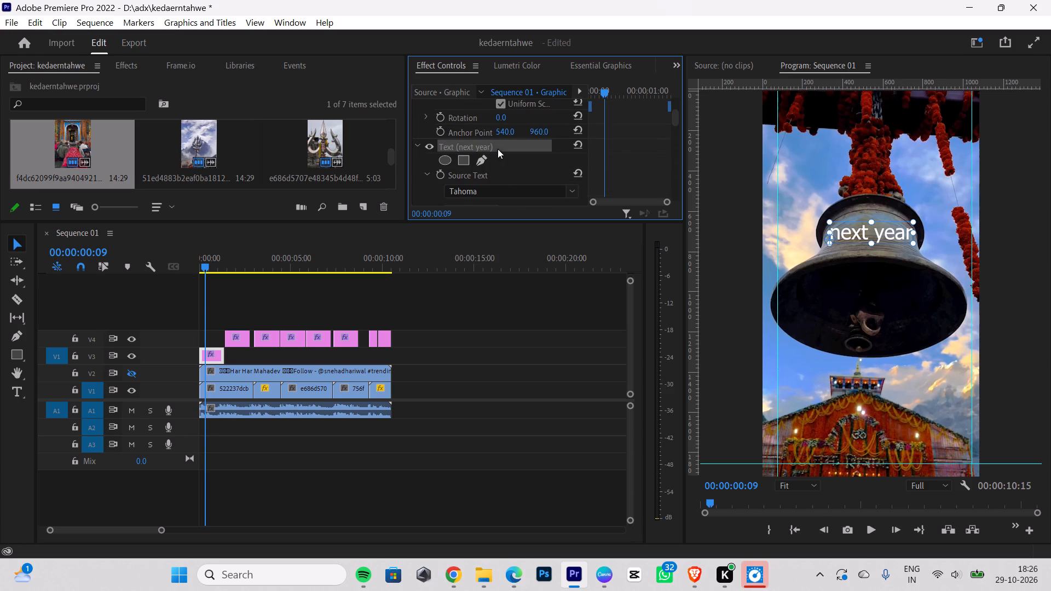
pyautogui.scroll(-2, 499, 149)
pyautogui.doubleClick(496, 163)
pyautogui.press('BackSpace')
pyautogui.press('BackSpace')
pyautogui.press('BackSpace')
pyautogui.press('BackSpace')
pyautogui.press('BackSpace')
pyautogui.press('BackSpace')
pyautogui.press('BackSpace')
pyautogui.press('BackSpace')
pyautogui.press('BackSpace')
pyautogui.press('BackSpace')
pyautogui.press('BackSpace')
pyautogui.press('BackSpace')
pyautogui.press('BackSpace')
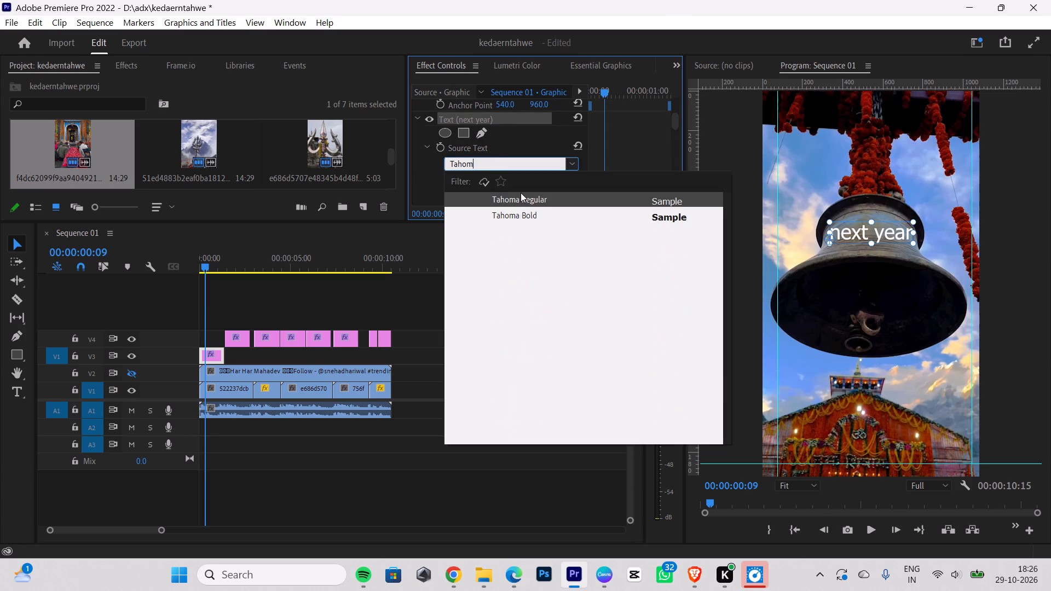
pyautogui.write('poppins')
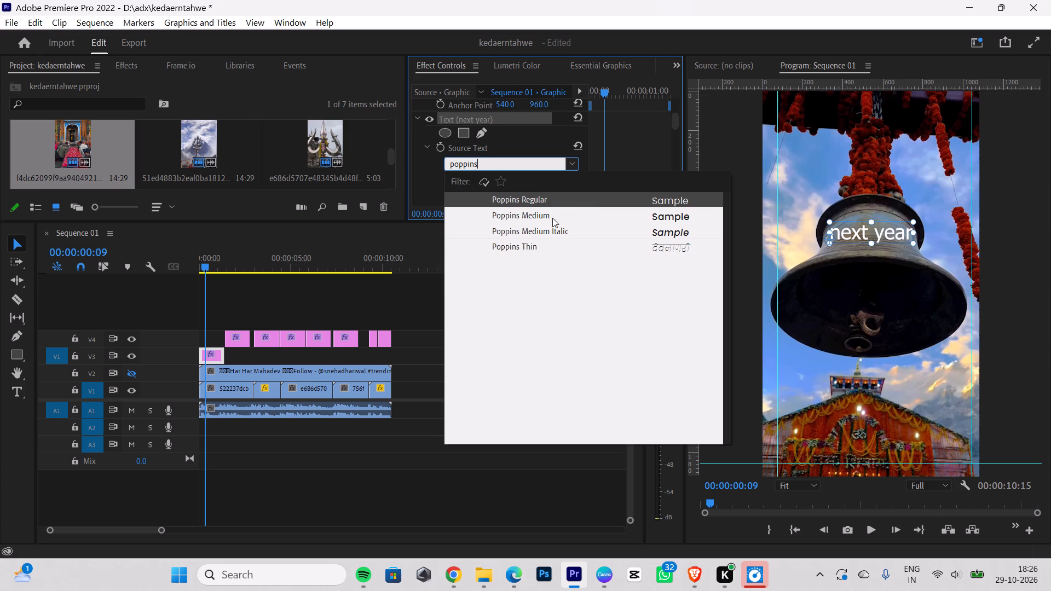
pyautogui.click(540, 212)
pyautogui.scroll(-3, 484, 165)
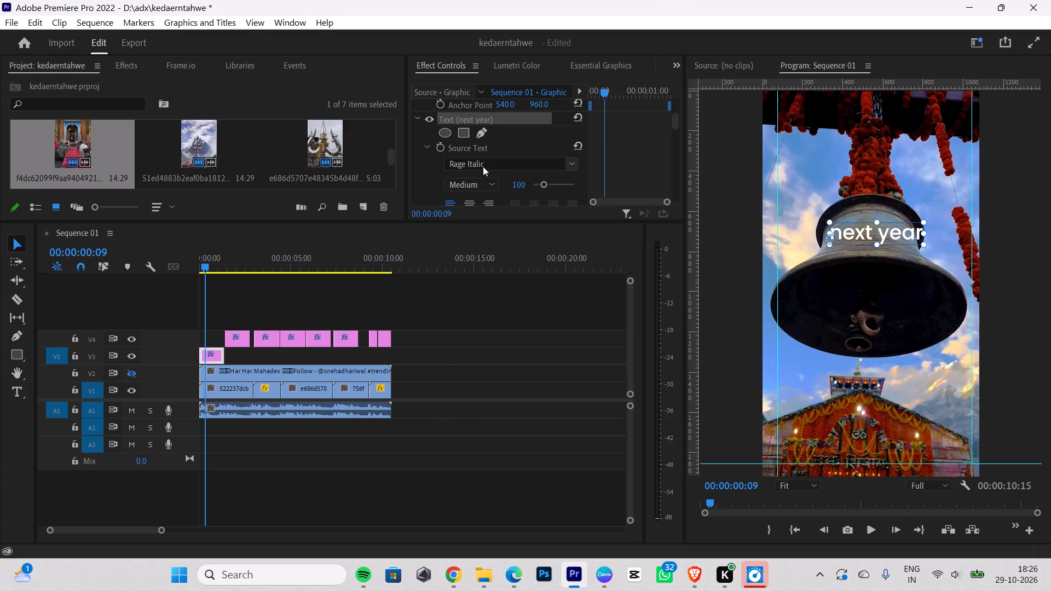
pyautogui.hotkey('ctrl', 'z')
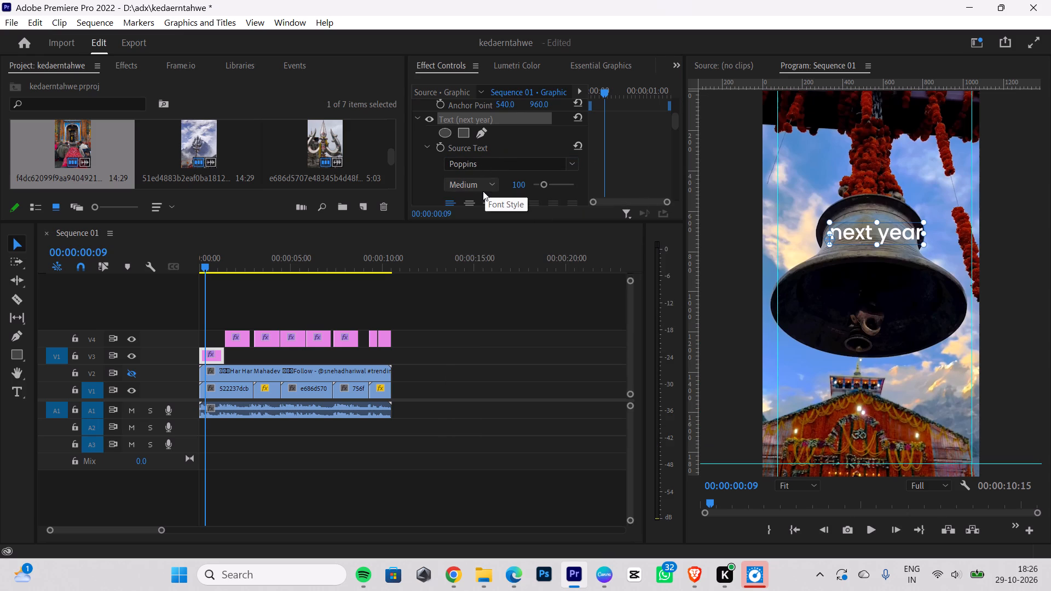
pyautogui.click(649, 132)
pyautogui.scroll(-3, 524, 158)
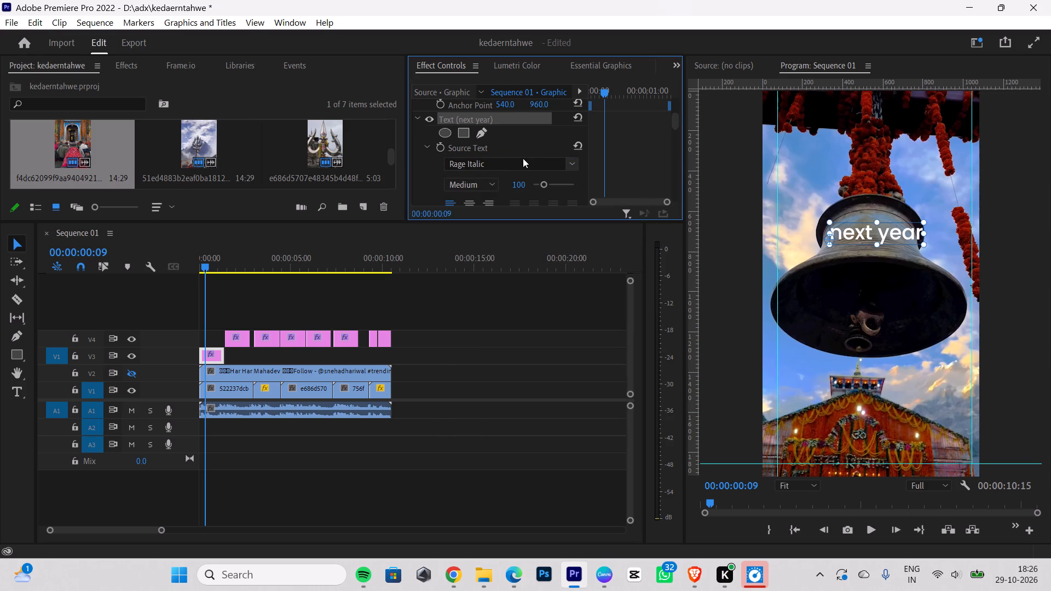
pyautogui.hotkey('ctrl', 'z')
# Set the fill colour of the "next year" caption to black, 000000.
pyautogui.click(630, 167)
pyautogui.scroll(-10, 623, 146)
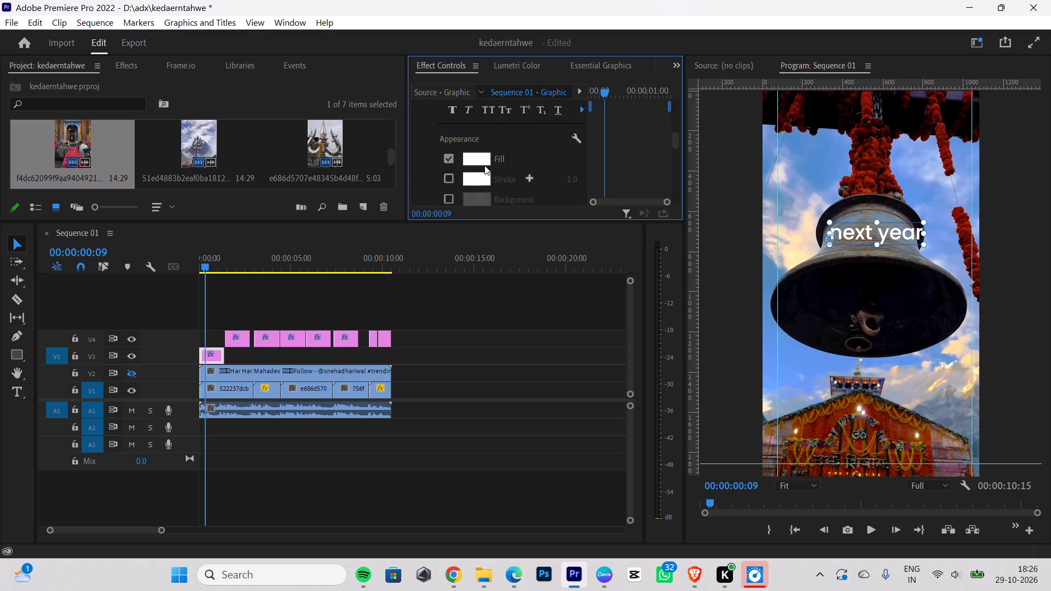
pyautogui.click(481, 155)
pyautogui.moveTo(436, 213); pyautogui.dragTo(258, 189)
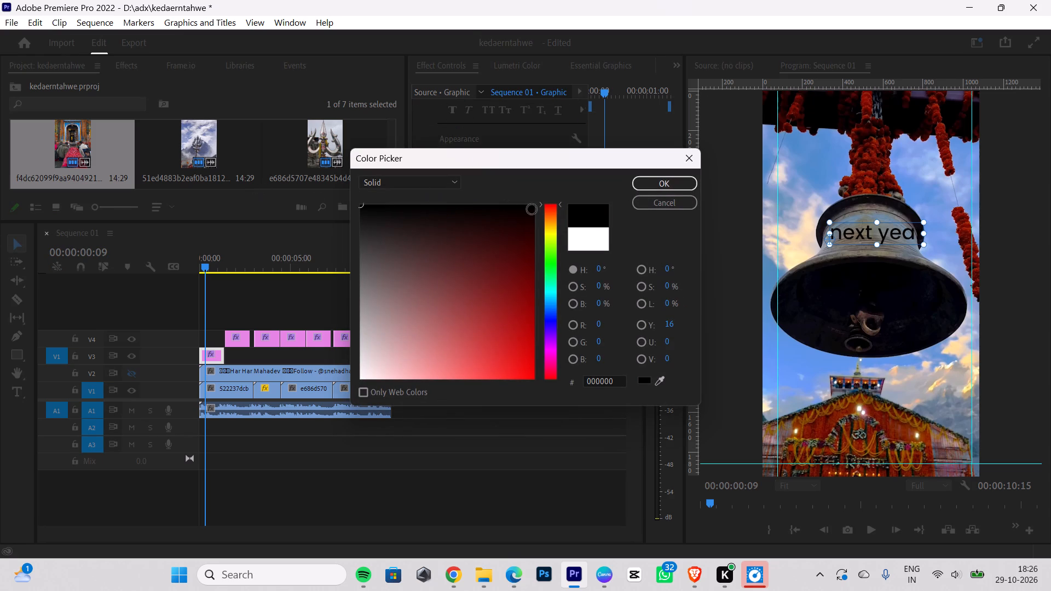
pyautogui.click(665, 186)
# Move the "next year" caption up to the sky above the bell and scale it down slightly.
pyautogui.moveTo(883, 236); pyautogui.dragTo(875, 194)
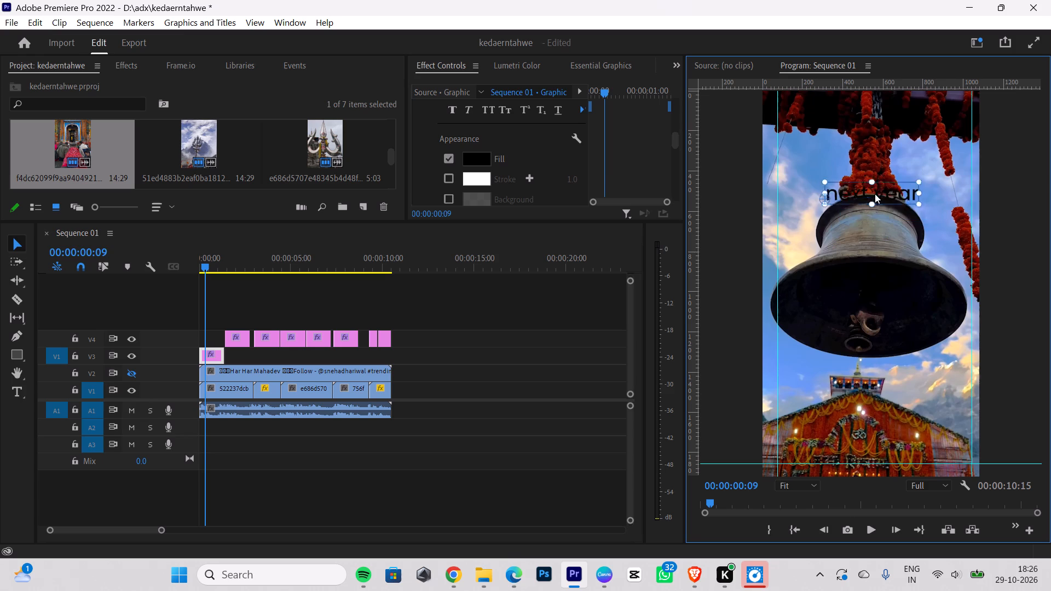
pyautogui.moveTo(875, 194); pyautogui.dragTo(850, 183)
pyautogui.click(887, 183)
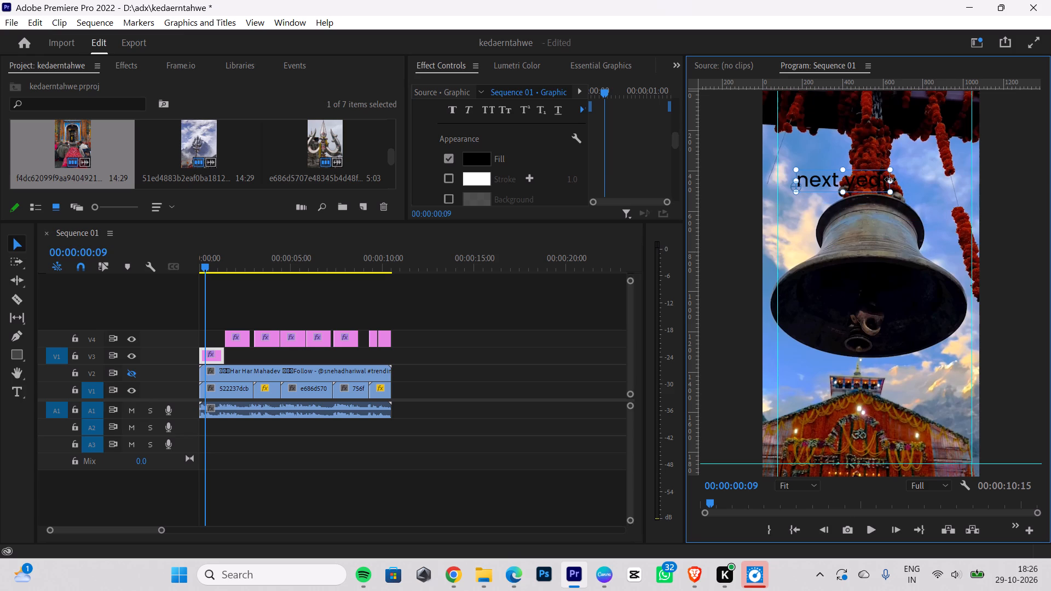
pyautogui.moveTo(891, 179); pyautogui.dragTo(845, 182)
pyautogui.moveTo(827, 185); pyautogui.dragTo(840, 185)
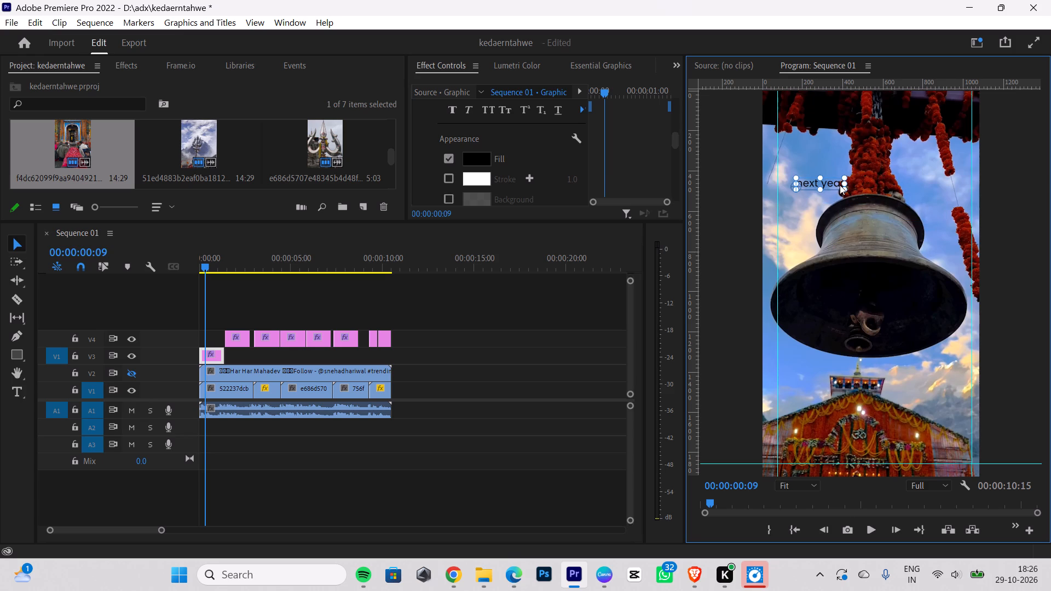
pyautogui.moveTo(840, 185); pyautogui.dragTo(841, 185)
pyautogui.moveTo(846, 183); pyautogui.dragTo(865, 176)
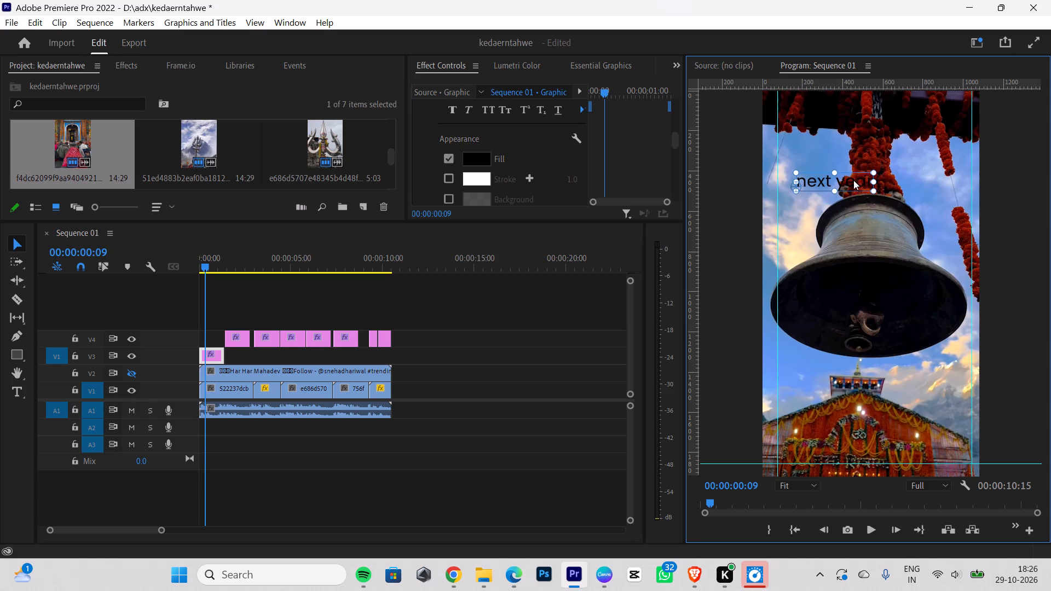
# Place the "next year" caption in the sky below the bell's right side, beside the temple roof top, and fine-tune its size.
pyautogui.moveTo(853, 180); pyautogui.dragTo(952, 177)
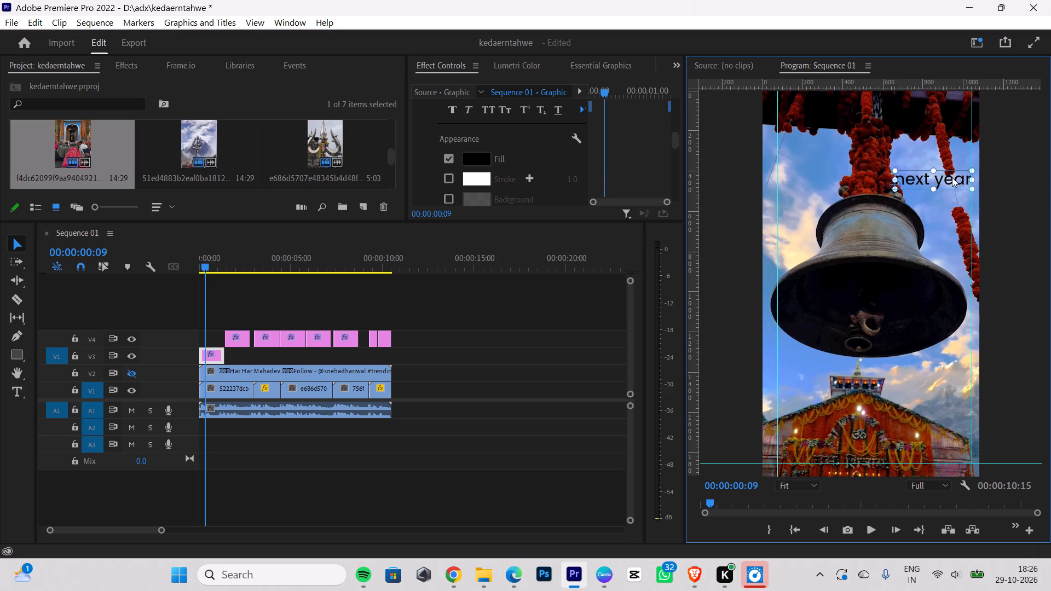
pyautogui.moveTo(952, 177); pyautogui.dragTo(848, 367)
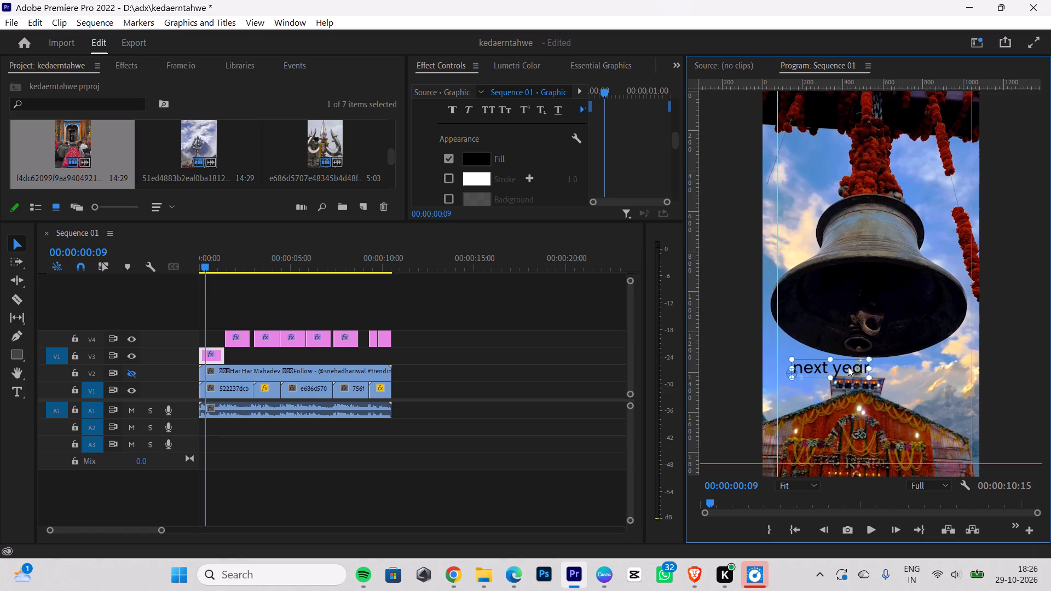
pyautogui.moveTo(848, 367); pyautogui.dragTo(842, 367)
pyautogui.click(835, 401)
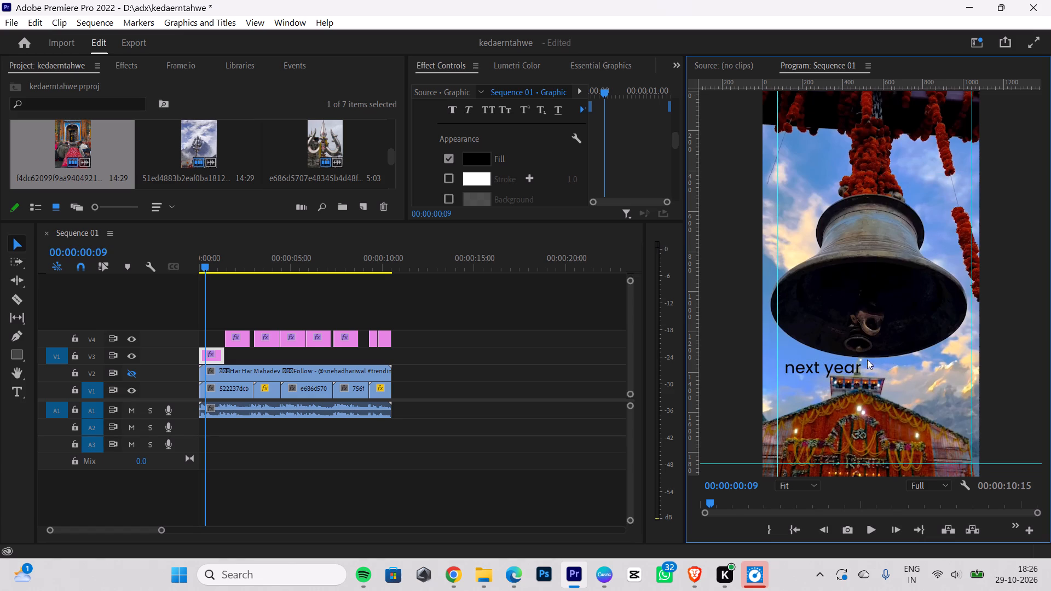
pyautogui.moveTo(828, 367); pyautogui.dragTo(919, 370)
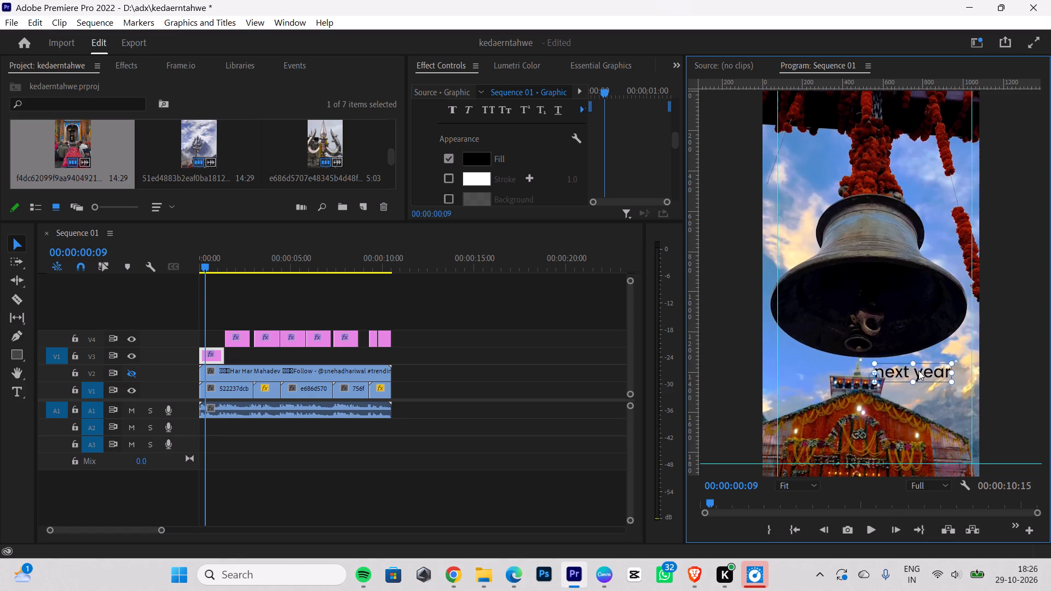
pyautogui.moveTo(919, 370); pyautogui.dragTo(931, 365)
pyautogui.click(932, 402)
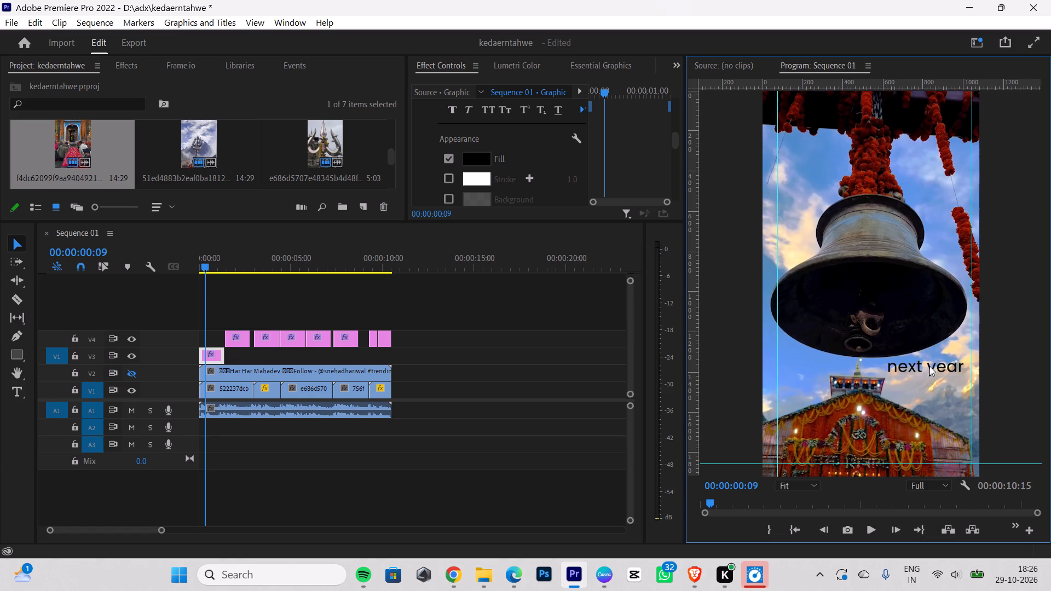
pyautogui.click(928, 369)
pyautogui.moveTo(966, 358); pyautogui.dragTo(959, 360)
pyautogui.click(917, 402)
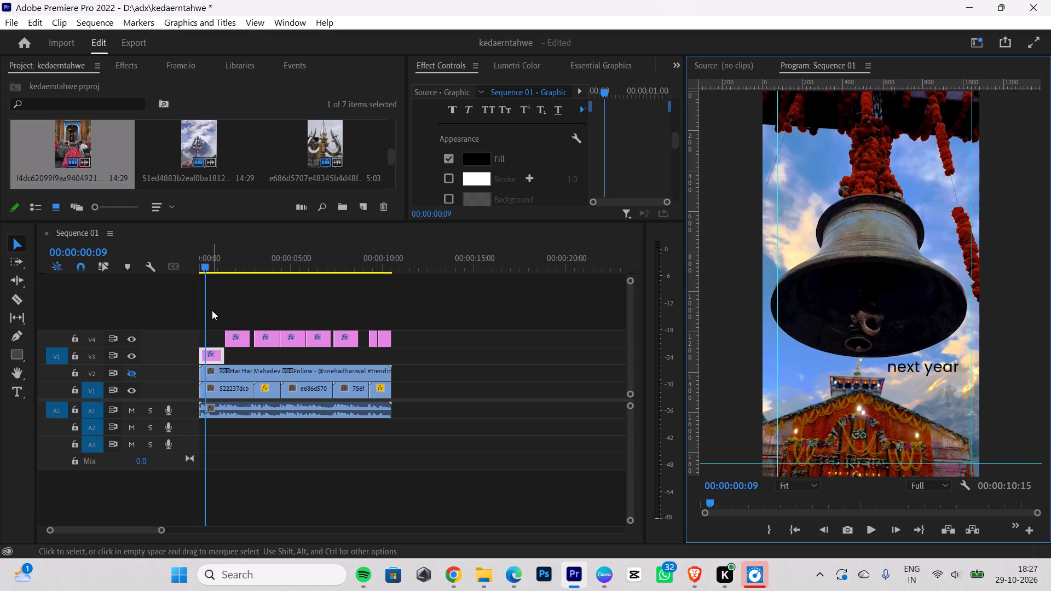
# Move the "2027" caption off the bell into the sky beside the temple roof, where "next year" sits.
pyautogui.moveTo(202, 265); pyautogui.dragTo(70, 282)
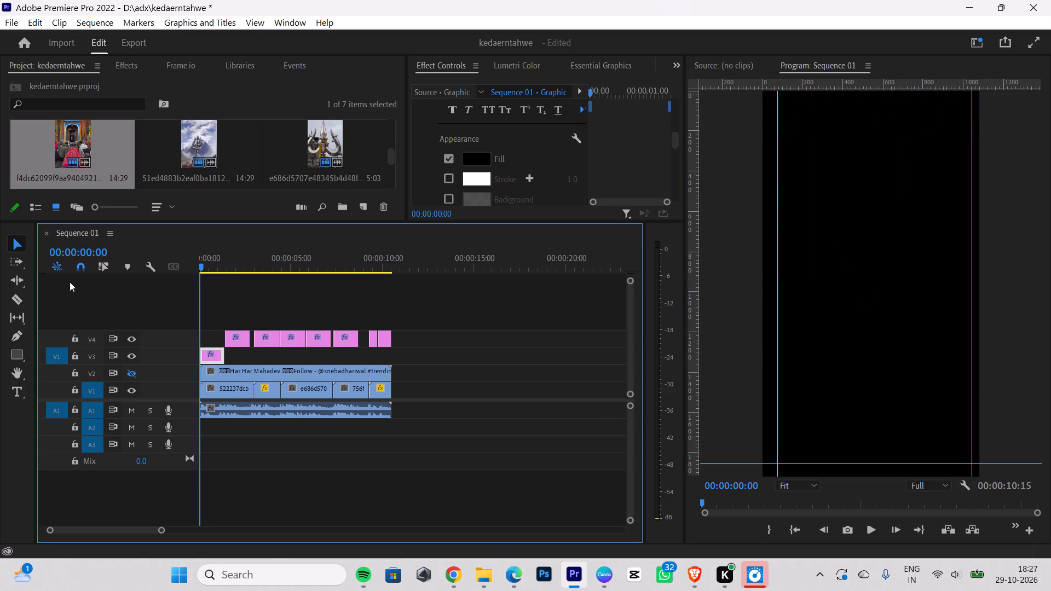
pyautogui.press('space')
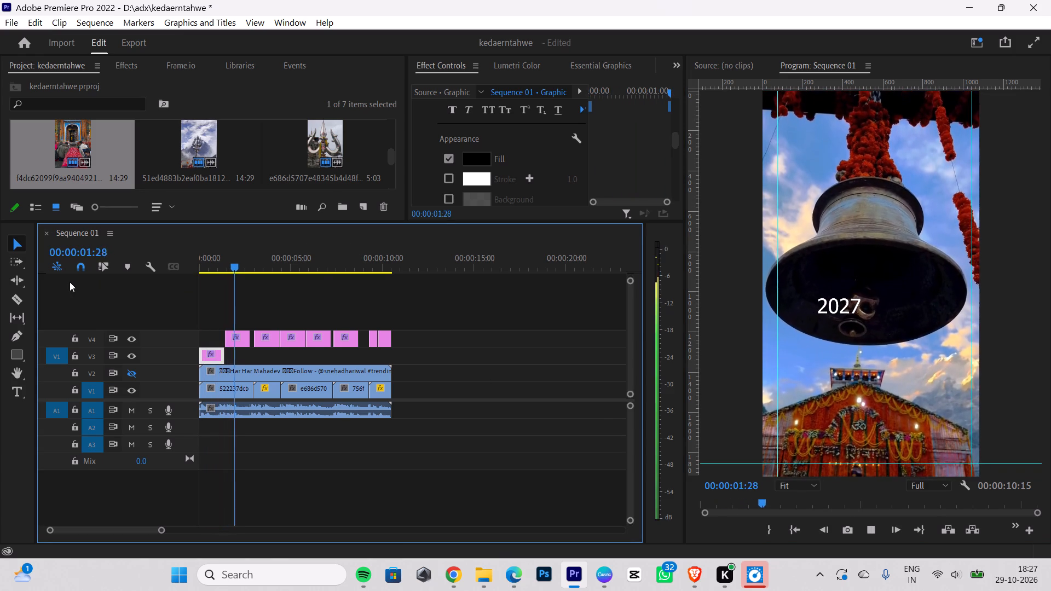
pyautogui.press('space')
pyautogui.click(839, 309)
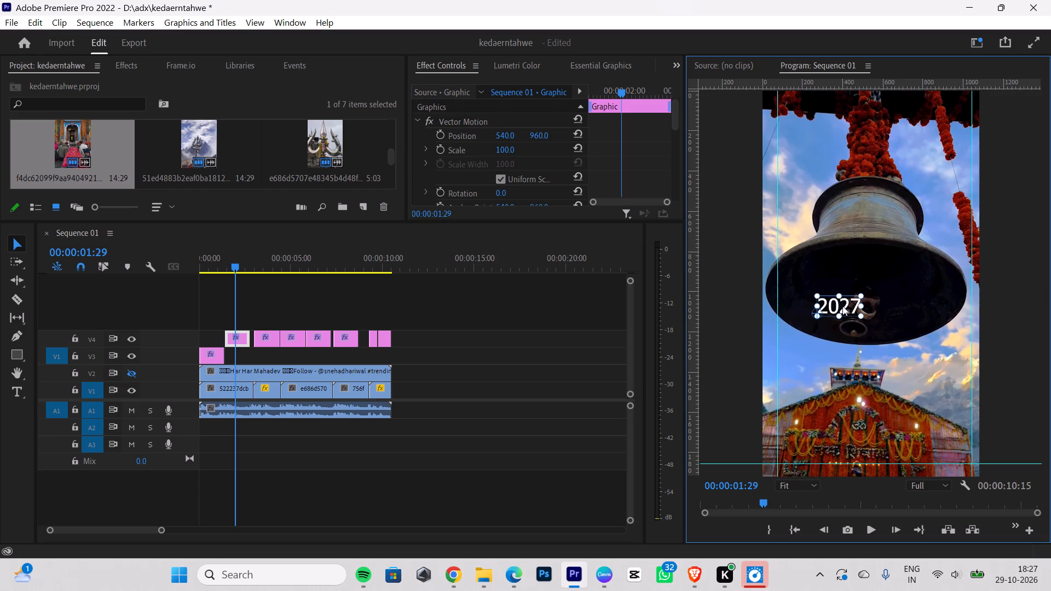
pyautogui.moveTo(844, 304); pyautogui.dragTo(872, 212)
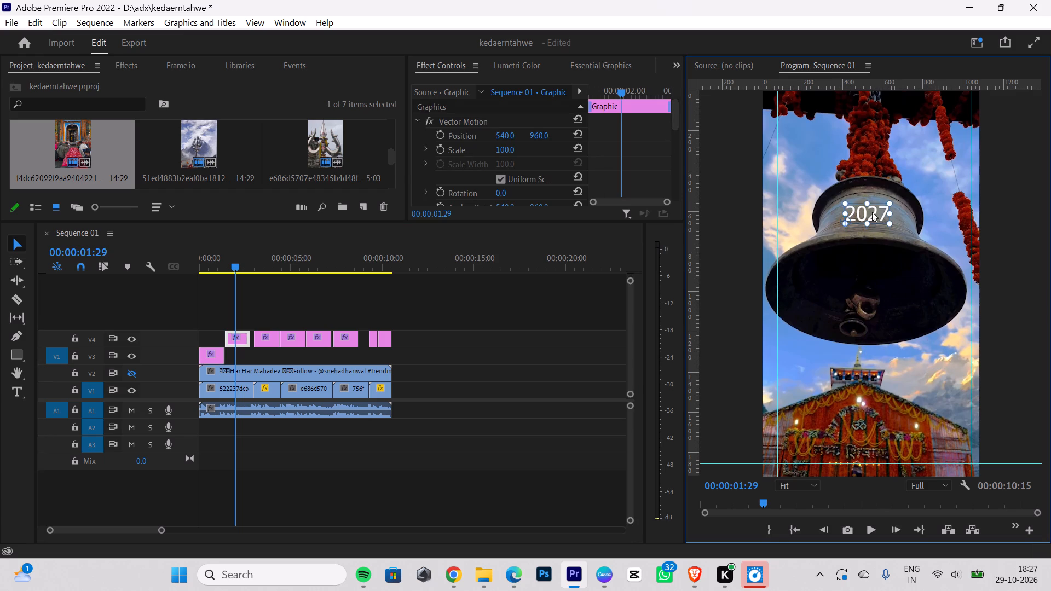
pyautogui.moveTo(872, 212); pyautogui.dragTo(932, 369)
pyautogui.click(932, 370)
# Set the fill colour of the "2027" caption to near-black, 030303.
pyautogui.scroll(-2, 491, 140)
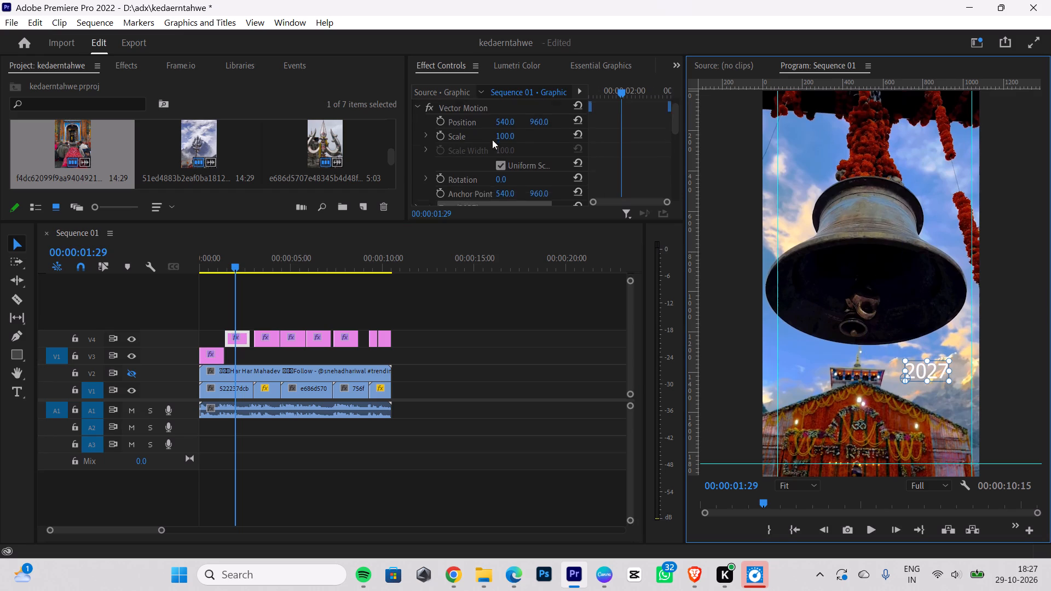
pyautogui.scroll(-13, 492, 140)
pyautogui.scroll(8, 491, 142)
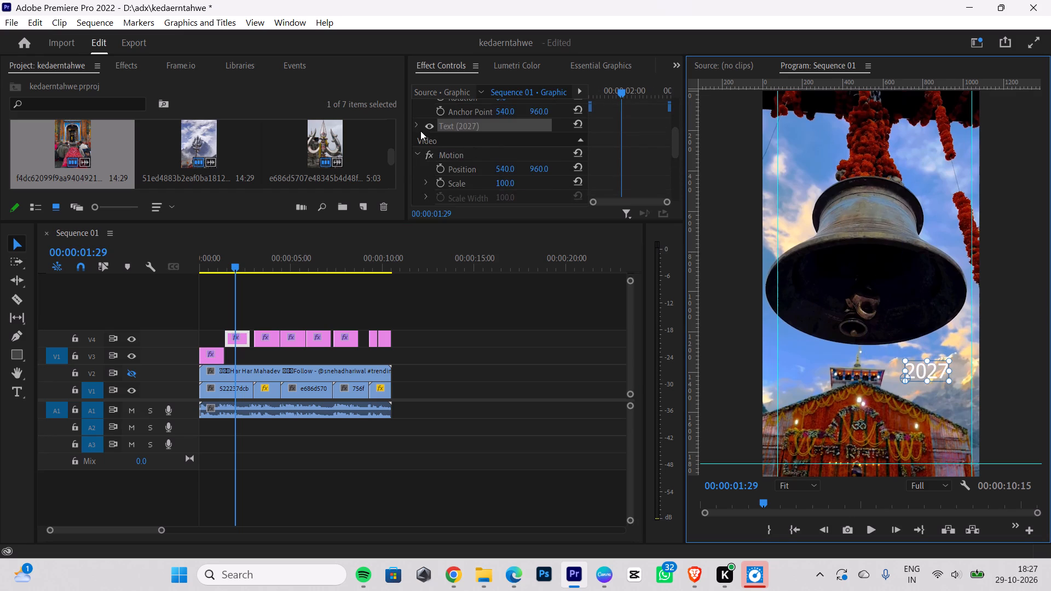
pyautogui.click(415, 126)
pyautogui.scroll(-10, 480, 158)
pyautogui.click(480, 164)
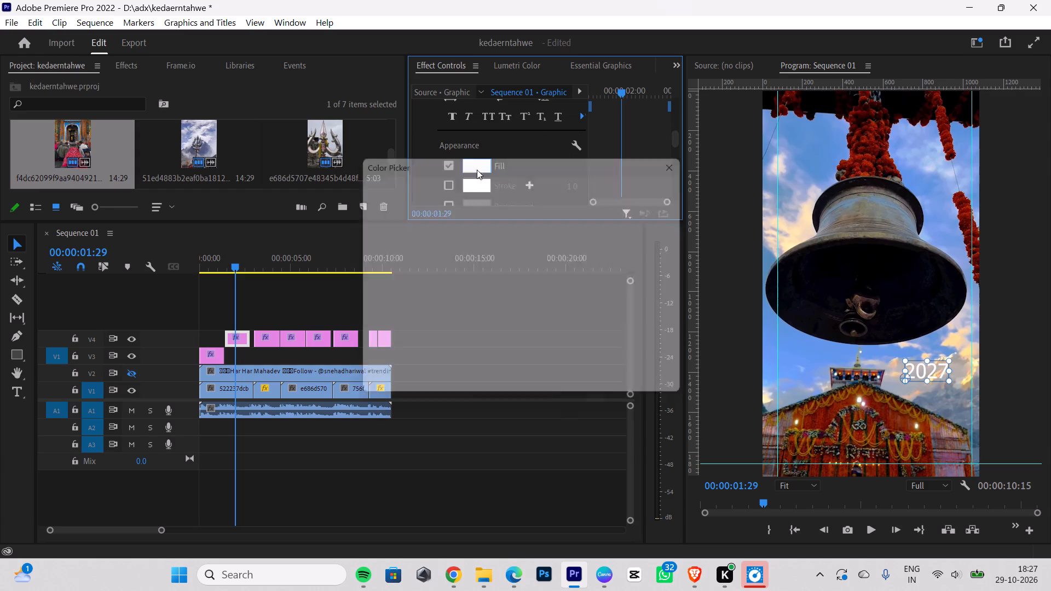
pyautogui.moveTo(396, 213); pyautogui.dragTo(262, 206)
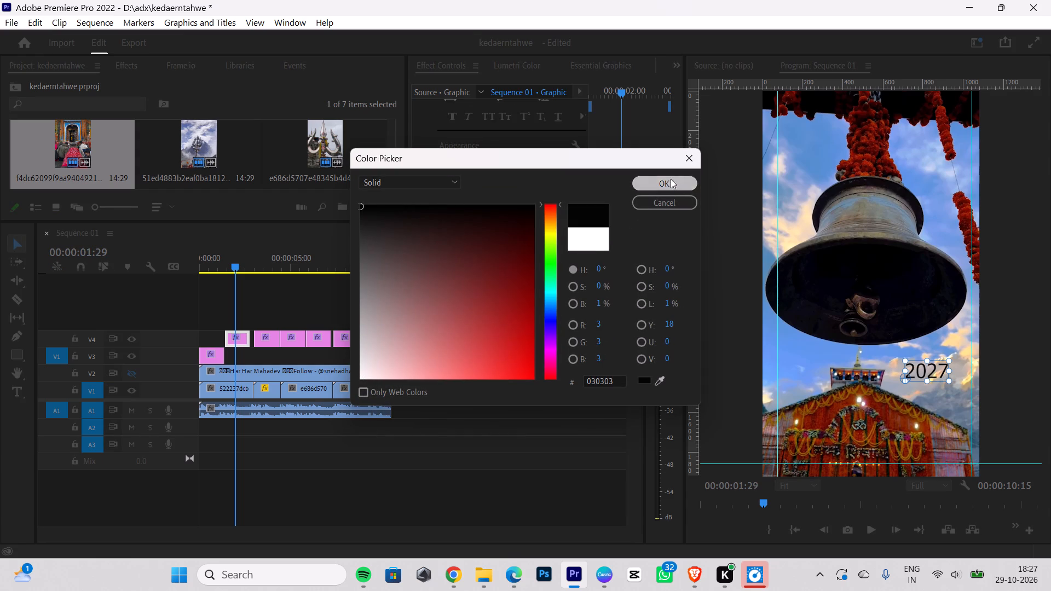
pyautogui.click(671, 179)
pyautogui.click(800, 231)
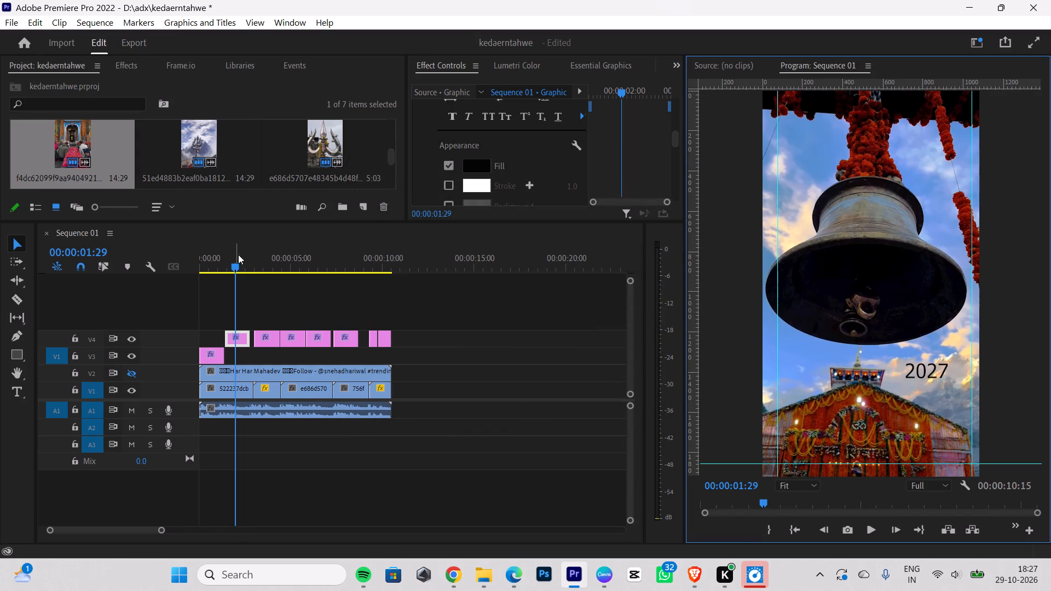
# Add a horizontal guide just below the bell, level with the "next year" caption.
pyautogui.moveTo(236, 266); pyautogui.dragTo(86, 284)
pyautogui.press('space')
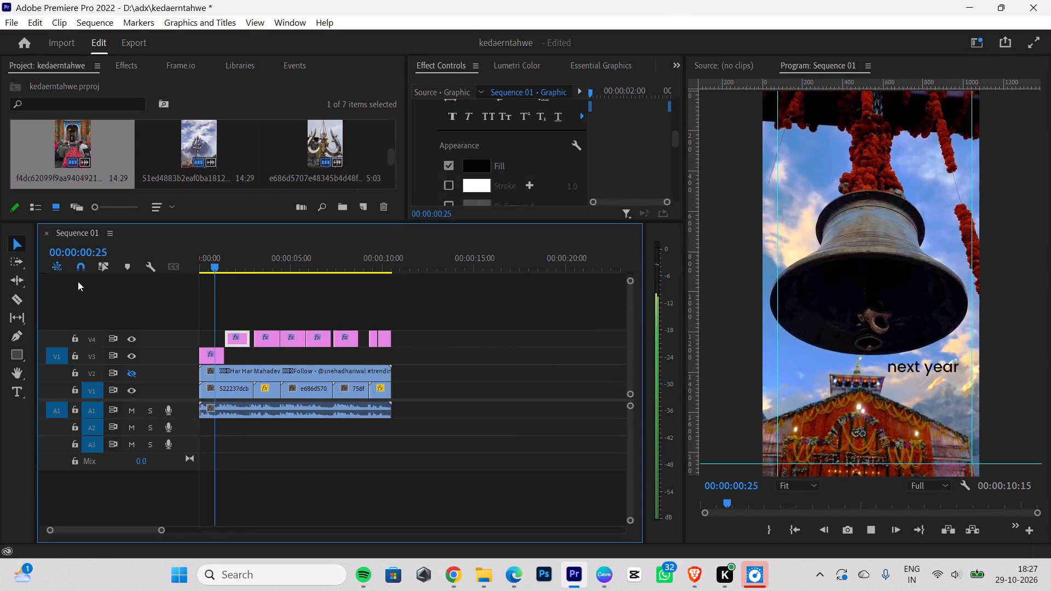
pyautogui.press('space')
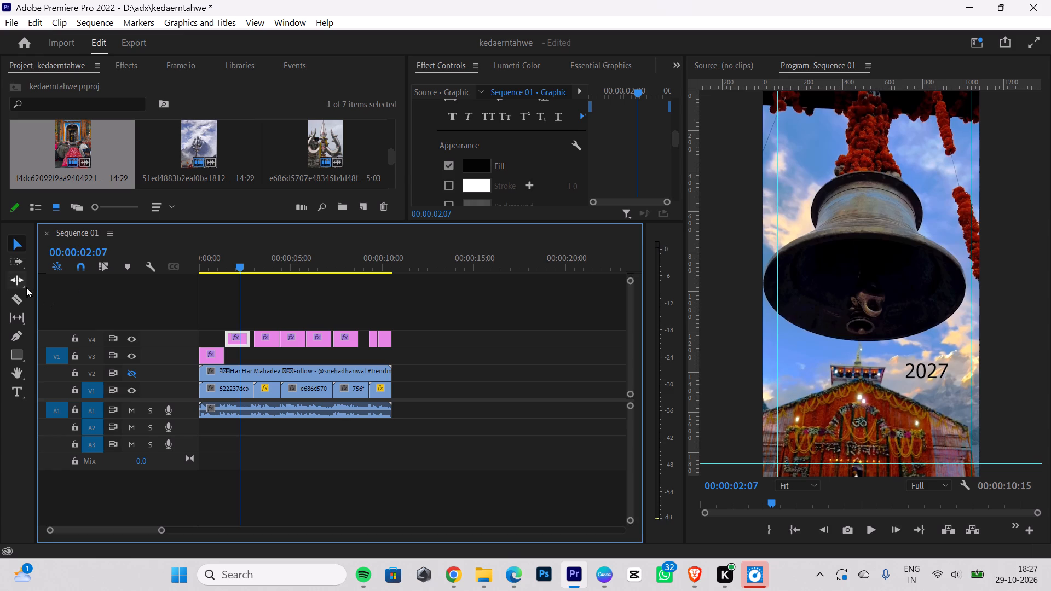
pyautogui.moveTo(232, 268); pyautogui.dragTo(195, 269)
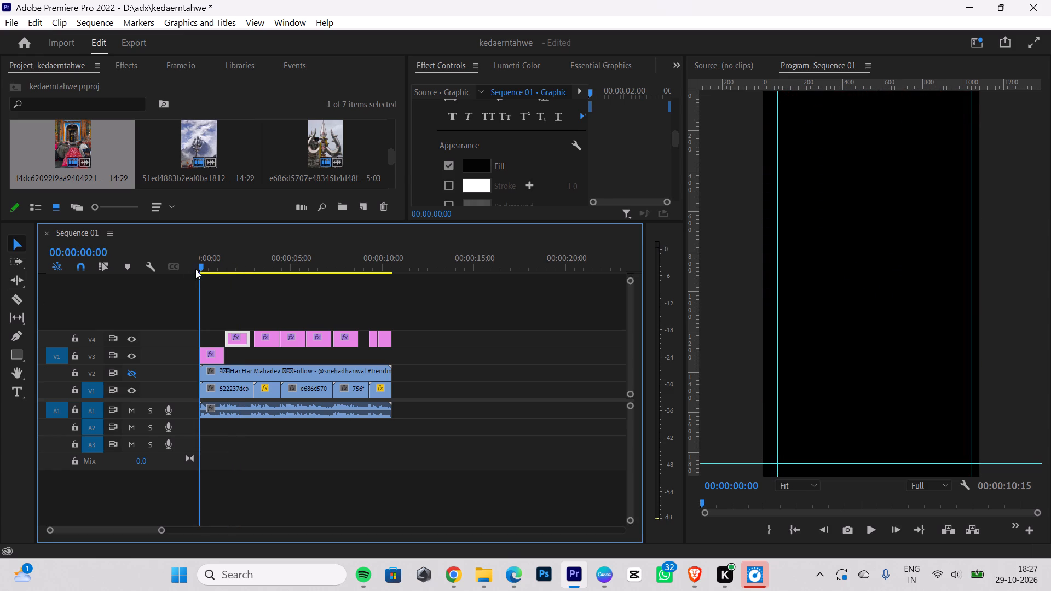
pyautogui.moveTo(195, 269); pyautogui.dragTo(227, 264)
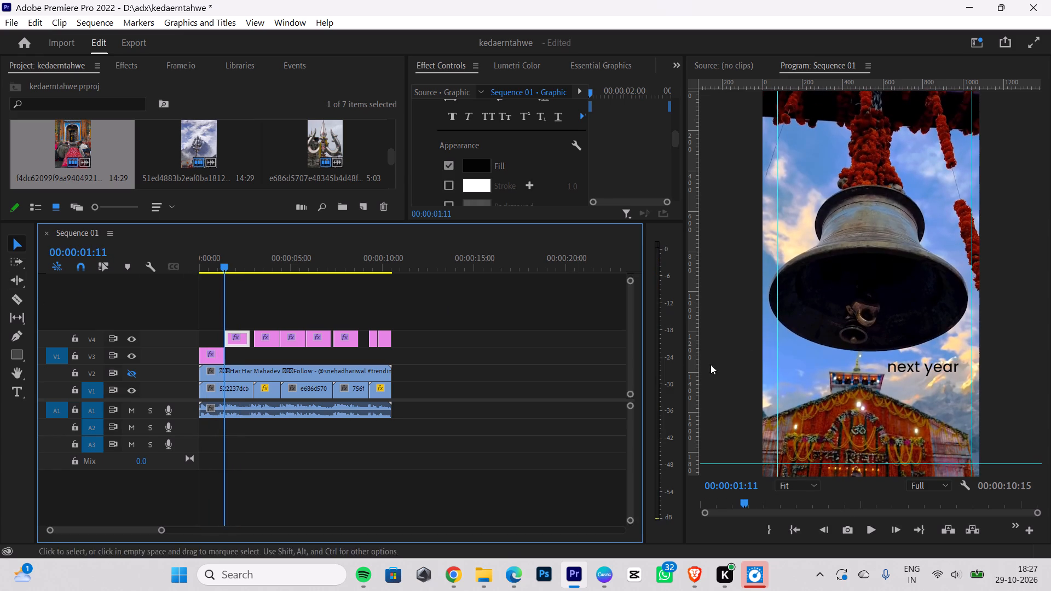
pyautogui.moveTo(864, 86); pyautogui.dragTo(814, 358)
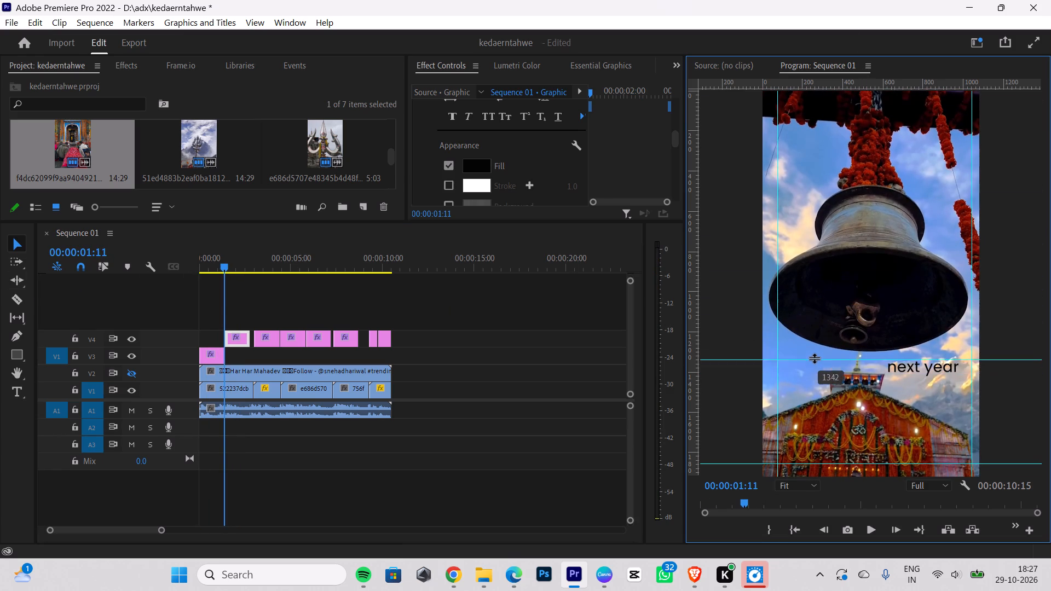
pyautogui.moveTo(814, 358); pyautogui.dragTo(814, 361)
# Align the "2027" caption with the new horizontal guide, shifting it slightly up and toward the frame's edge.
pyautogui.press('space')
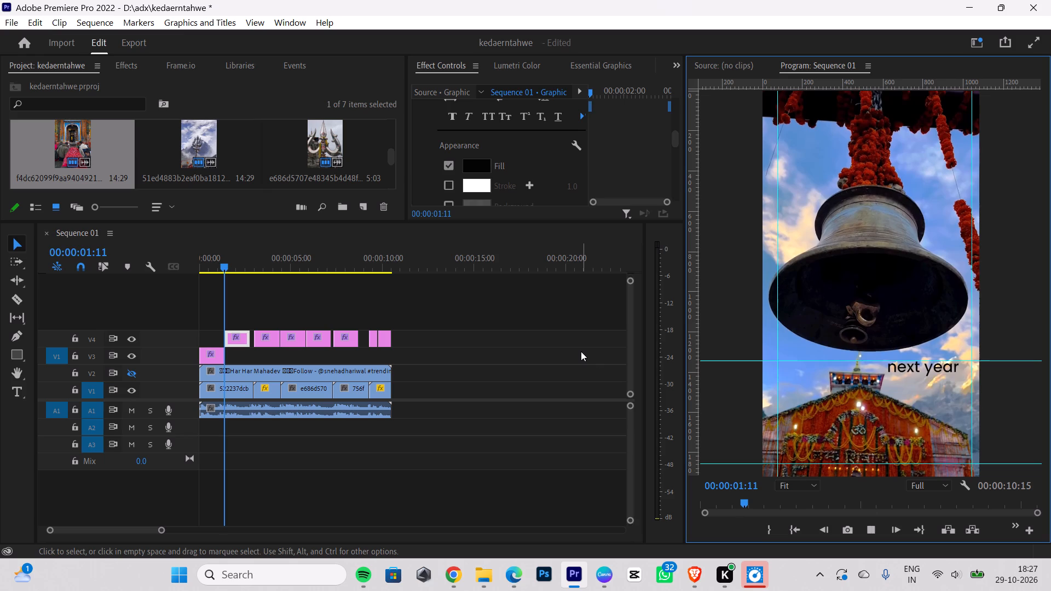
pyautogui.press('space')
pyautogui.click(931, 377)
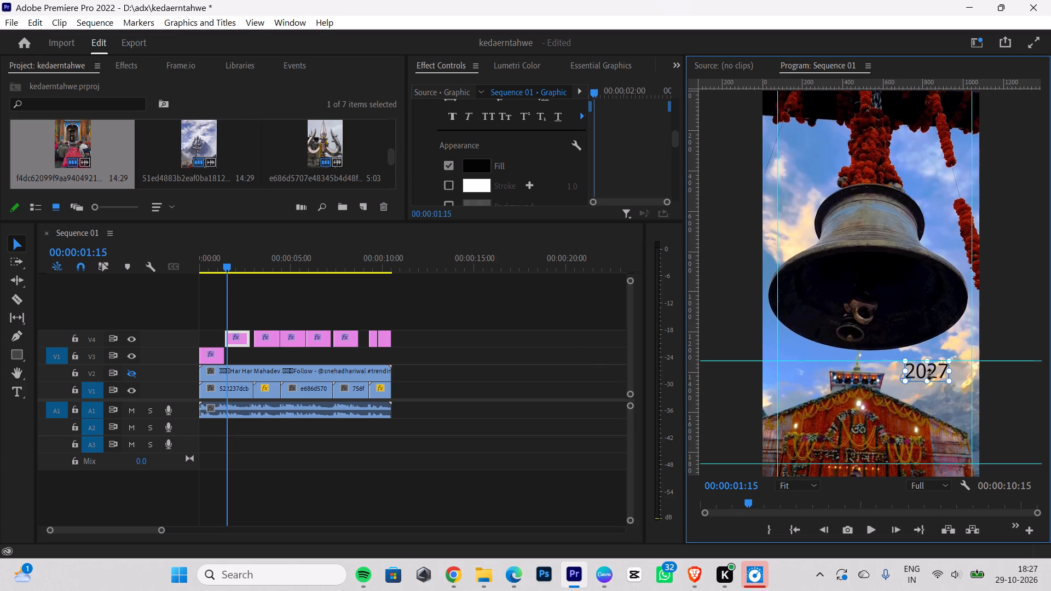
pyautogui.click(929, 374)
pyautogui.click(933, 391)
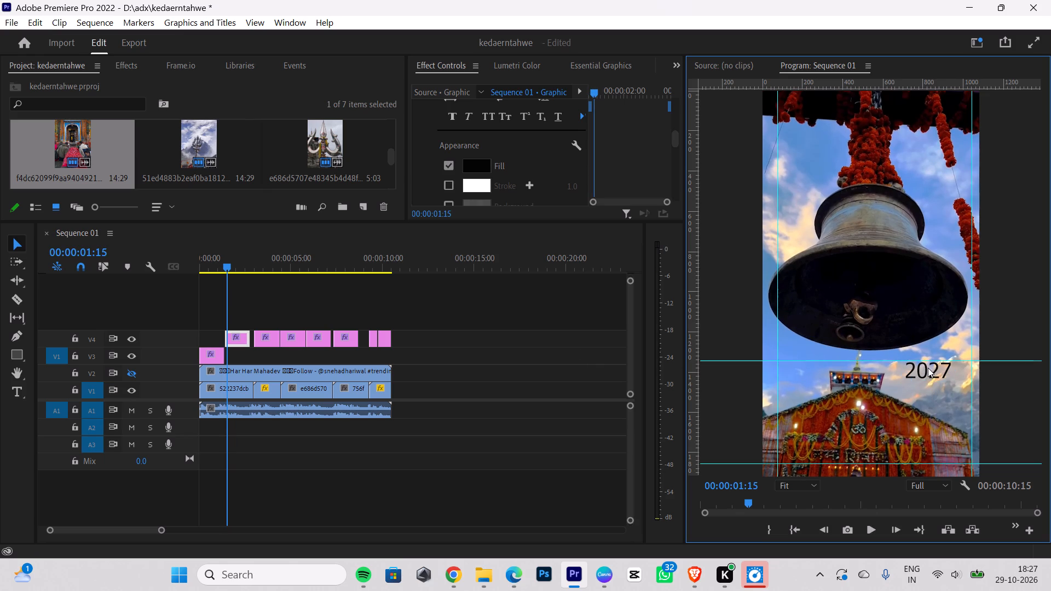
pyautogui.moveTo(928, 371); pyautogui.dragTo(936, 359)
pyautogui.click(879, 391)
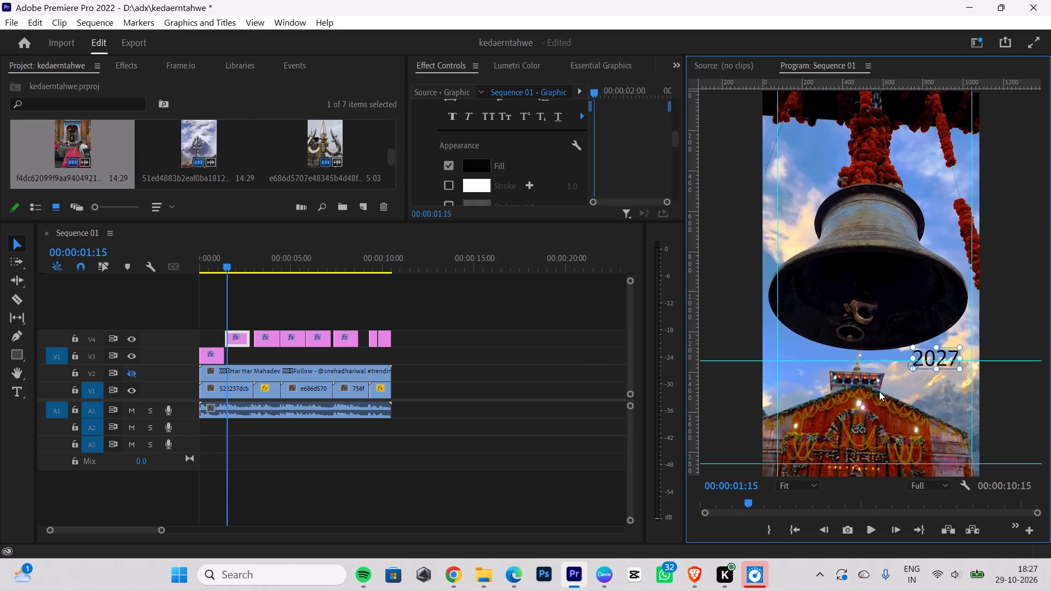
# Play through to the trident shot and move the "at this exact time" caption into the clouds just above the trident.
pyautogui.moveTo(218, 259); pyautogui.dragTo(92, 286)
pyautogui.press('space')
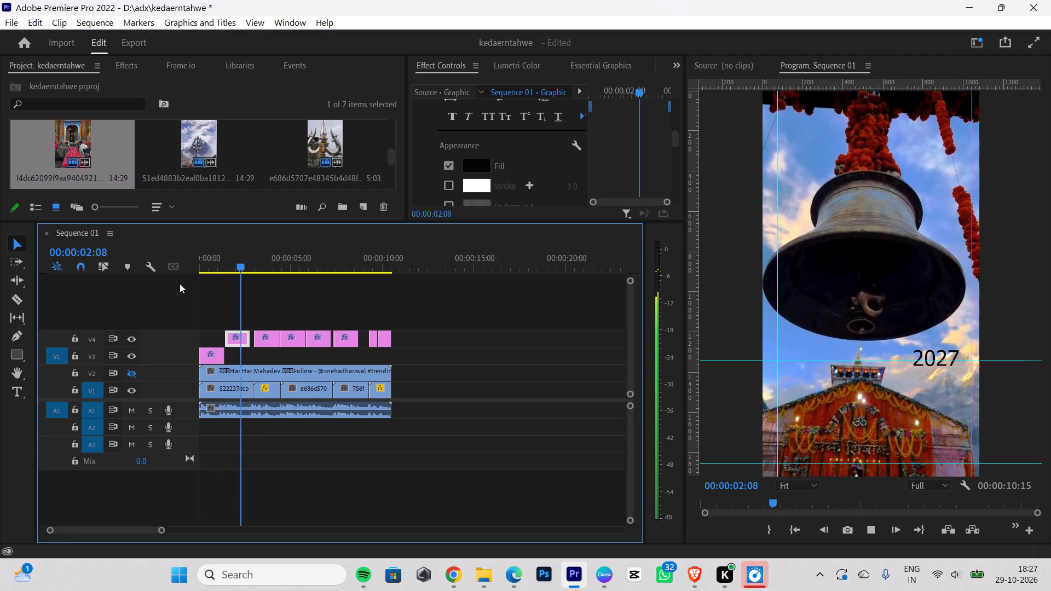
pyautogui.press('space')
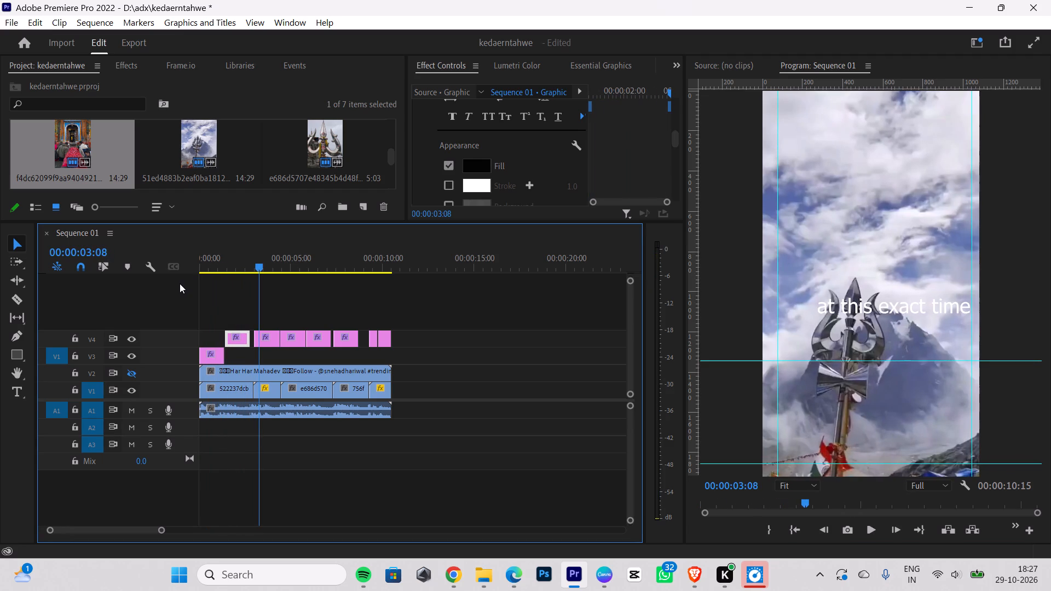
pyautogui.click(880, 304)
pyautogui.moveTo(907, 309); pyautogui.dragTo(905, 292)
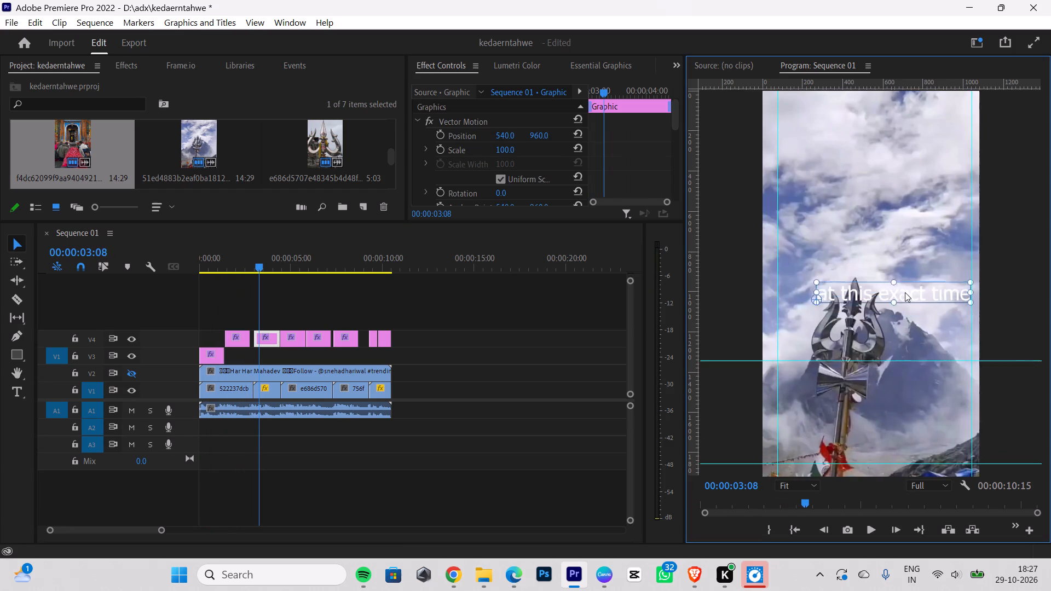
pyautogui.moveTo(905, 292); pyautogui.dragTo(888, 269)
# Change the font of the "at this exact time" caption to Poppins Medium.
pyautogui.scroll(-8, 514, 161)
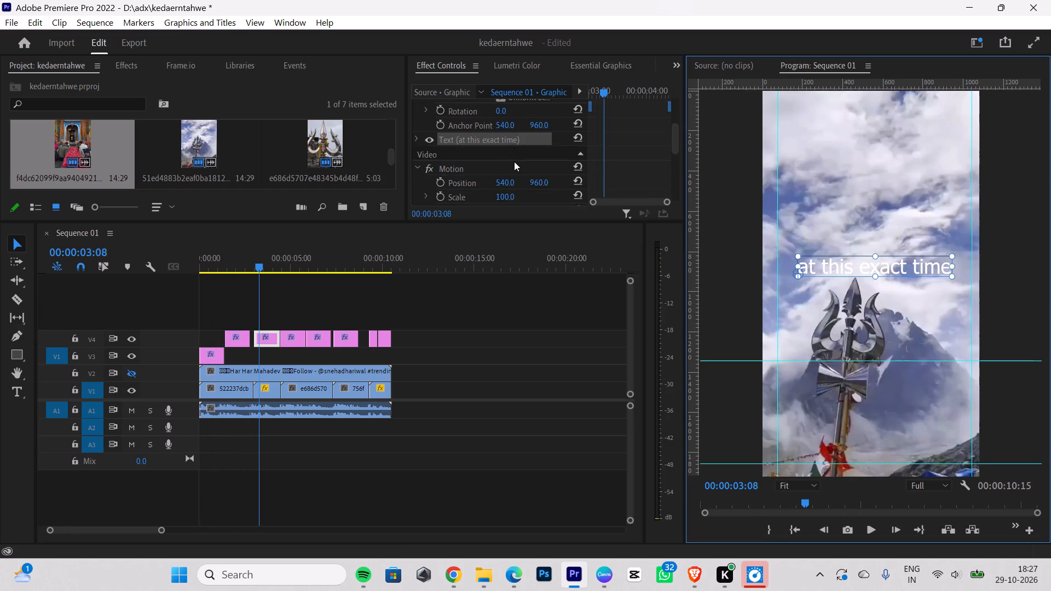
pyautogui.scroll(-14, 514, 161)
pyautogui.scroll(11, 505, 161)
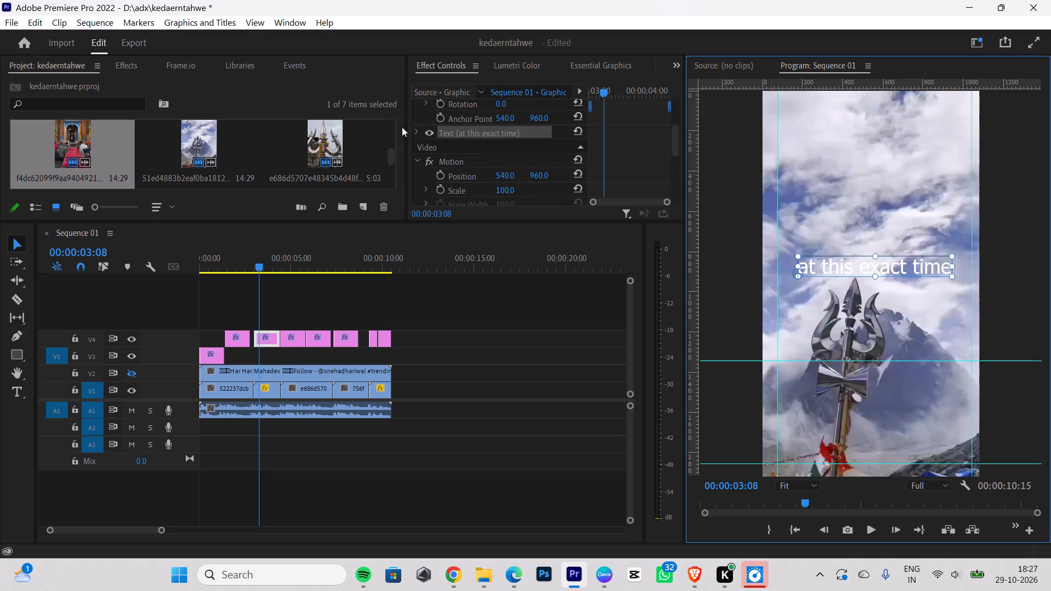
pyautogui.click(414, 131)
pyautogui.scroll(-7, 489, 161)
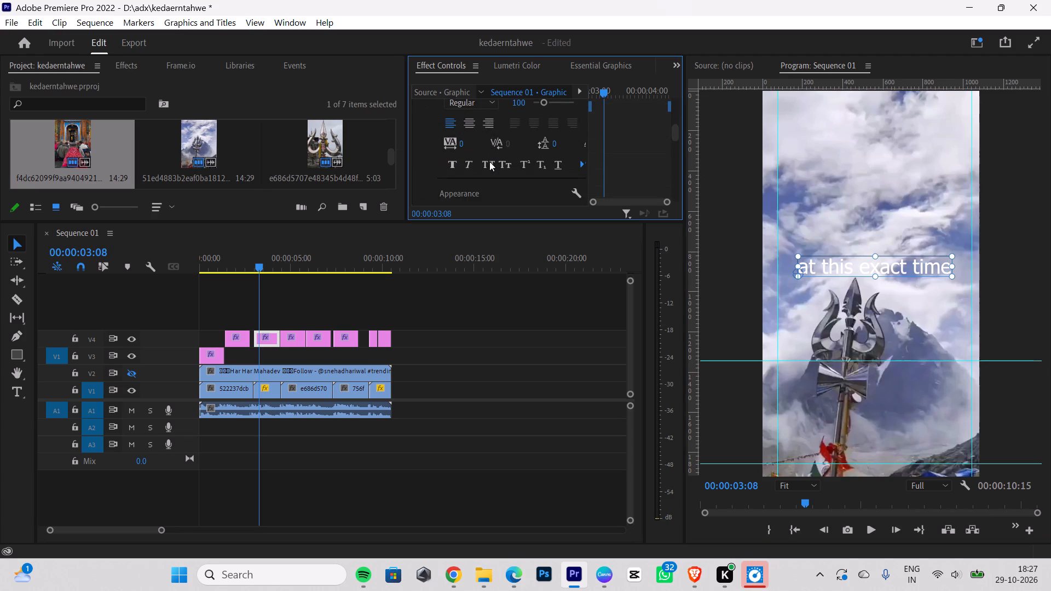
pyautogui.scroll(4, 501, 157)
pyautogui.click(490, 137)
pyautogui.press('BackSpace')
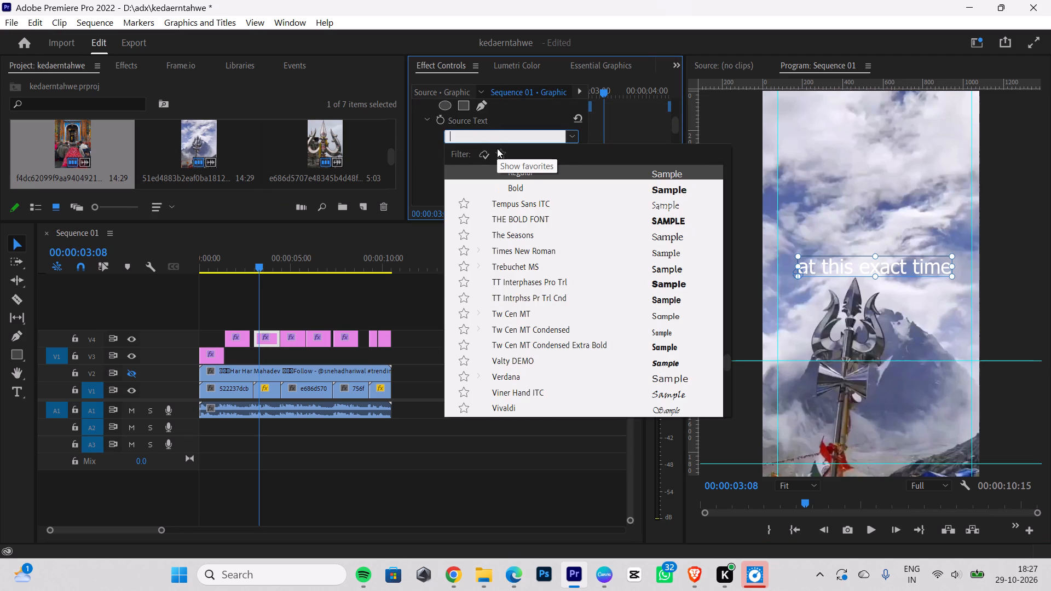
pyautogui.write('po')
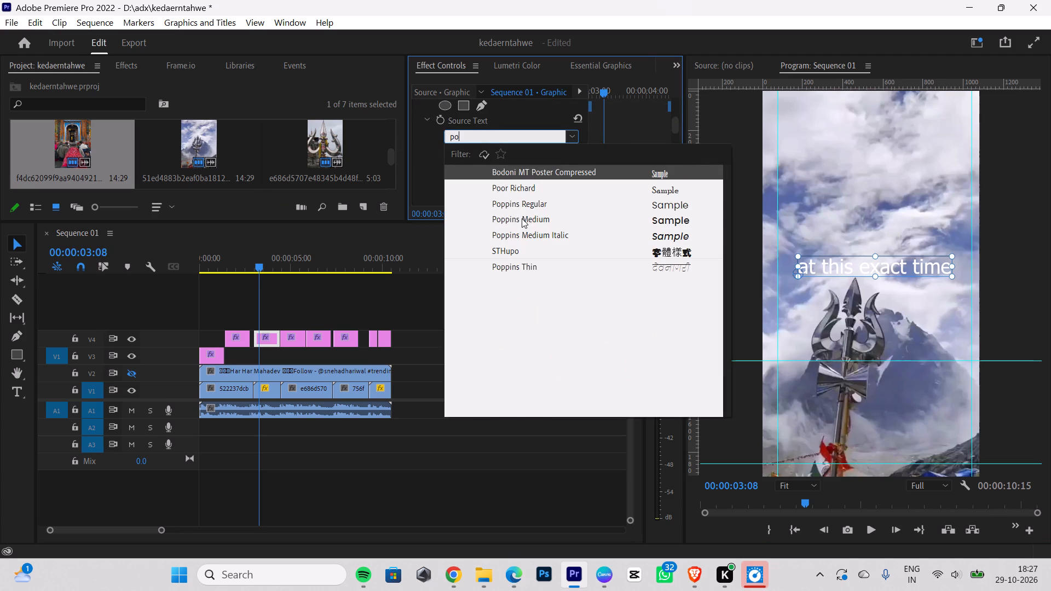
pyautogui.click(522, 217)
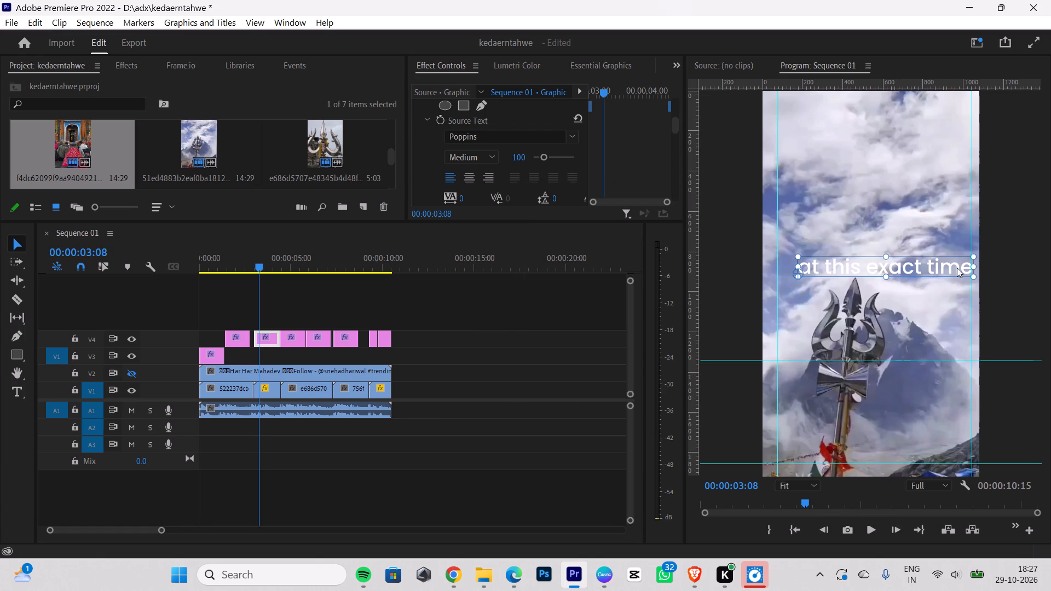
# Scale the "at this exact time" caption down slightly and re-centre it above the trident.
pyautogui.click(973, 265)
pyautogui.click(886, 255)
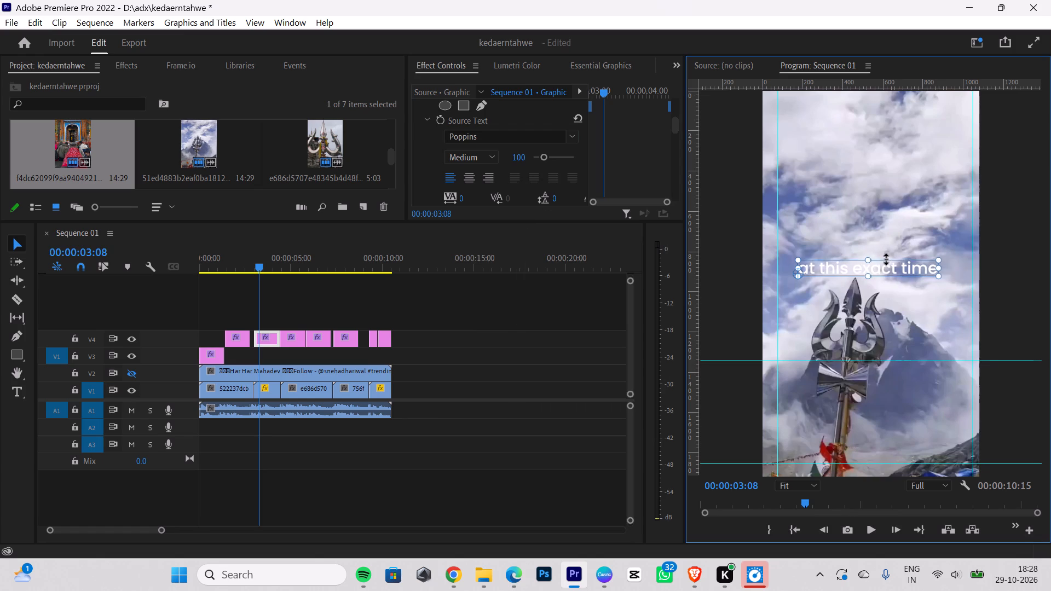
pyautogui.moveTo(882, 270); pyautogui.dragTo(891, 264)
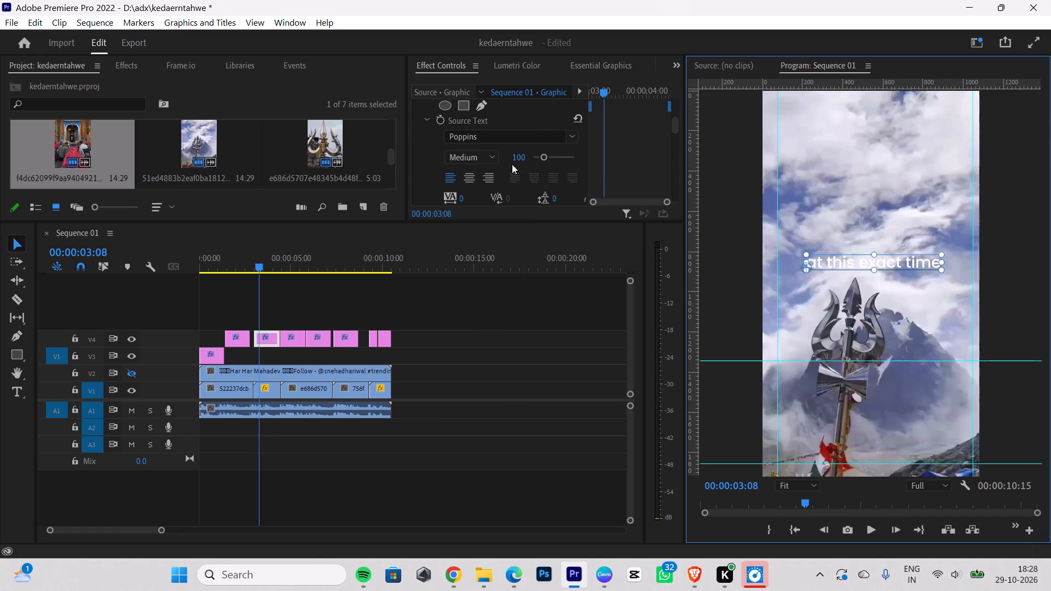
# Set the fill colour of the "at this exact time" caption to black, 000000.
pyautogui.scroll(-8, 513, 152)
pyautogui.click(472, 159)
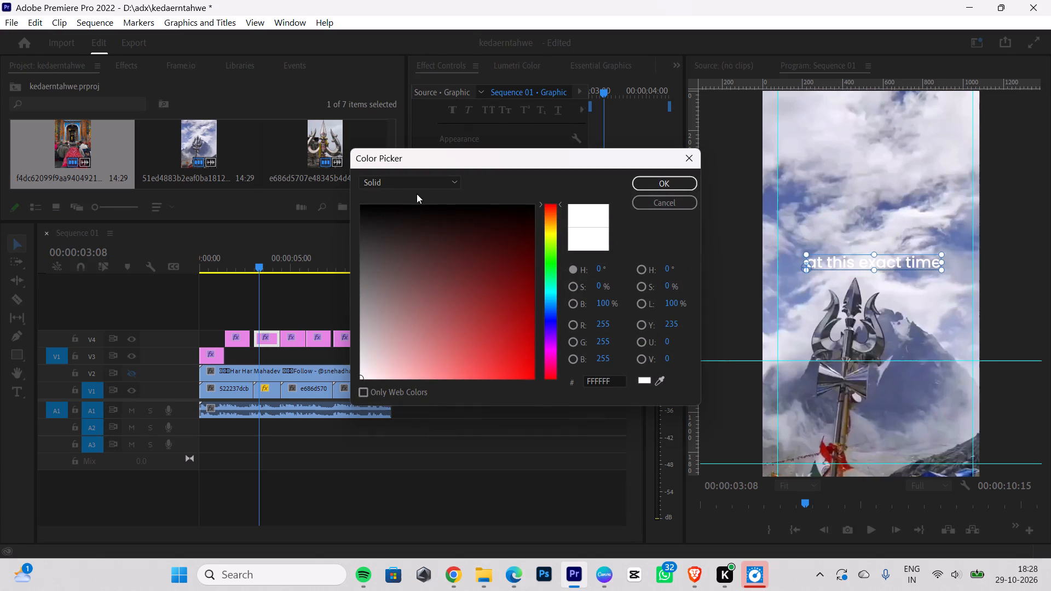
pyautogui.moveTo(410, 201); pyautogui.dragTo(272, 215)
pyautogui.moveTo(386, 215); pyautogui.dragTo(279, 187)
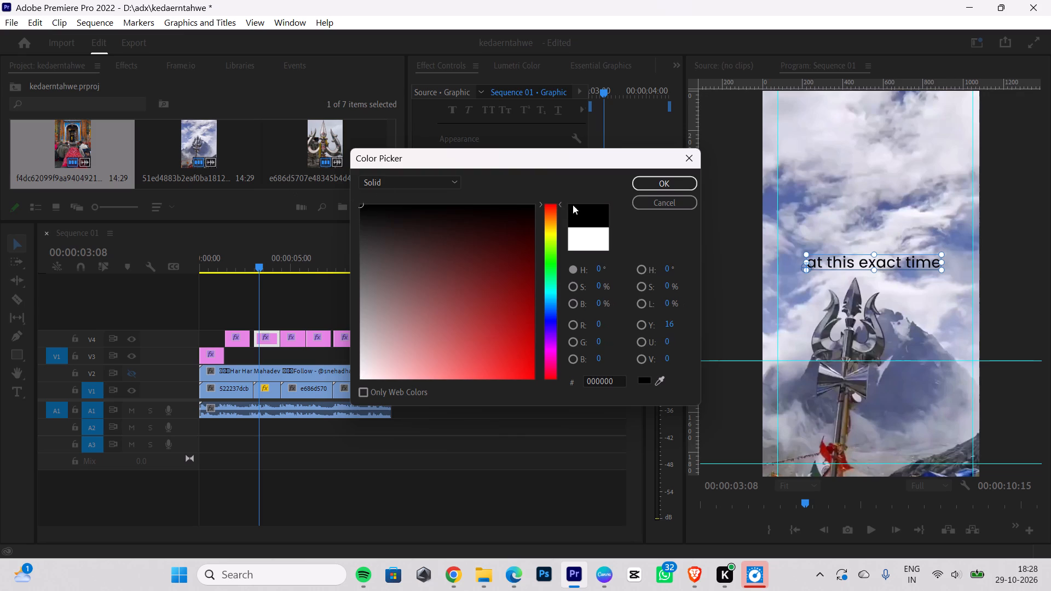
pyautogui.click(658, 189)
pyautogui.click(910, 201)
# Nudge the "at this exact time" caption slightly sideways above the trident and play the sequence from the start to check it.
pyautogui.click(873, 261)
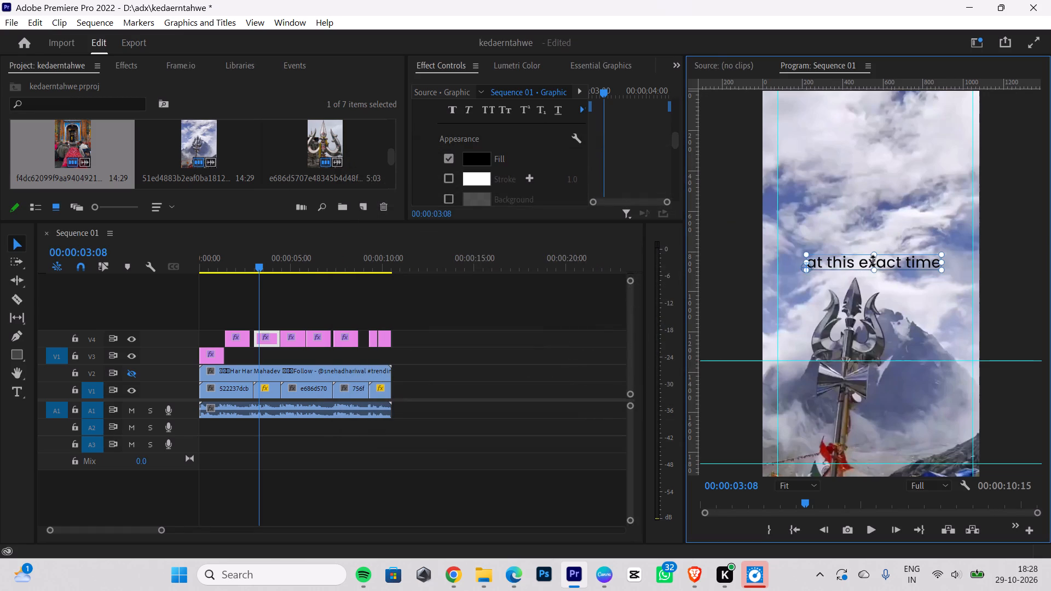
pyautogui.moveTo(888, 259); pyautogui.dragTo(882, 258)
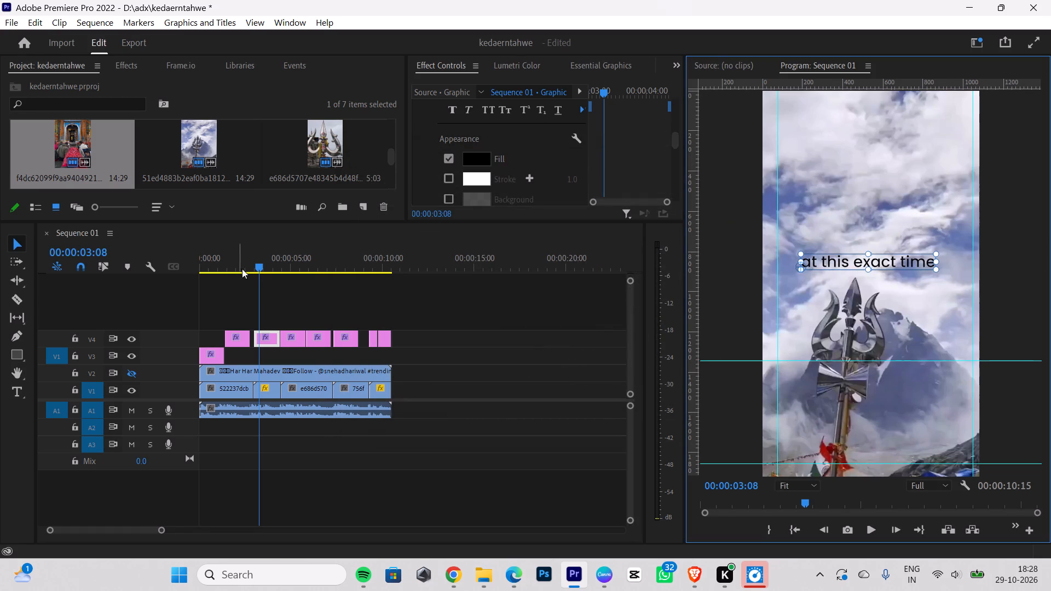
pyautogui.moveTo(263, 269); pyautogui.dragTo(90, 289)
pyautogui.press('space')
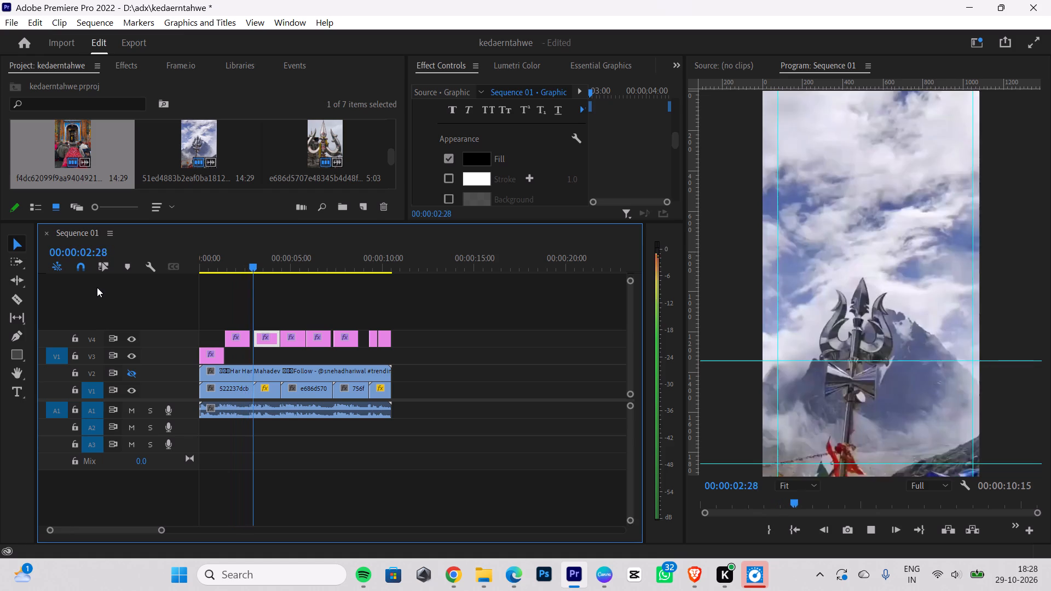
pyautogui.press('space')
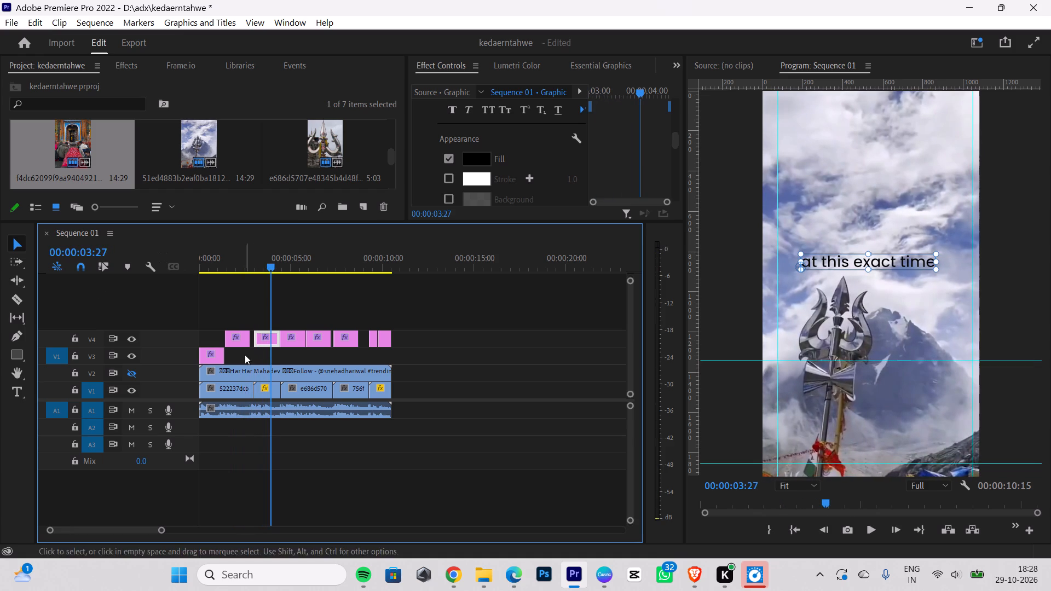
# Play from the start to the "you'll be standing in the places" caption and move it into the sky above the trident's tip.
pyautogui.moveTo(267, 262); pyautogui.dragTo(24, 297)
pyautogui.press('space')
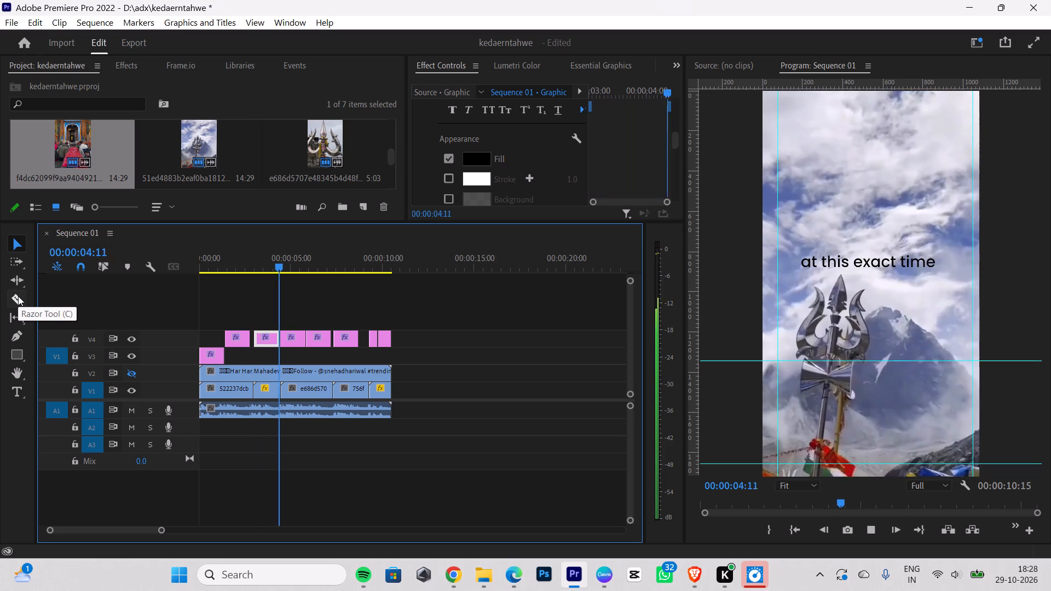
pyautogui.press('space')
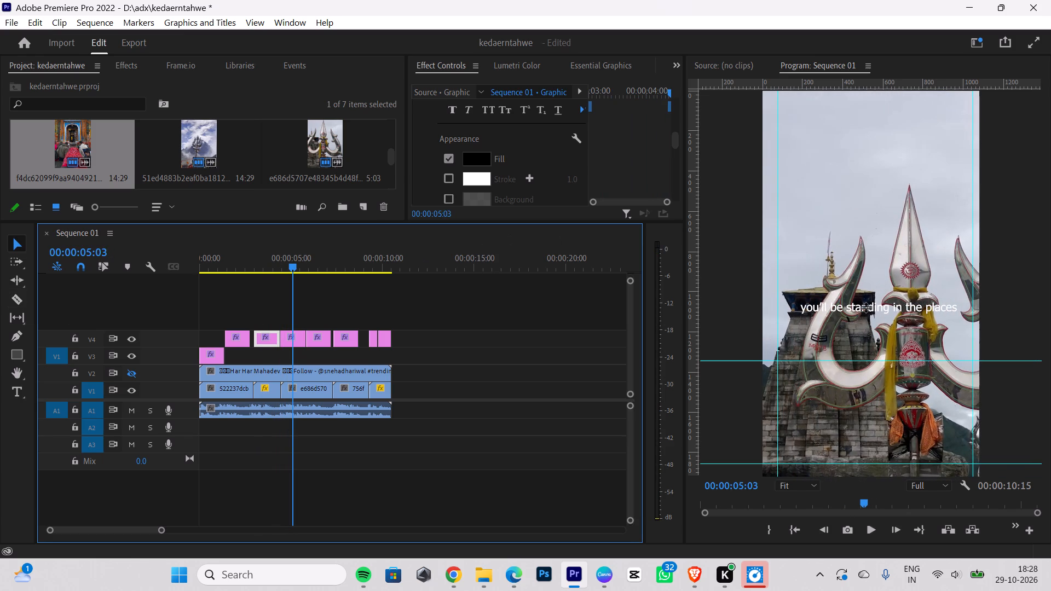
pyautogui.click(865, 307)
pyautogui.moveTo(892, 305); pyautogui.dragTo(908, 197)
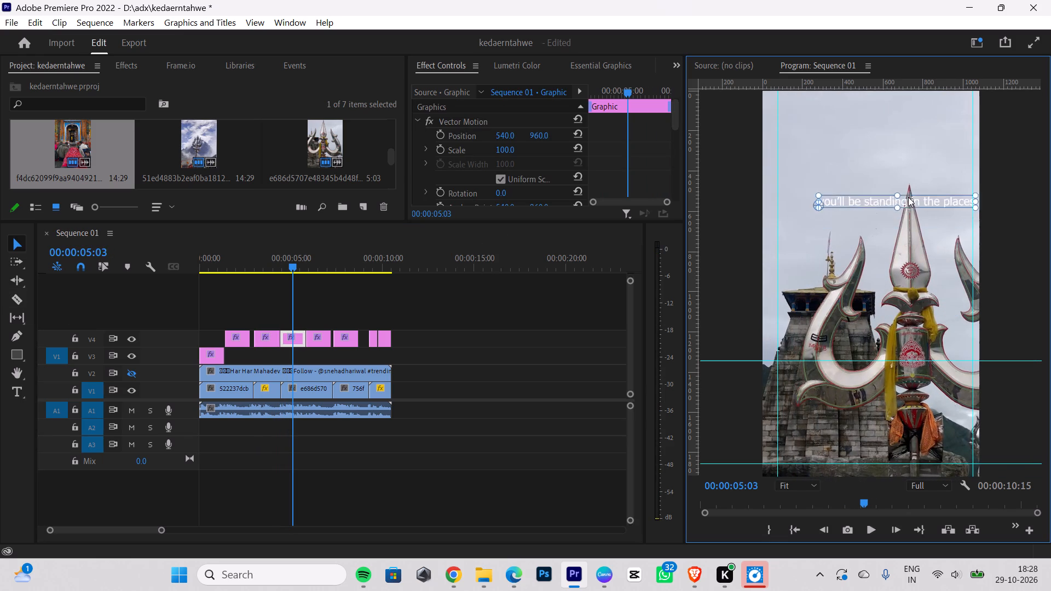
pyautogui.moveTo(908, 197); pyautogui.dragTo(891, 172)
# Change the font of the "you'll be standing in the places" caption to Poppins Medium.
pyautogui.scroll(-3, 498, 168)
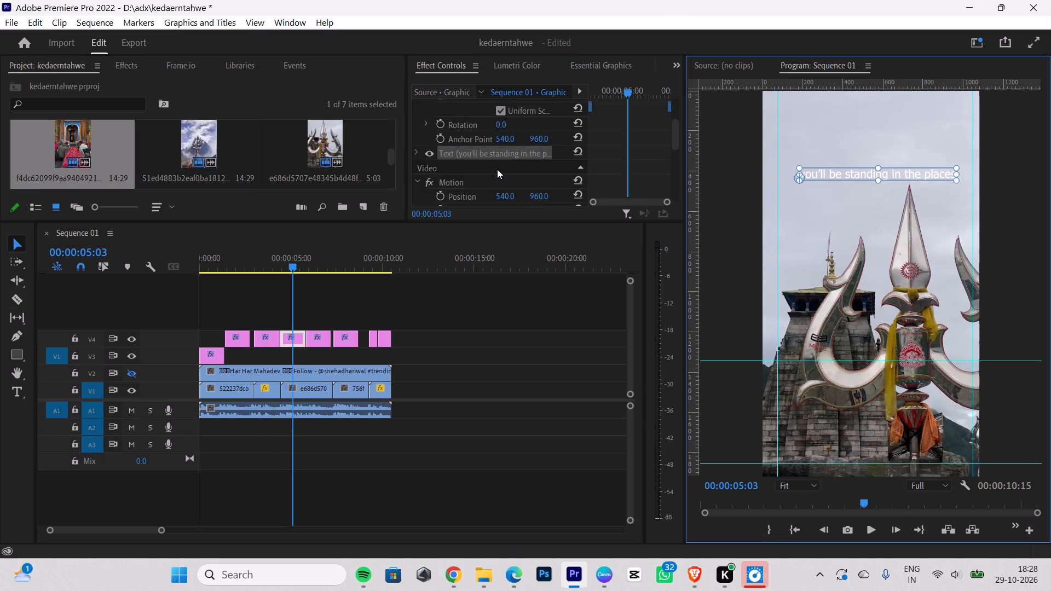
pyautogui.scroll(-7, 497, 169)
pyautogui.scroll(12, 497, 169)
pyautogui.scroll(-2, 467, 157)
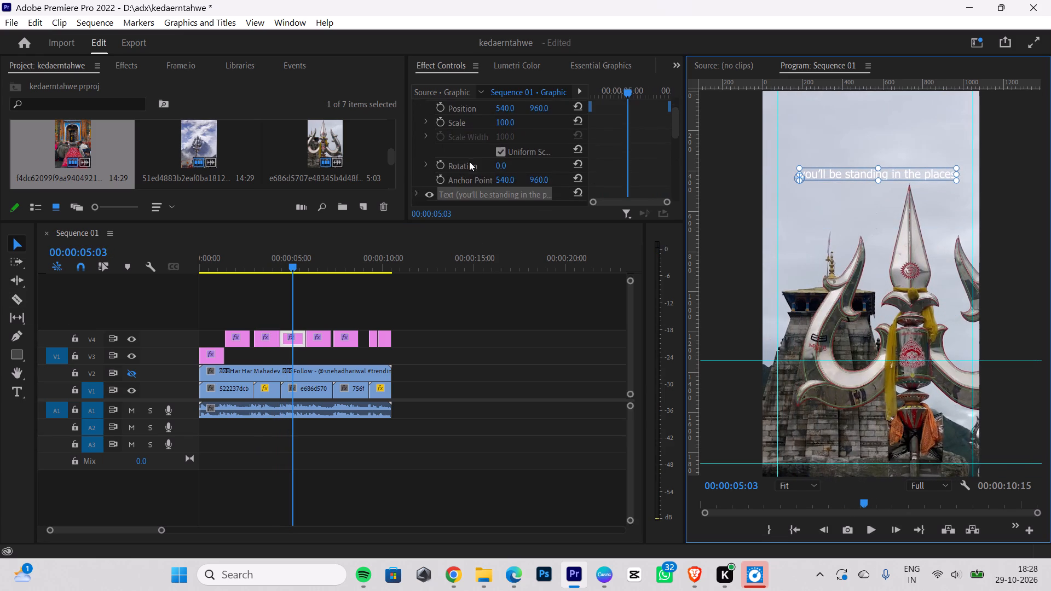
pyautogui.click(418, 192)
pyautogui.scroll(-4, 520, 180)
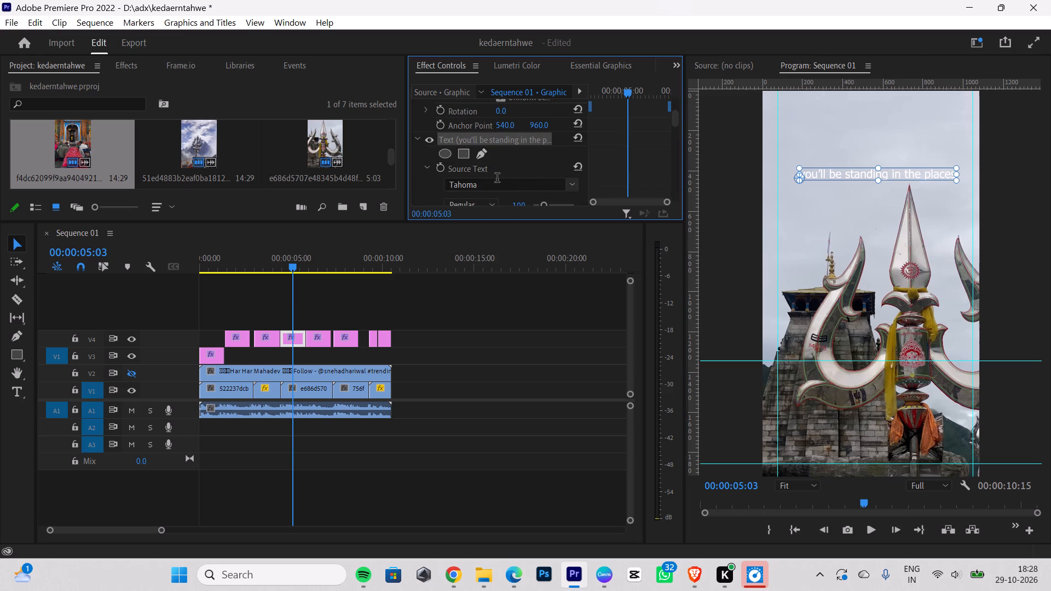
pyautogui.moveTo(497, 179); pyautogui.dragTo(429, 182)
pyautogui.press('BackSpace')
pyautogui.write('po')
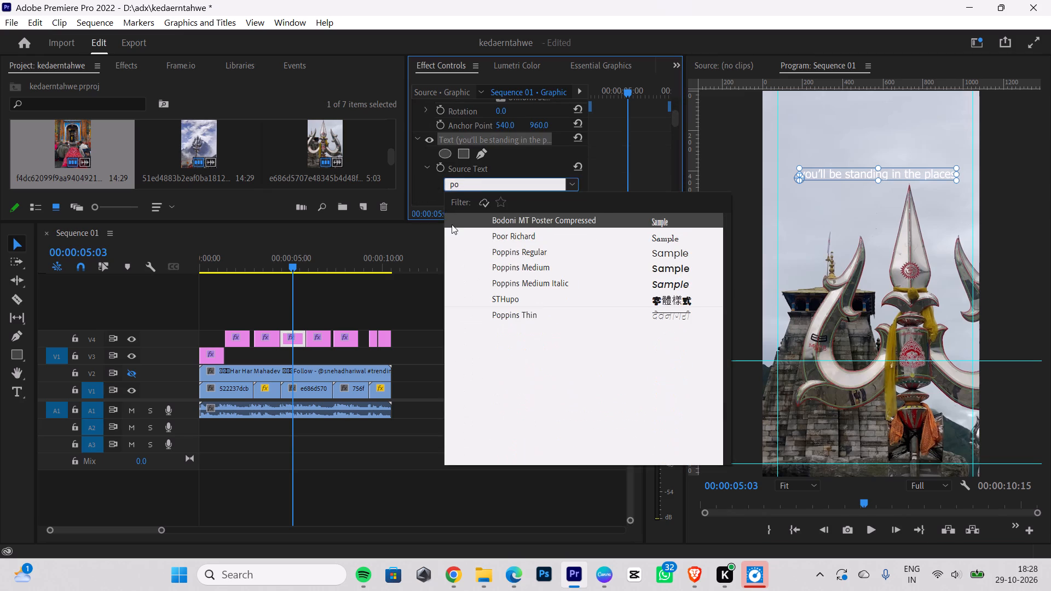
pyautogui.click(524, 264)
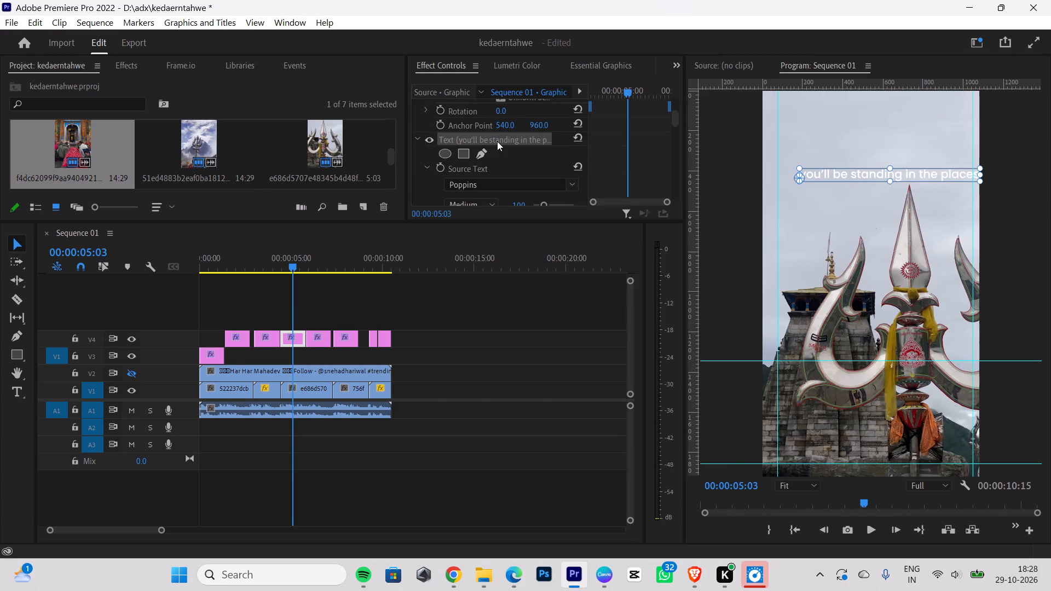
# Set the fill colour of the "you'll be standing in the places" caption to black.
pyautogui.scroll(-8, 497, 144)
pyautogui.click(490, 201)
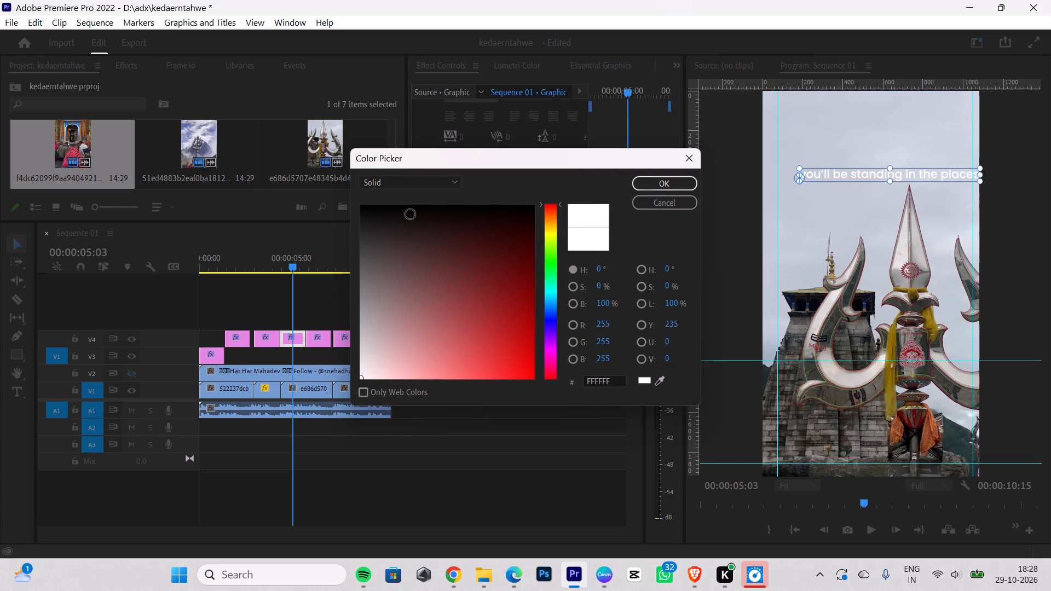
pyautogui.moveTo(411, 215); pyautogui.dragTo(153, 177)
pyautogui.click(674, 187)
# Re-centre the "you'll be standing in the places" caption within the frame above the trident and play the sequence from the start to check it.
pyautogui.click(880, 213)
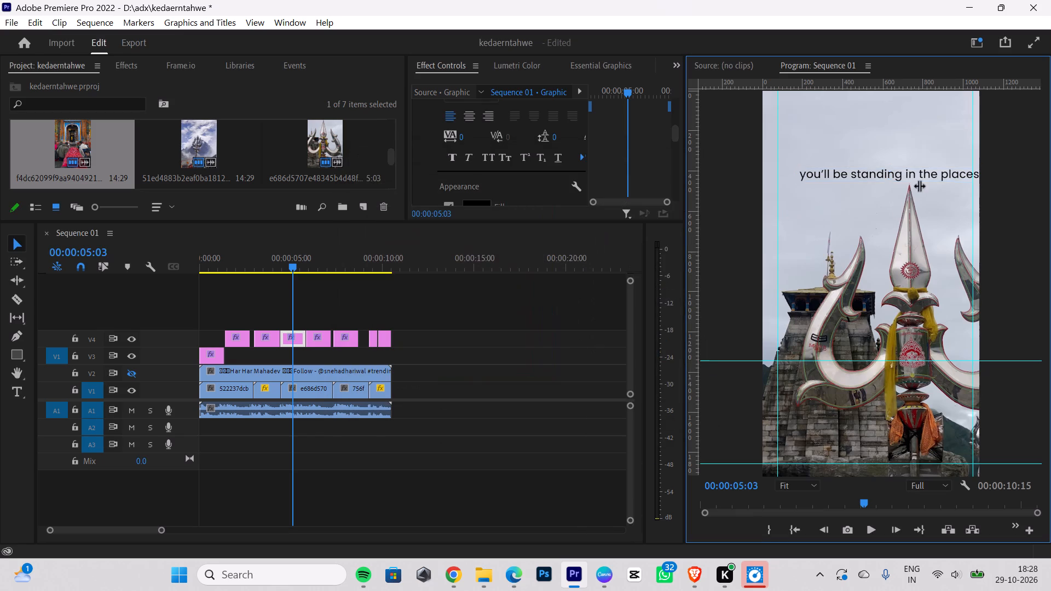
pyautogui.click(923, 174)
pyautogui.moveTo(937, 173); pyautogui.dragTo(919, 175)
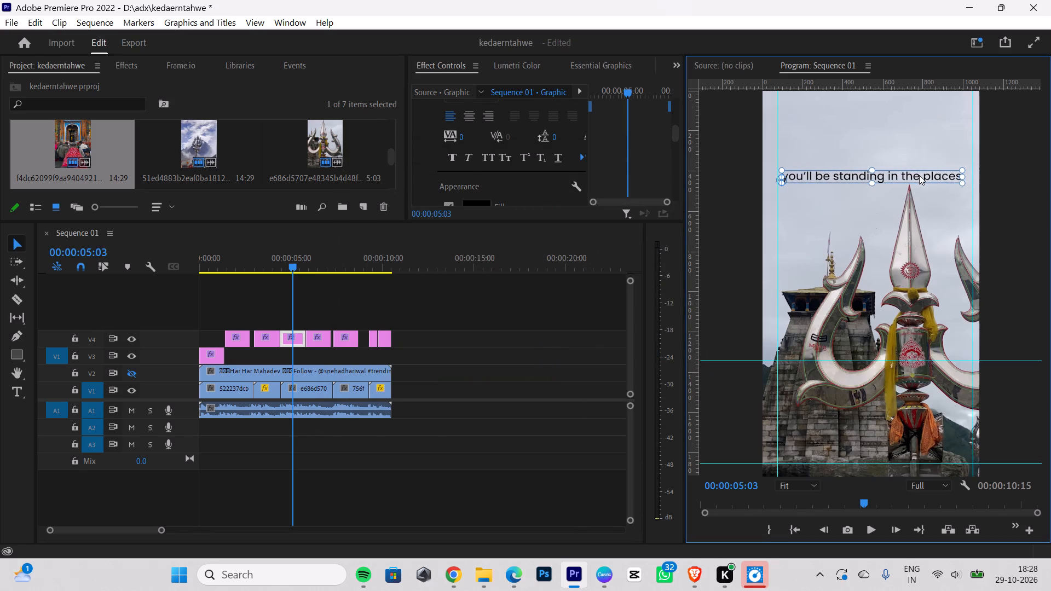
pyautogui.moveTo(919, 175); pyautogui.dragTo(923, 175)
pyautogui.click(901, 172)
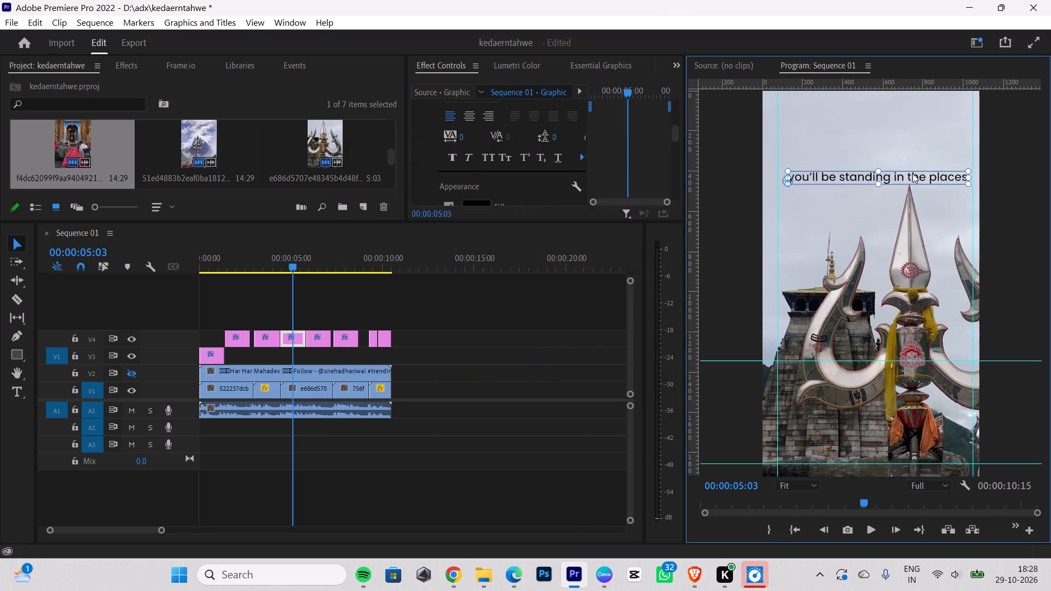
pyautogui.click(886, 202)
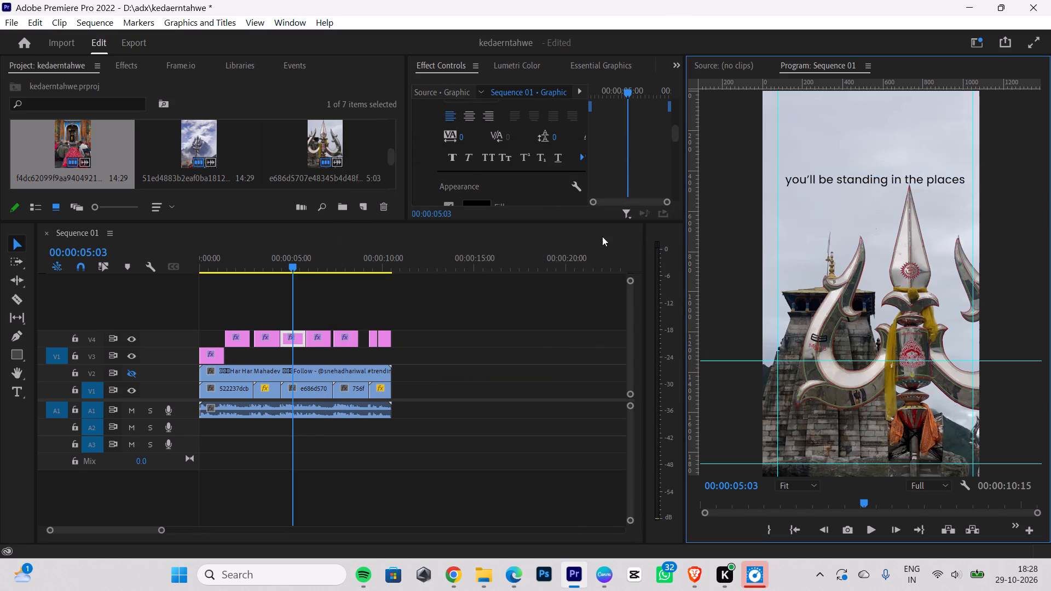
pyautogui.click(882, 184)
pyautogui.click(890, 182)
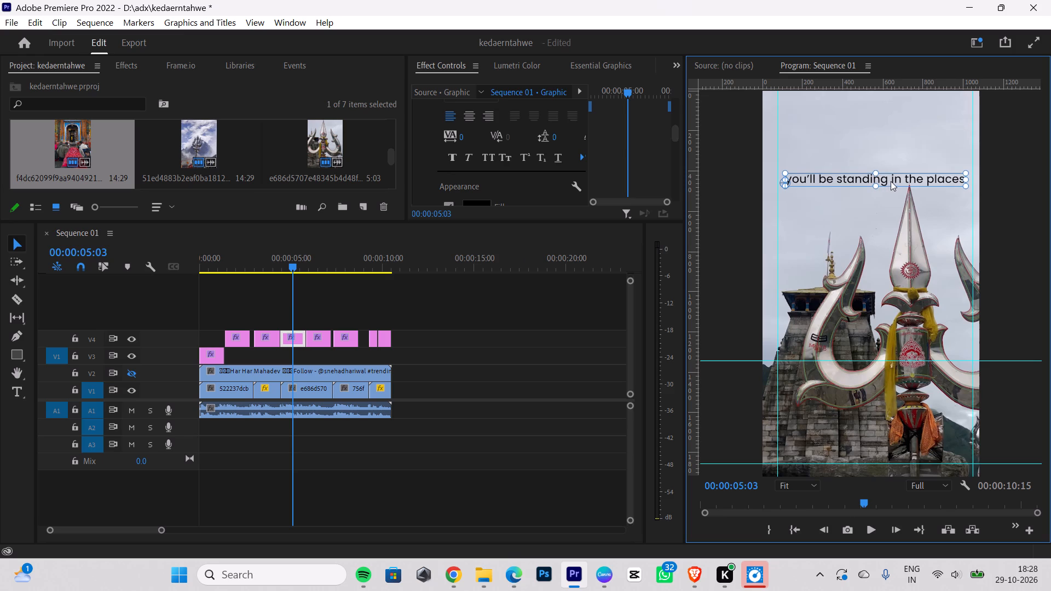
pyautogui.click(868, 213)
pyautogui.moveTo(274, 269); pyautogui.dragTo(44, 265)
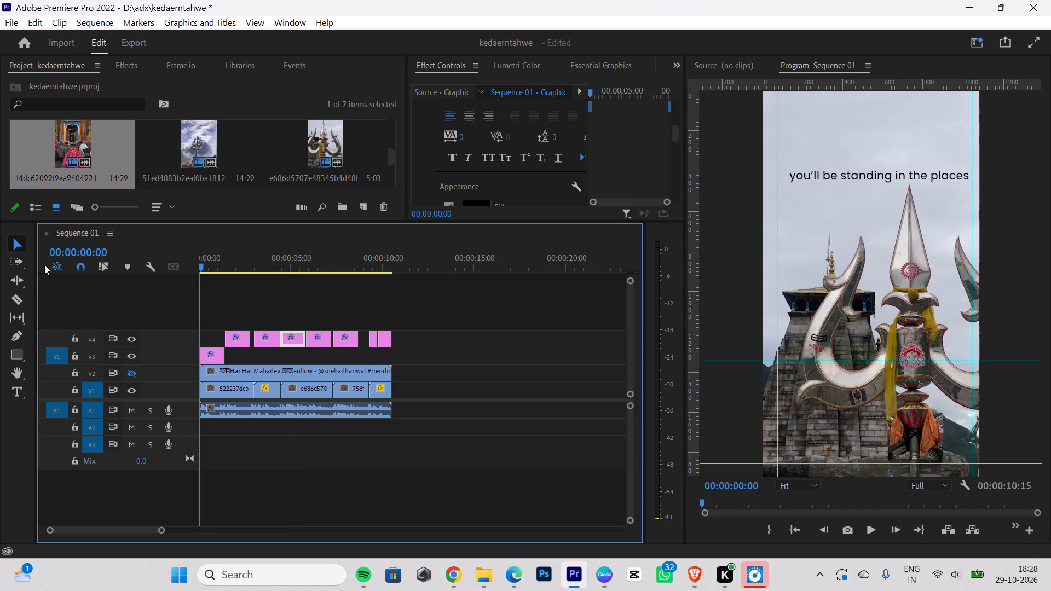
pyautogui.moveTo(44, 265); pyautogui.dragTo(26, 263)
pyautogui.press('space')
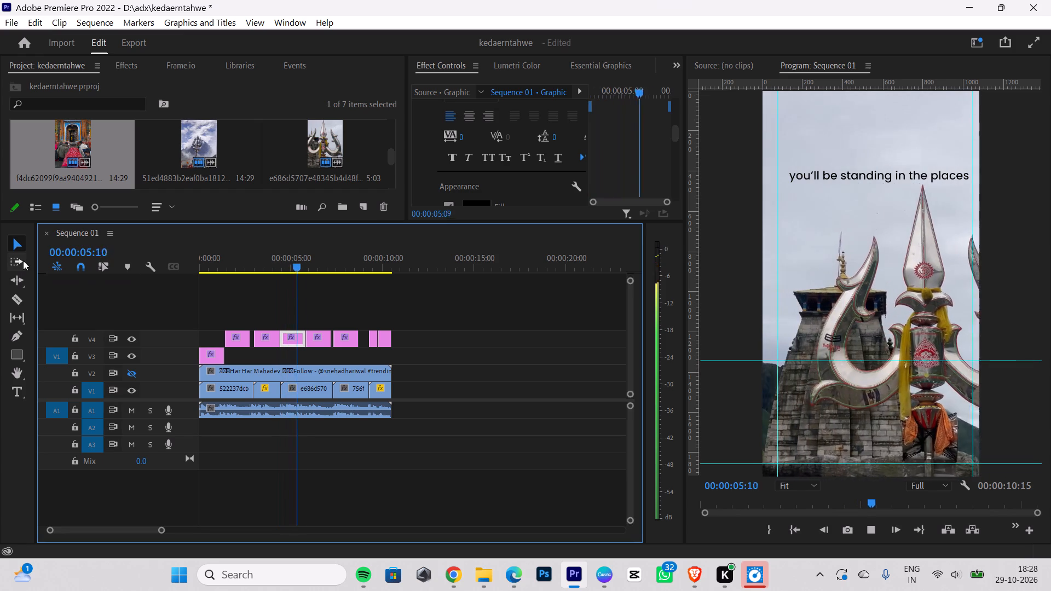
pyautogui.press('space')
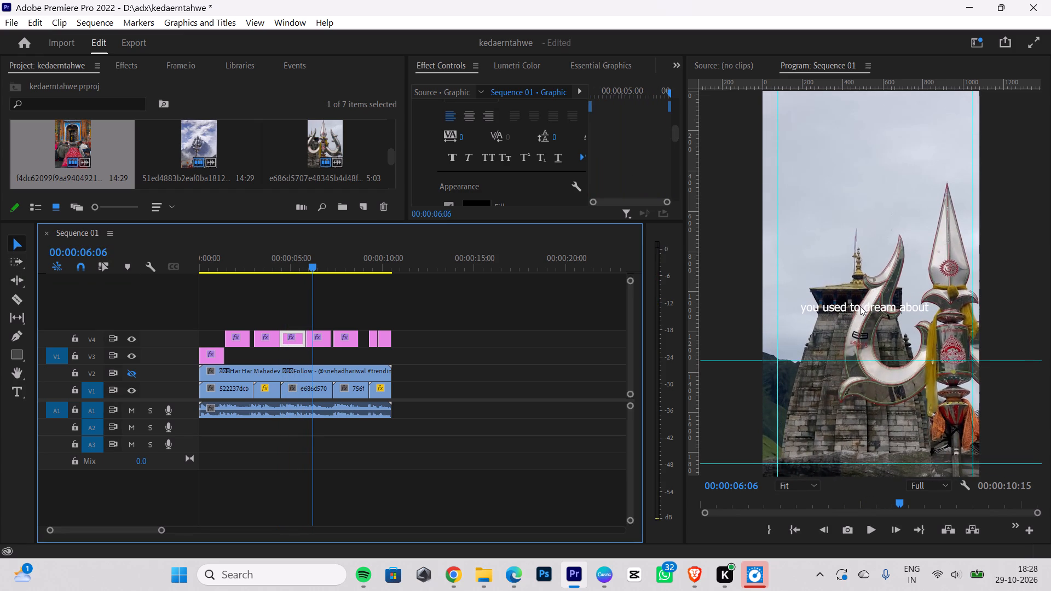
# Move the "you used to dream about" caption up into the sky above the temple, beside the trident's tip.
pyautogui.click(860, 306)
pyautogui.moveTo(870, 305); pyautogui.dragTo(888, 186)
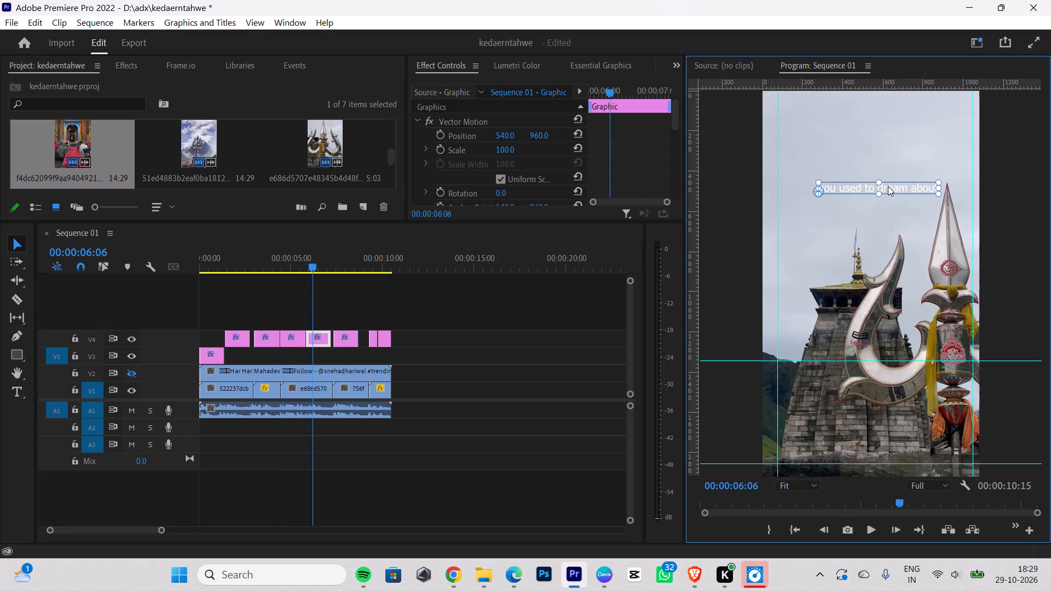
pyautogui.moveTo(888, 186); pyautogui.dragTo(884, 192)
pyautogui.click(884, 192)
# Change the font of the "you used to dream about" caption to Poppins Medium.
pyautogui.doubleClick(890, 197)
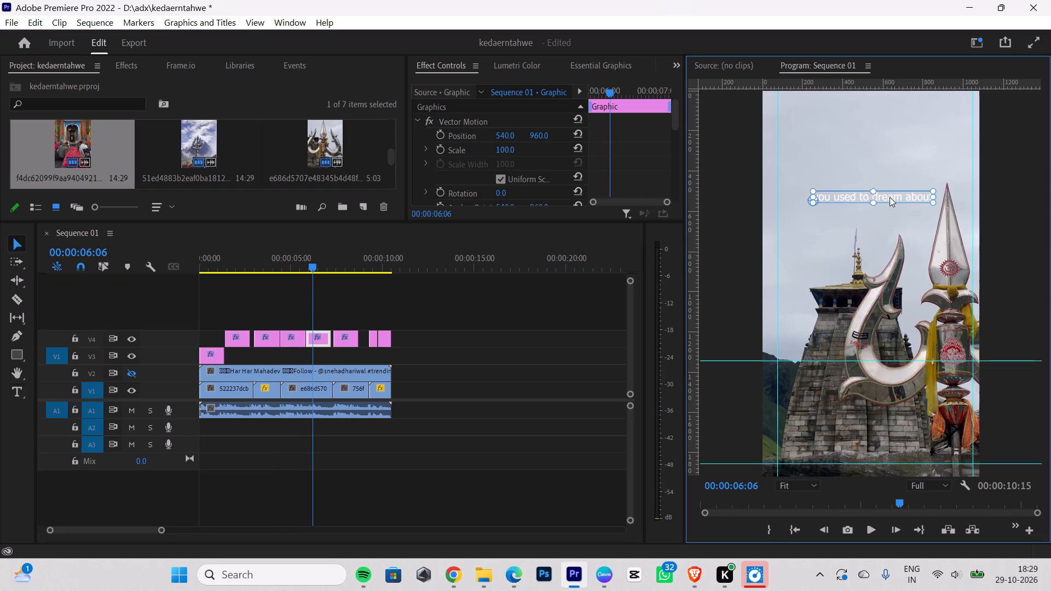
pyautogui.scroll(-5, 546, 159)
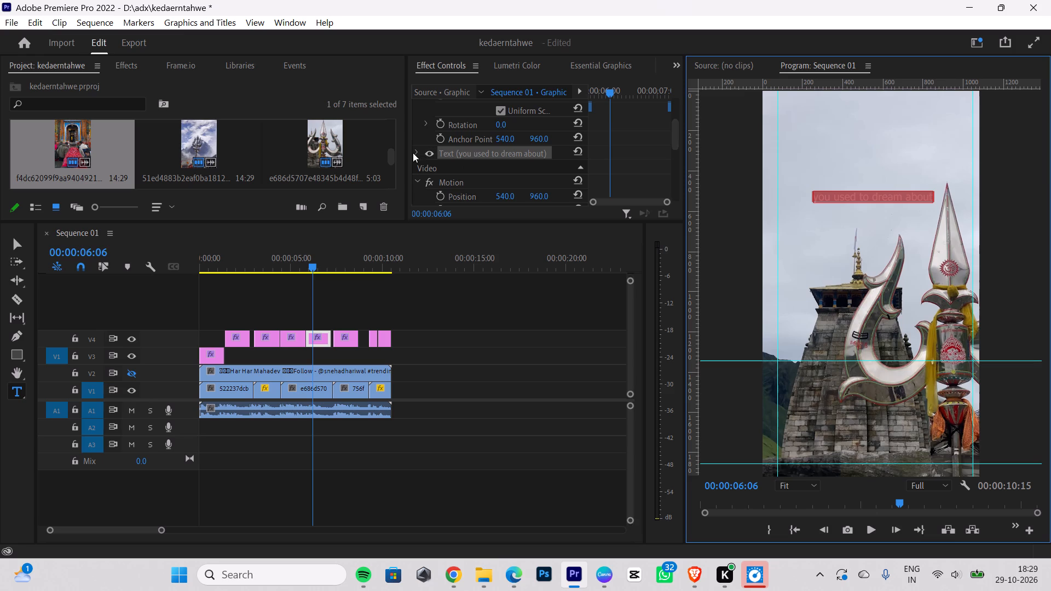
pyautogui.click(413, 153)
pyautogui.click(414, 152)
pyautogui.moveTo(492, 199); pyautogui.dragTo(445, 199)
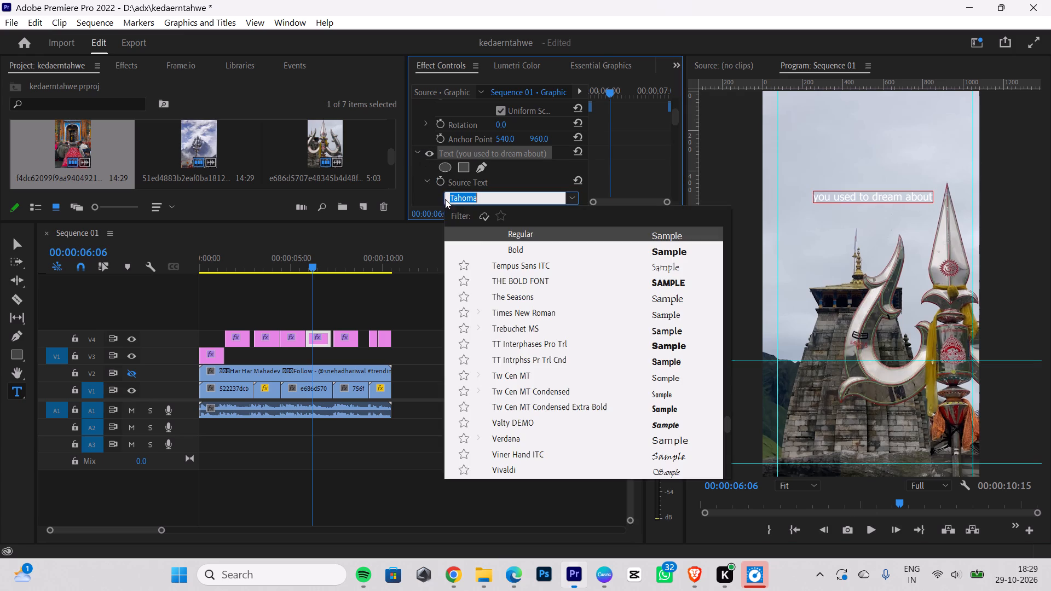
pyautogui.moveTo(445, 199); pyautogui.dragTo(389, 192)
pyautogui.press('BackSpace')
pyautogui.write('poppins')
pyautogui.click(504, 248)
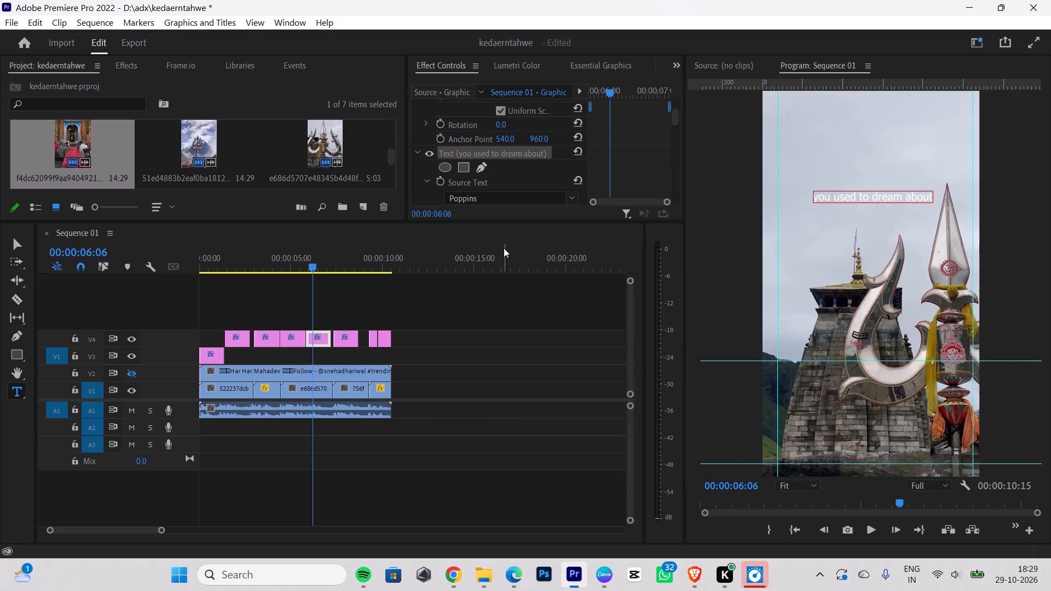
# Shift the "you used to dream about" caption slightly sideways so it clears the trident's tip.
pyautogui.click(22, 247)
pyautogui.moveTo(905, 197); pyautogui.dragTo(893, 198)
# Set the fill colour of the "you used to dream about" caption to black, 000000.
pyautogui.doubleClick(886, 198)
pyautogui.scroll(-9, 437, 122)
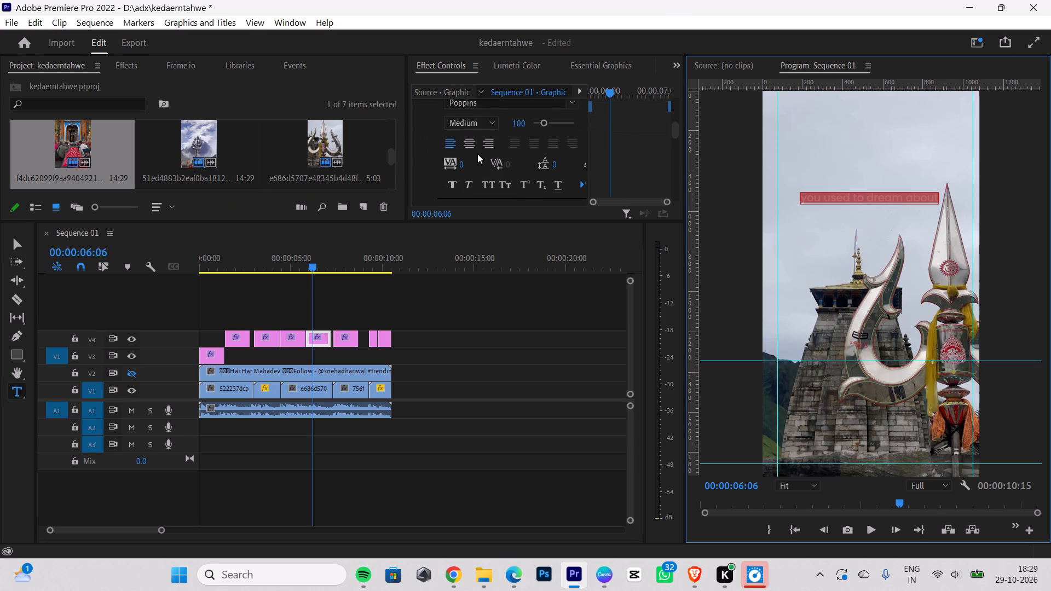
pyautogui.scroll(-1, 477, 154)
pyautogui.click(476, 189)
pyautogui.moveTo(394, 211); pyautogui.dragTo(276, 198)
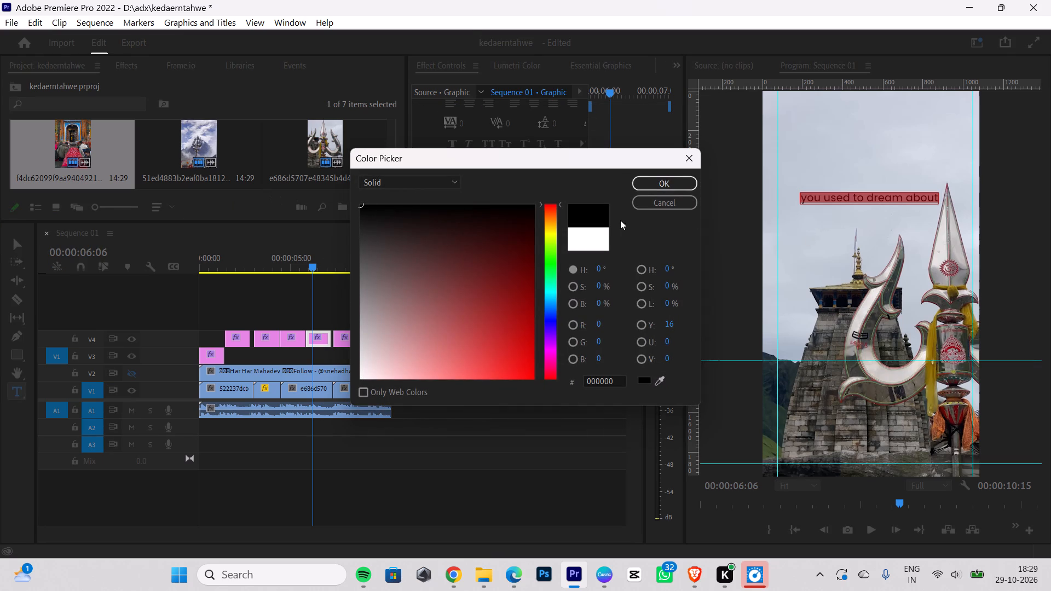
pyautogui.click(667, 182)
pyautogui.click(14, 246)
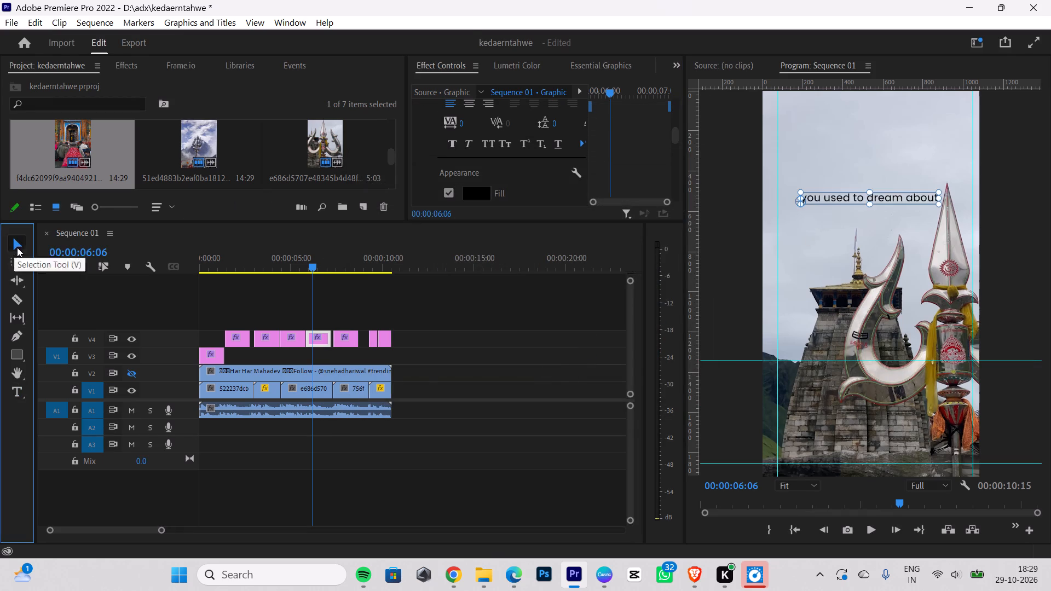
pyautogui.click(726, 202)
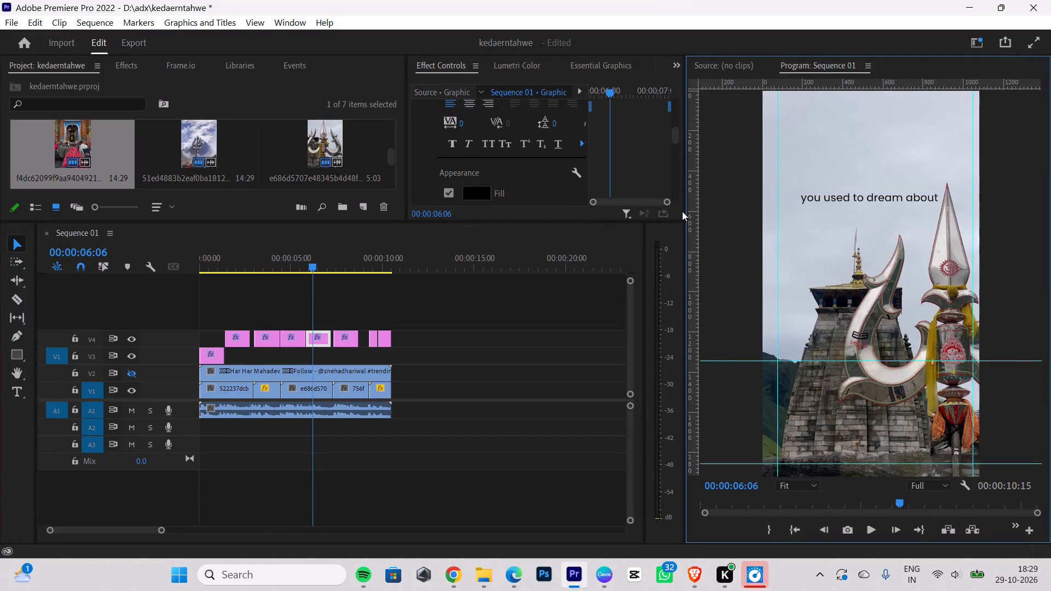
# Play on to the "living your most beautiful" caption and move it up over the mountains above the temple roof.
pyautogui.press('space')
pyautogui.press('space')
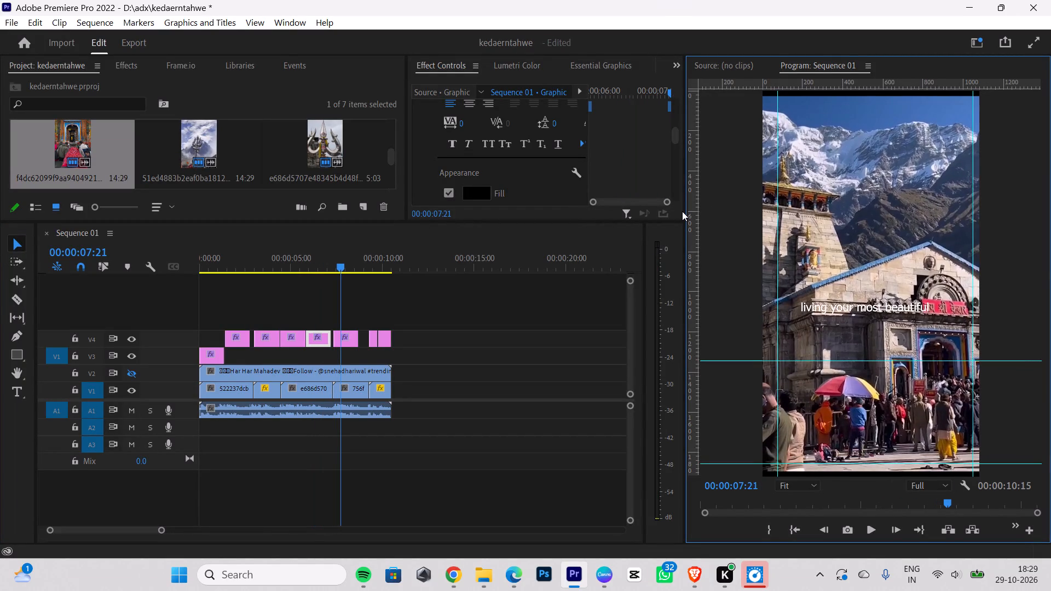
pyautogui.click(889, 306)
pyautogui.moveTo(888, 307); pyautogui.dragTo(897, 263)
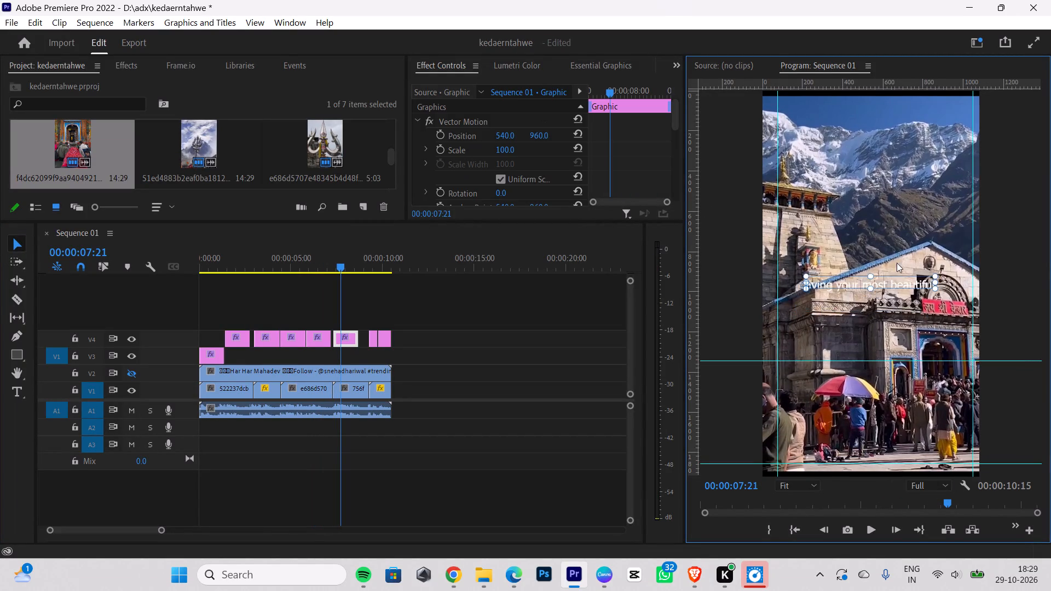
pyautogui.moveTo(897, 263); pyautogui.dragTo(913, 178)
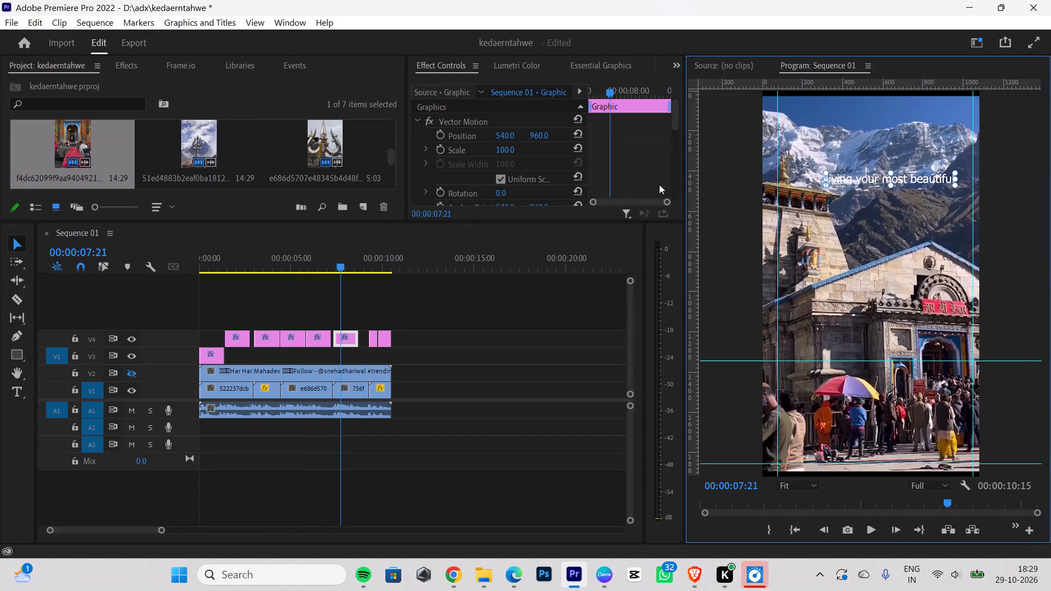
# Set the fill colour of the "living your most beautiful" caption to near-black, 060606.
pyautogui.scroll(-18, 494, 183)
pyautogui.scroll(2, 476, 150)
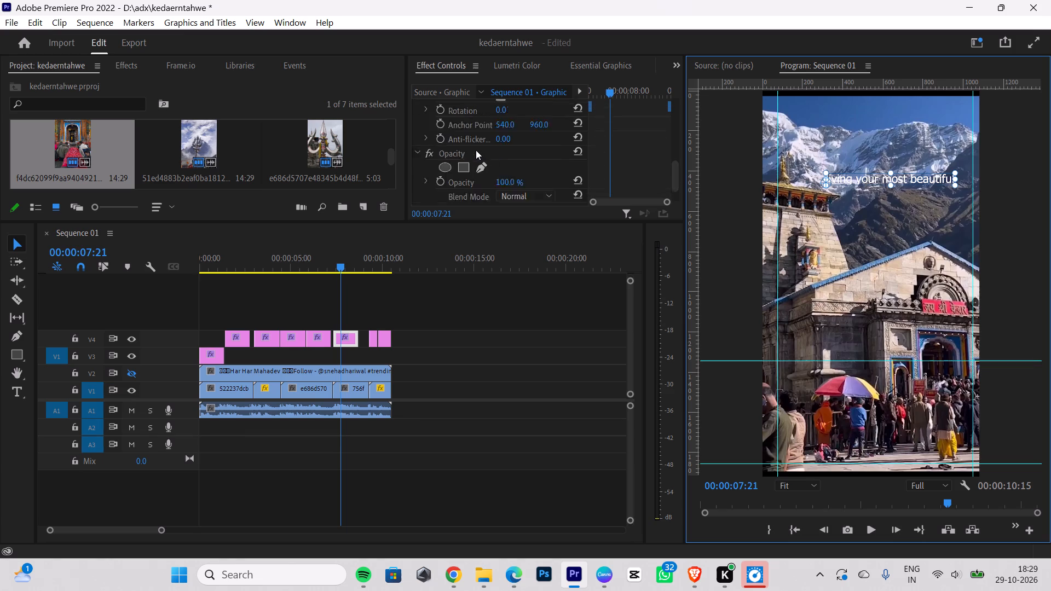
pyautogui.scroll(9, 476, 150)
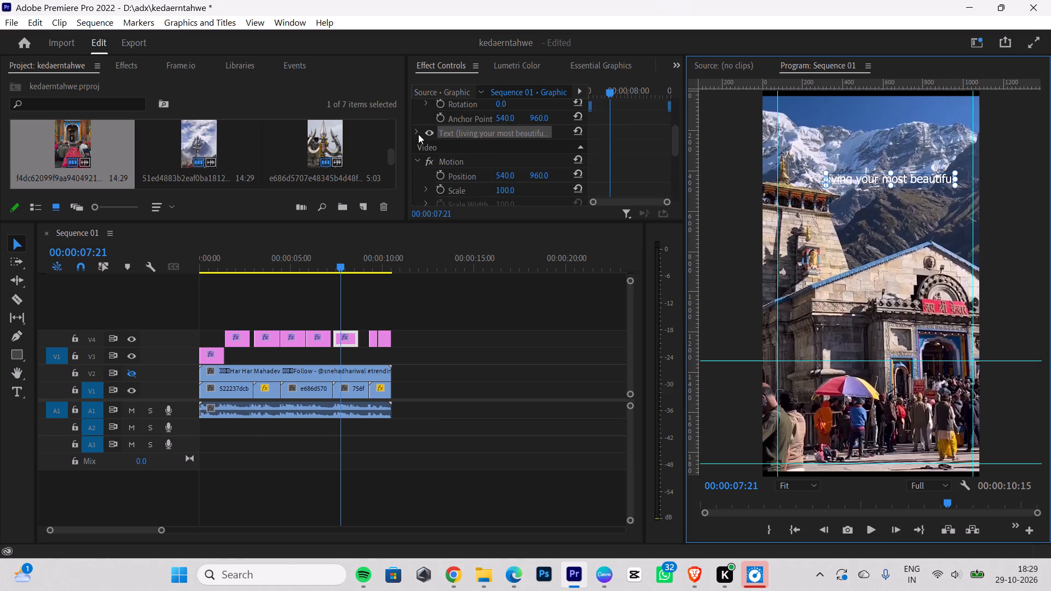
pyautogui.click(418, 134)
pyautogui.scroll(-11, 474, 136)
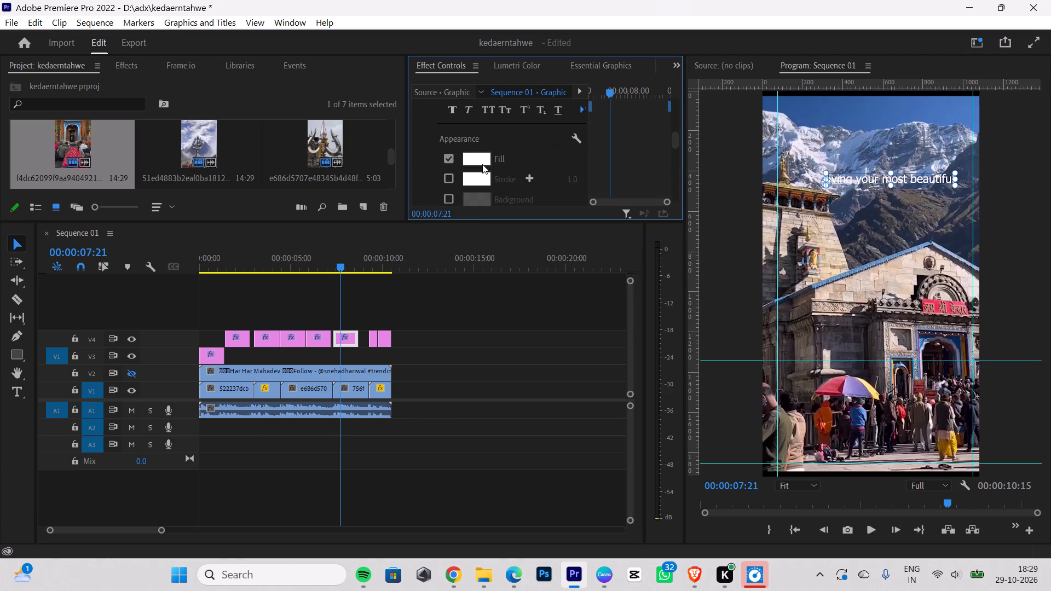
pyautogui.click(483, 159)
pyautogui.moveTo(413, 207); pyautogui.dragTo(315, 208)
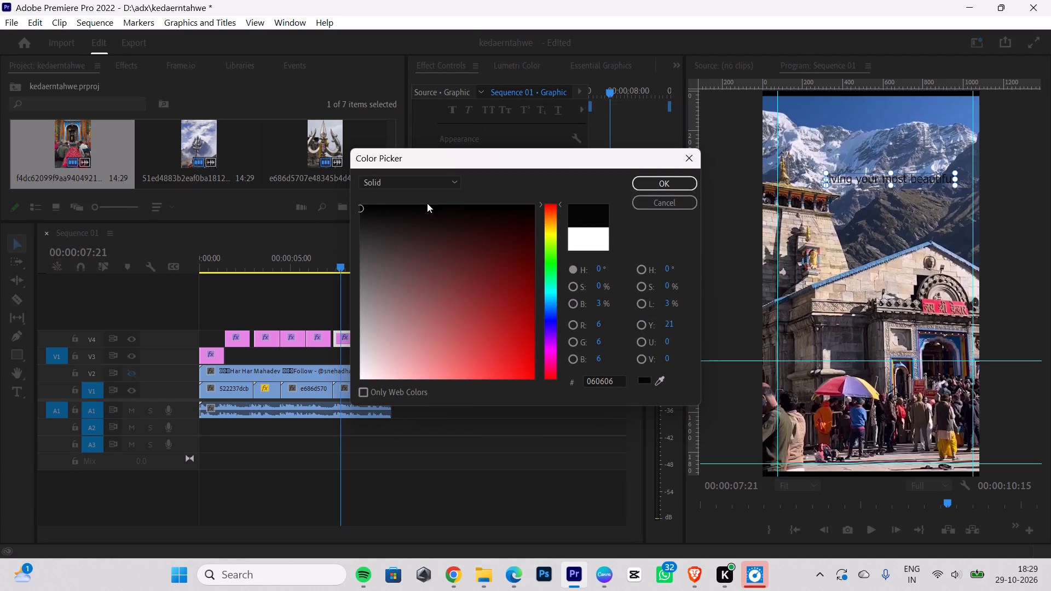
pyautogui.click(650, 183)
# Set the font of the "living your most beautiful" caption to Poppins Medium.
pyautogui.scroll(4, 539, 155)
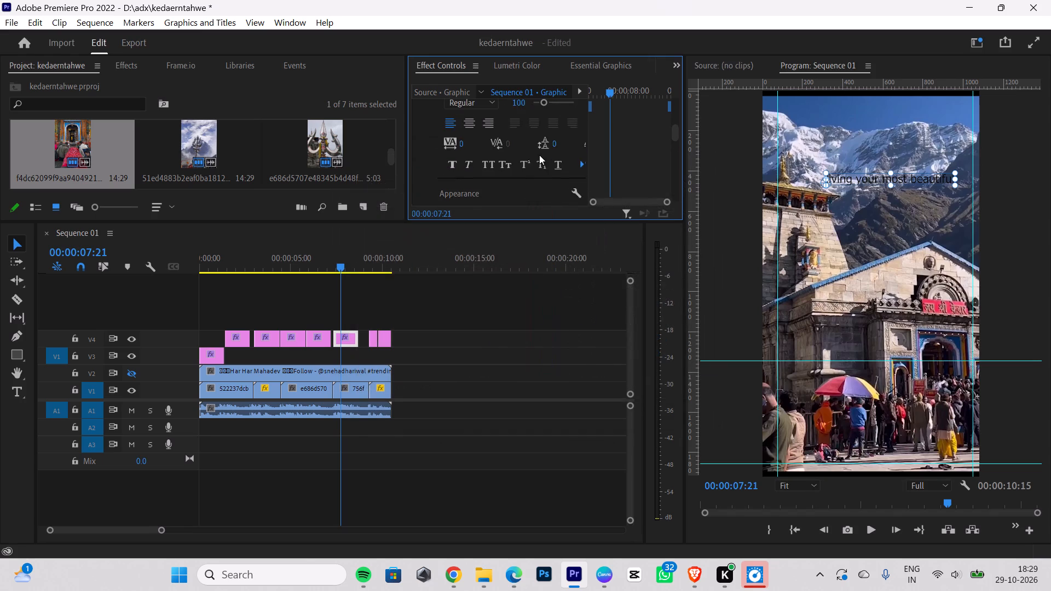
pyautogui.scroll(3, 486, 143)
pyautogui.click(517, 123)
pyautogui.press('BackSpace')
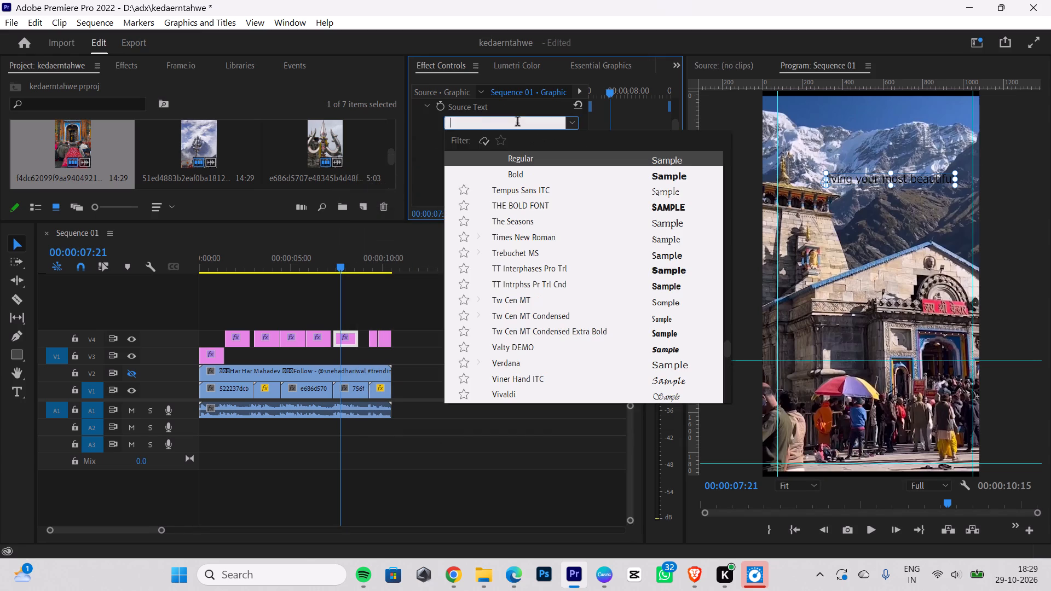
pyautogui.write('po')
pyautogui.click(532, 201)
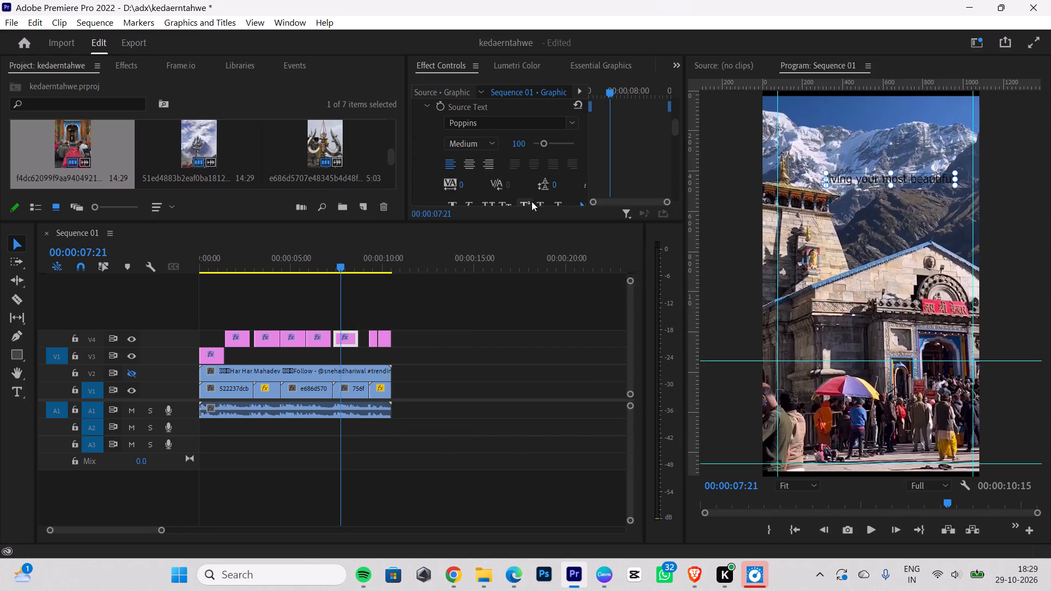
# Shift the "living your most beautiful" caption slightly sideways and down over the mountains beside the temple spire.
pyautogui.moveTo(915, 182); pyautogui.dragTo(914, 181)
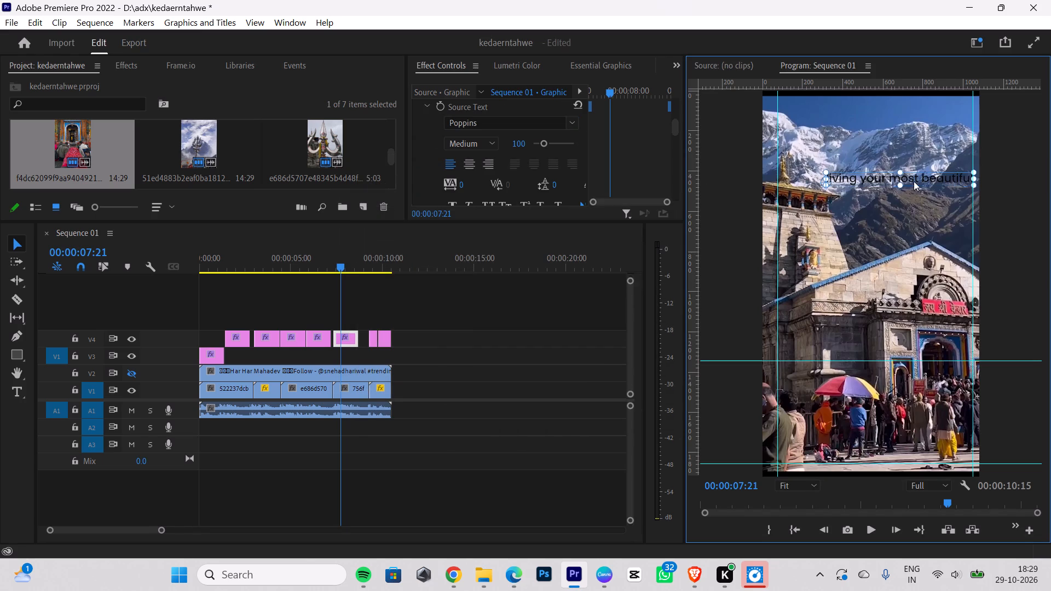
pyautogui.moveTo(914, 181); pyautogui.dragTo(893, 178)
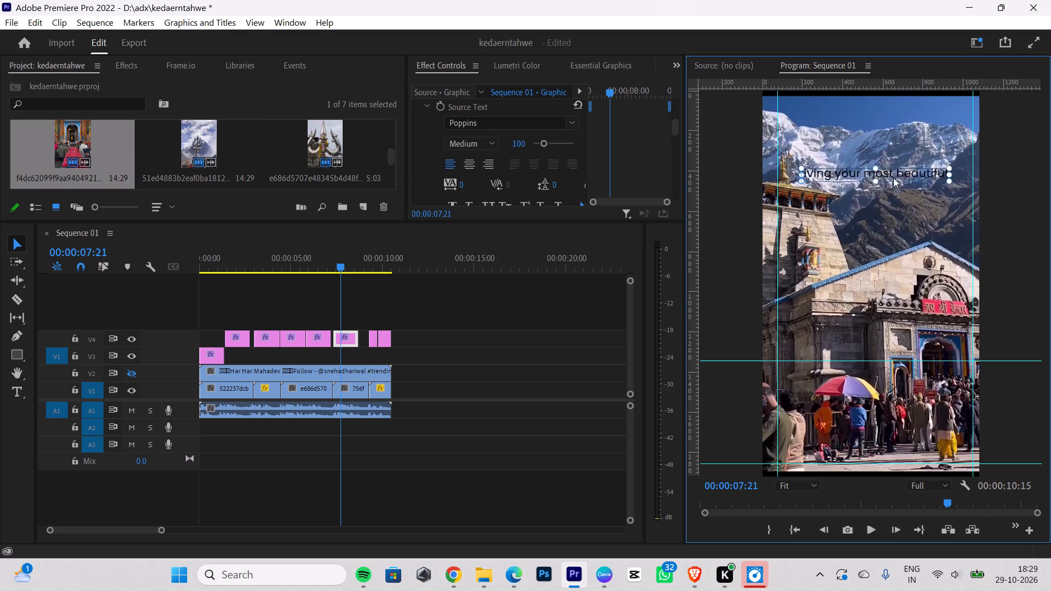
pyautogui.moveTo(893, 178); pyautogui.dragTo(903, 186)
# Set the fill colour of the "living your most beautiful" caption to white.
pyautogui.scroll(-5, 527, 145)
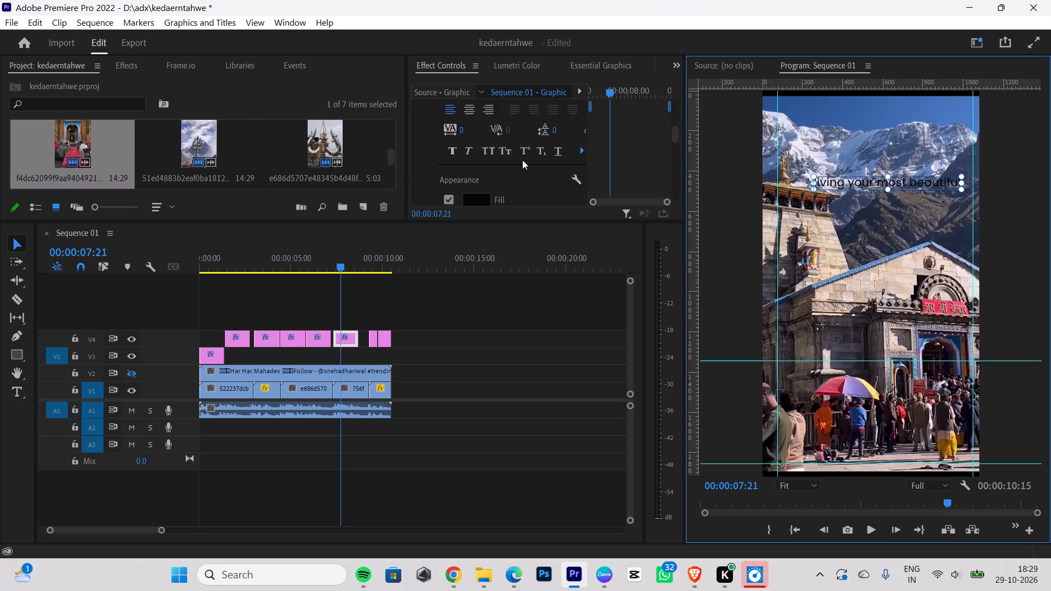
pyautogui.scroll(-4, 522, 160)
pyautogui.click(486, 135)
pyautogui.moveTo(405, 208); pyautogui.dragTo(275, 457)
pyautogui.click(661, 187)
# Turn on the shadow for the "living your most beautiful" caption.
pyautogui.scroll(-4, 520, 178)
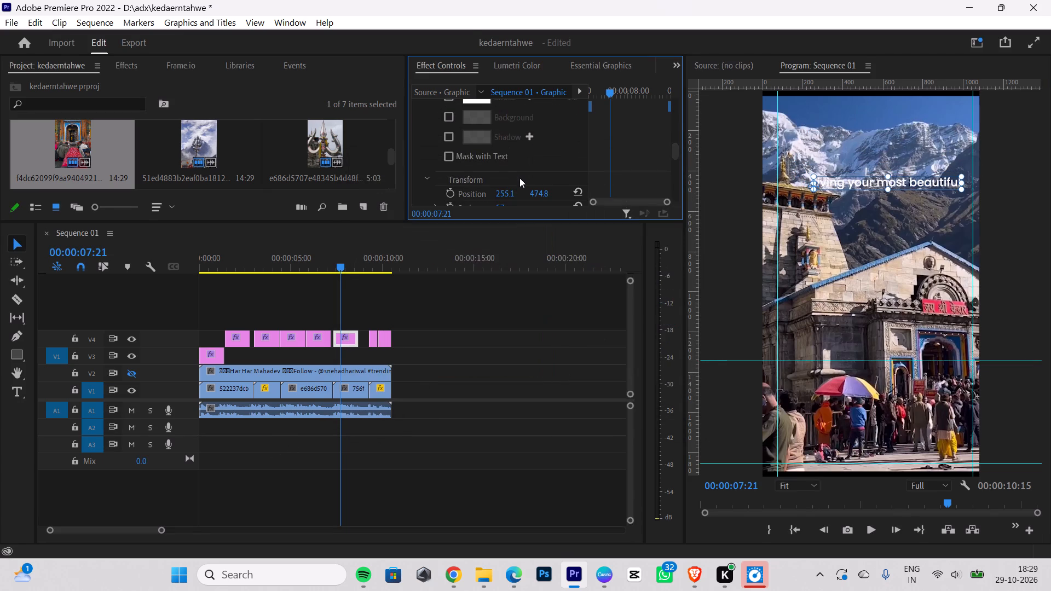
pyautogui.click(448, 141)
pyautogui.click(861, 247)
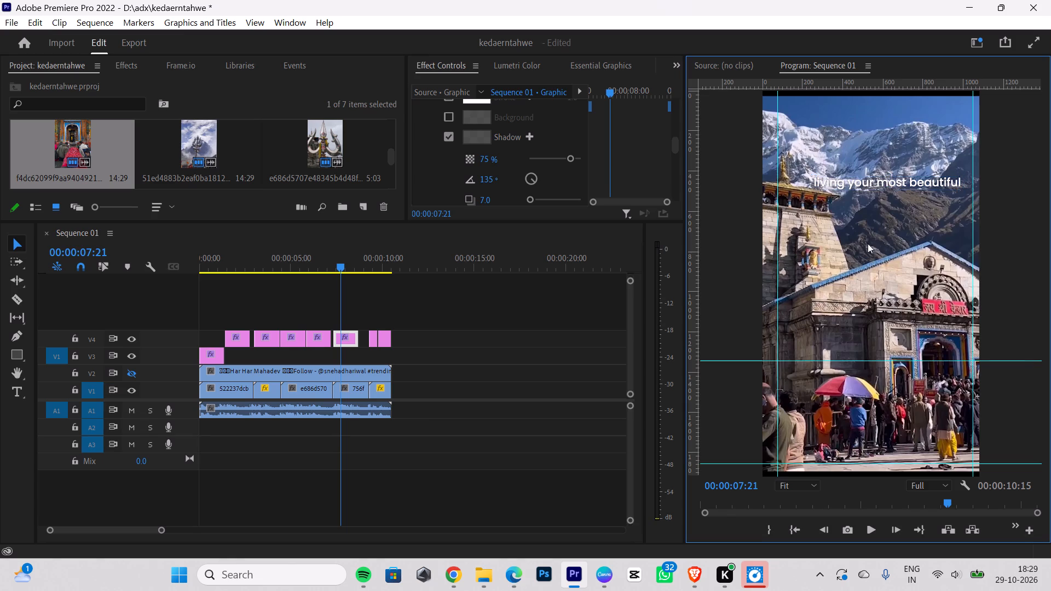
# Move the "living your most beautiful" caption down to the temple entrance, just above the colourful umbrella.
pyautogui.moveTo(885, 181); pyautogui.dragTo(890, 217)
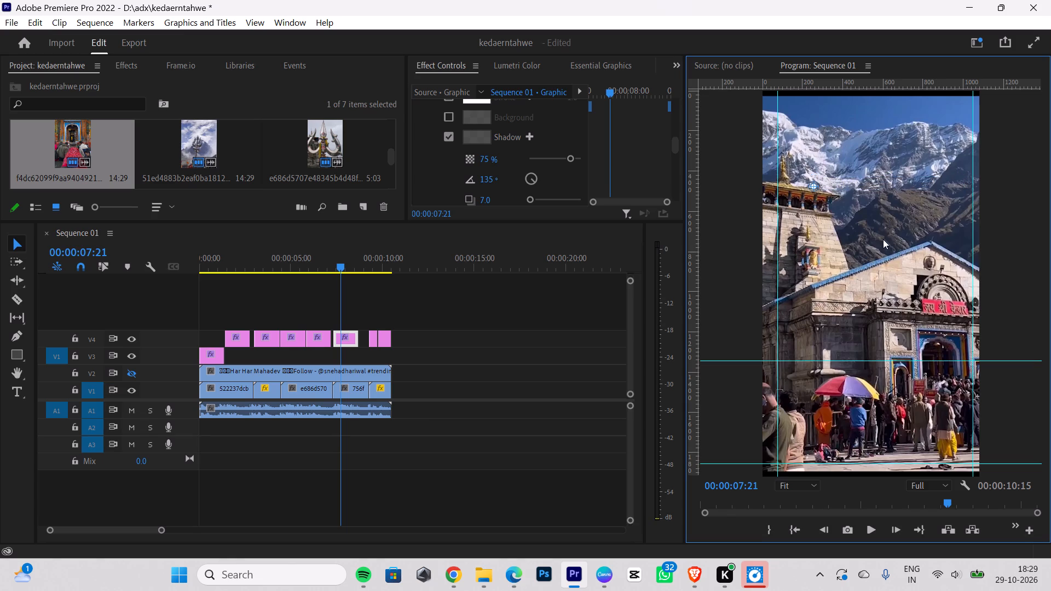
pyautogui.hotkey('ctrl', 'z')
pyautogui.moveTo(877, 180); pyautogui.dragTo(860, 231)
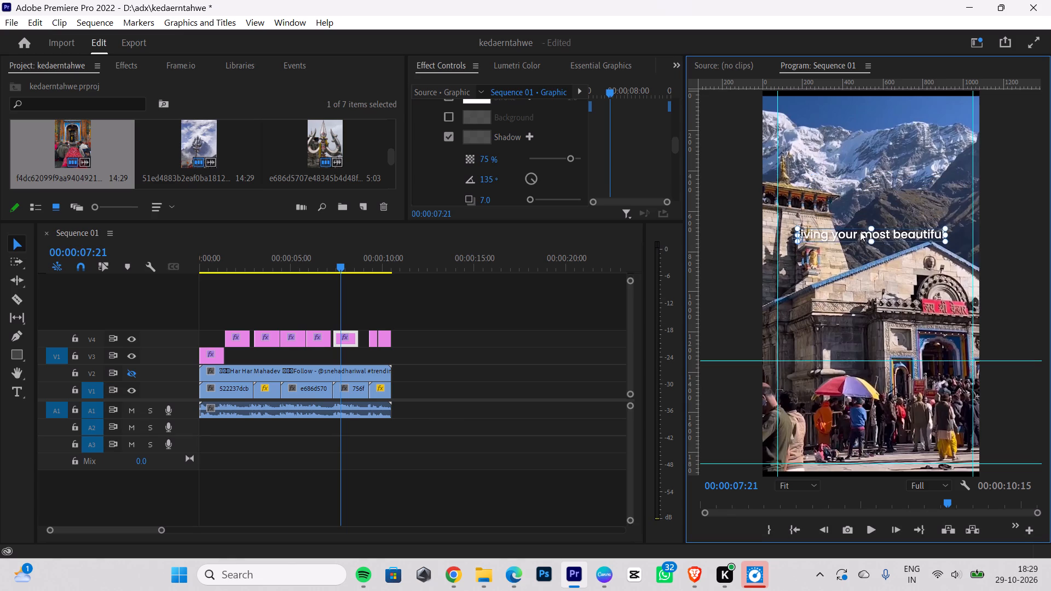
pyautogui.moveTo(860, 231); pyautogui.dragTo(869, 355)
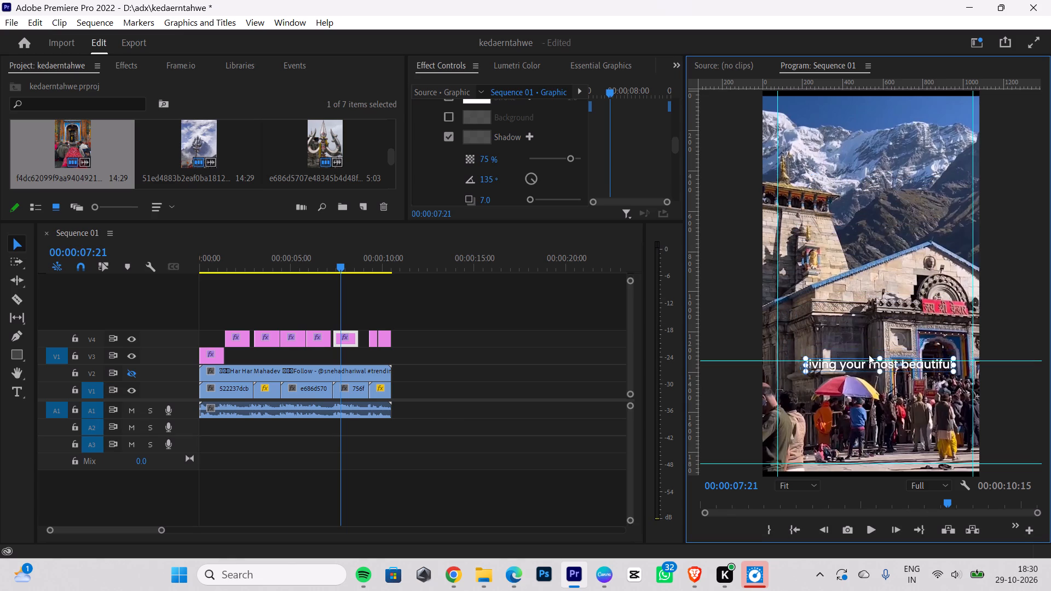
pyautogui.moveTo(869, 355); pyautogui.dragTo(856, 349)
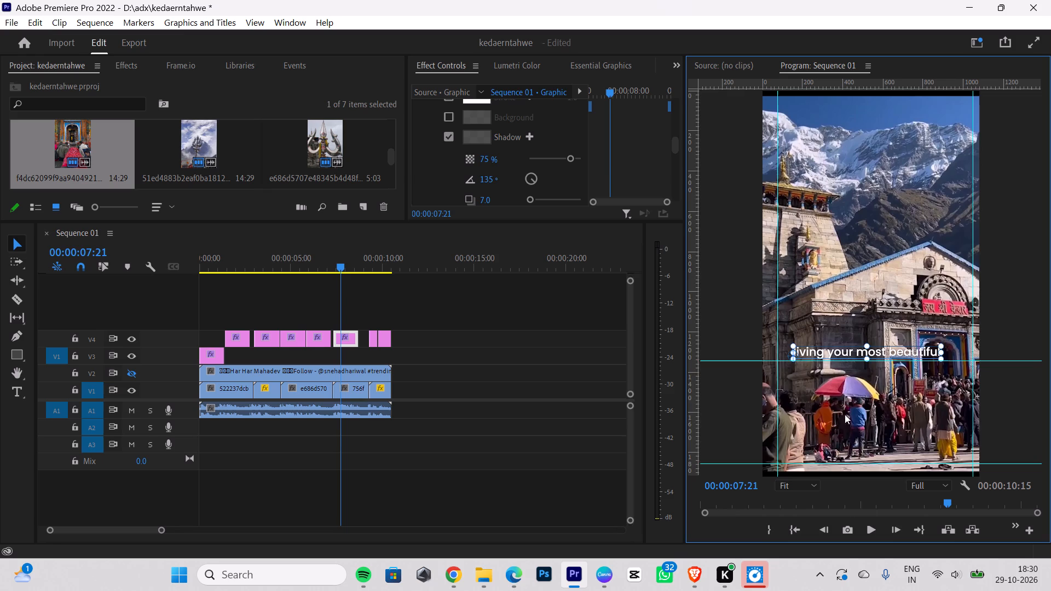
pyautogui.click(845, 426)
# Go to the "rich" caption at 00:00:09:08, enlarge it and move it down over the seated man beside the red cloth.
pyautogui.press('space')
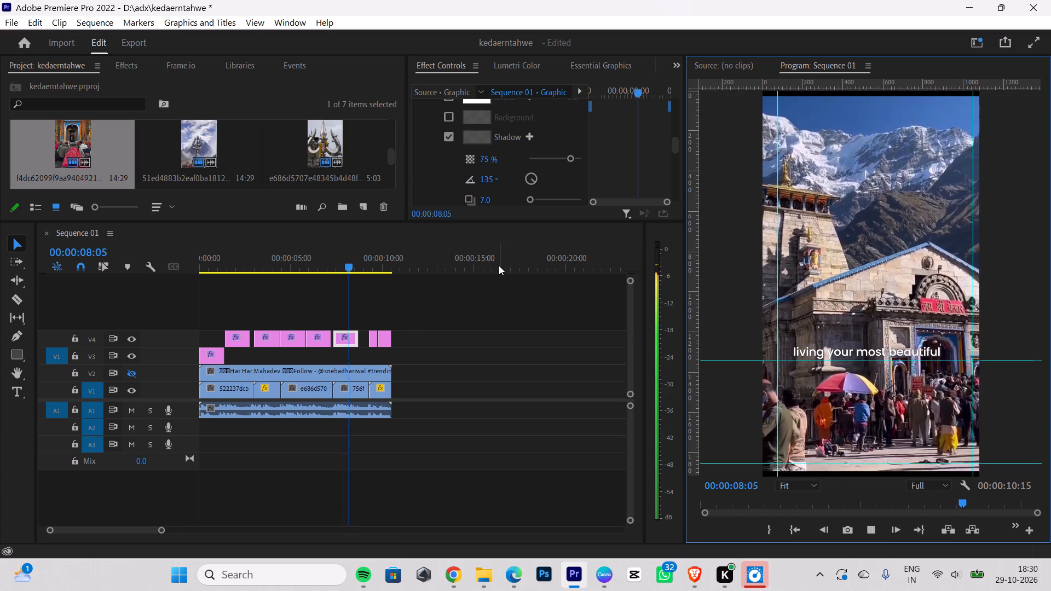
pyautogui.press('space')
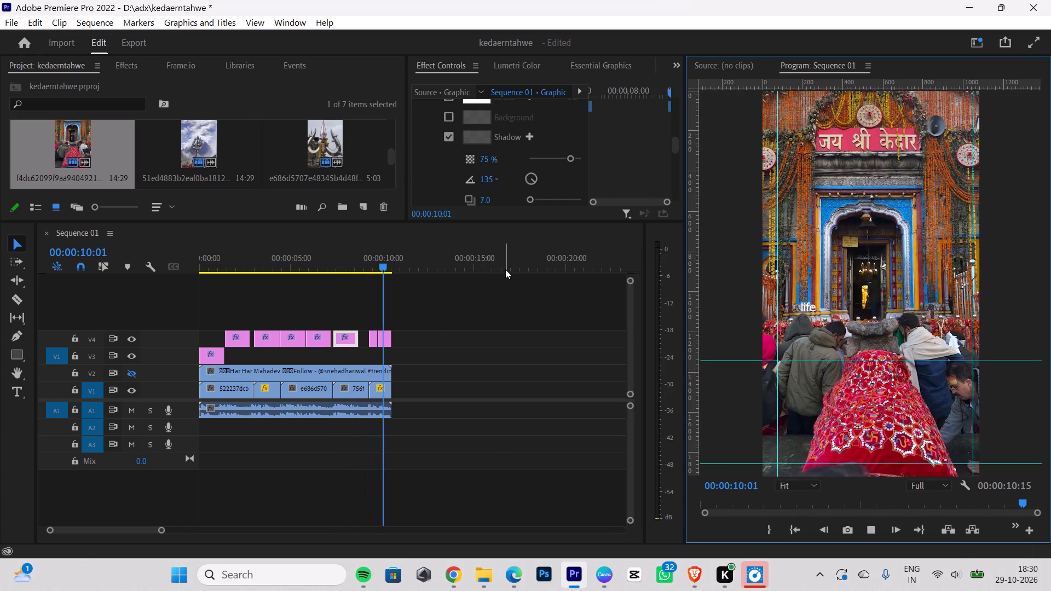
pyautogui.moveTo(384, 269); pyautogui.dragTo(371, 279)
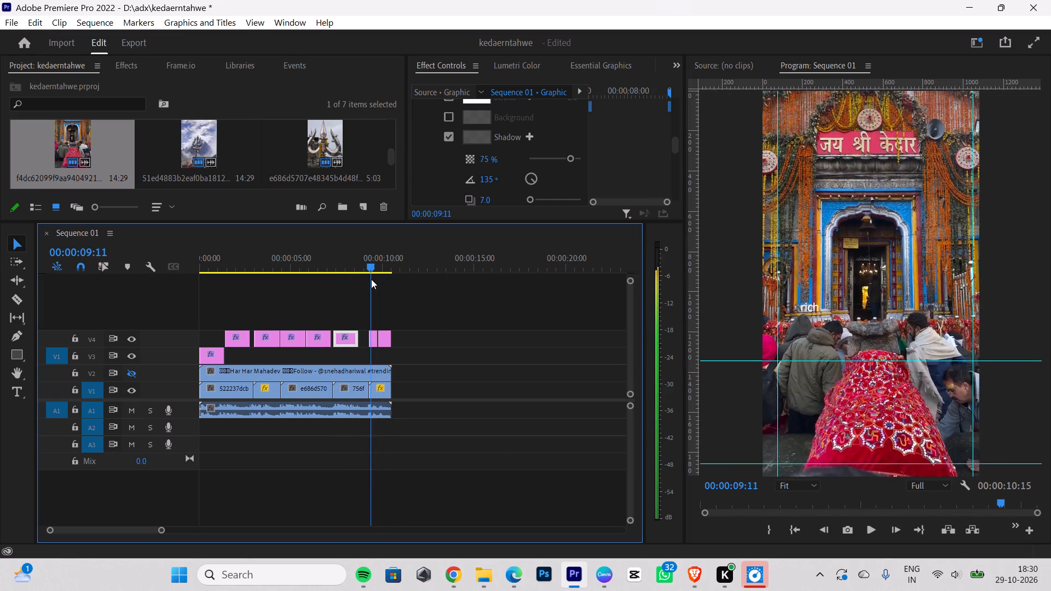
pyautogui.moveTo(371, 279); pyautogui.dragTo(370, 281)
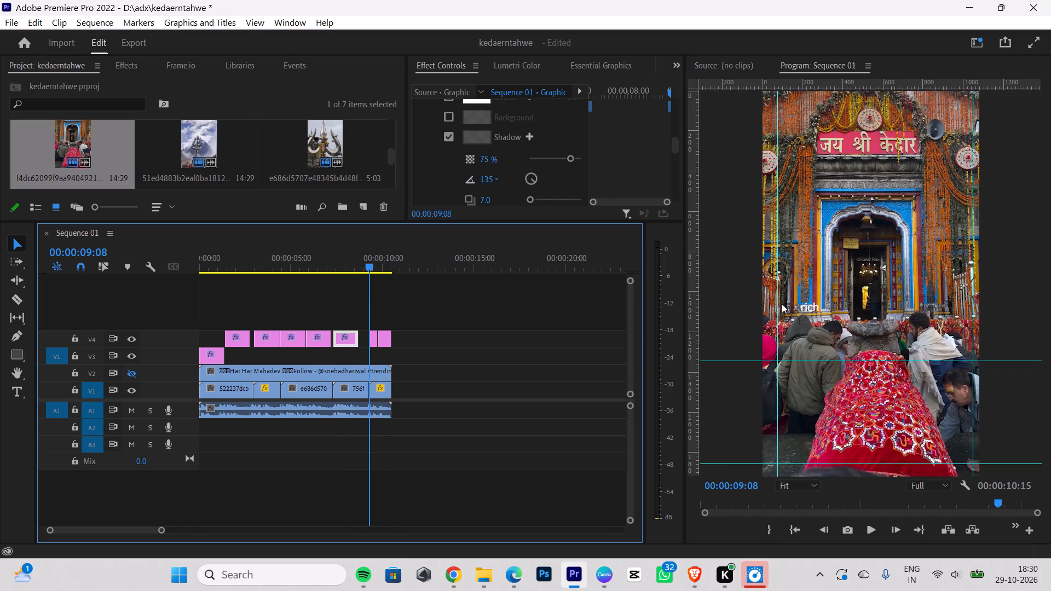
pyautogui.click(802, 304)
pyautogui.moveTo(818, 300); pyautogui.dragTo(846, 295)
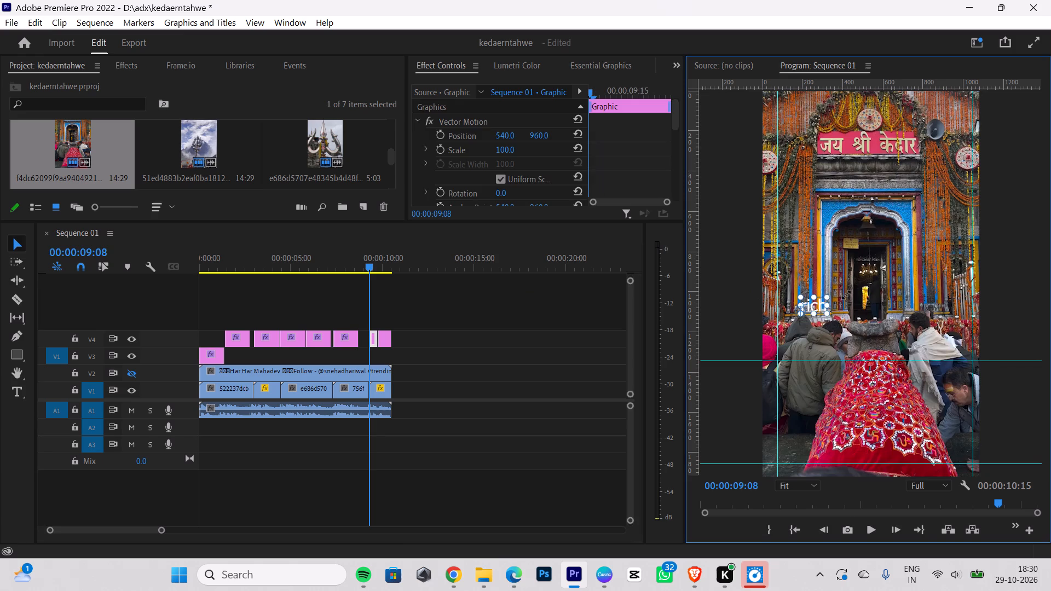
pyautogui.moveTo(846, 295); pyautogui.dragTo(879, 288)
pyautogui.moveTo(816, 305); pyautogui.dragTo(836, 321)
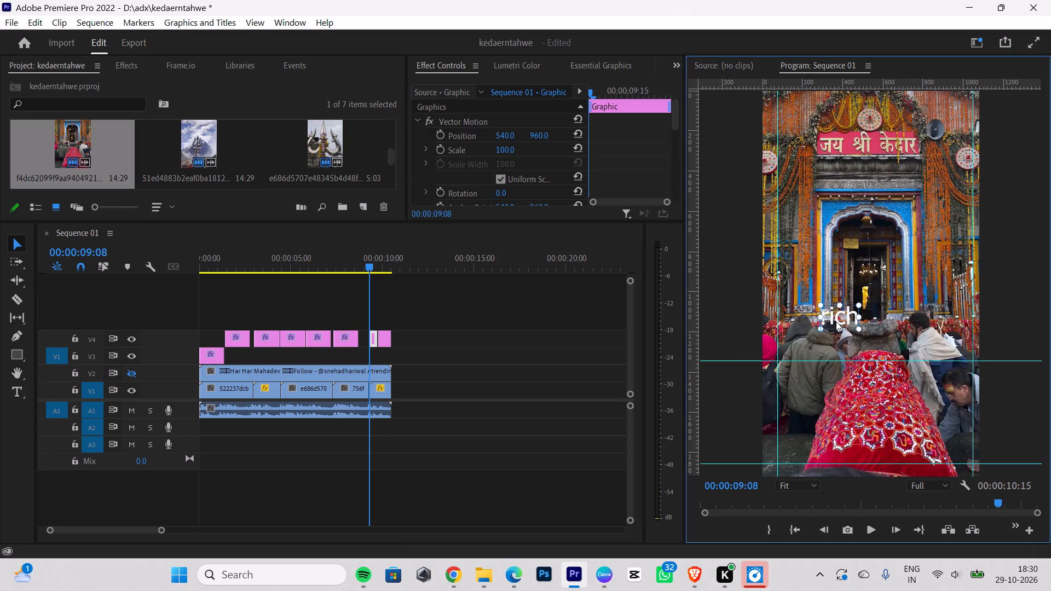
pyautogui.moveTo(836, 321); pyautogui.dragTo(820, 340)
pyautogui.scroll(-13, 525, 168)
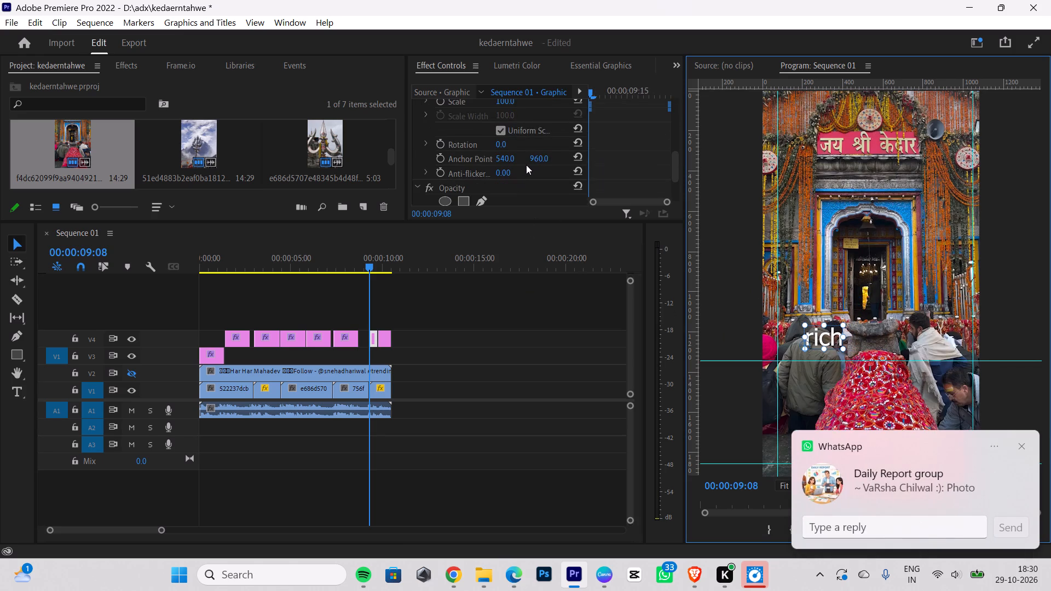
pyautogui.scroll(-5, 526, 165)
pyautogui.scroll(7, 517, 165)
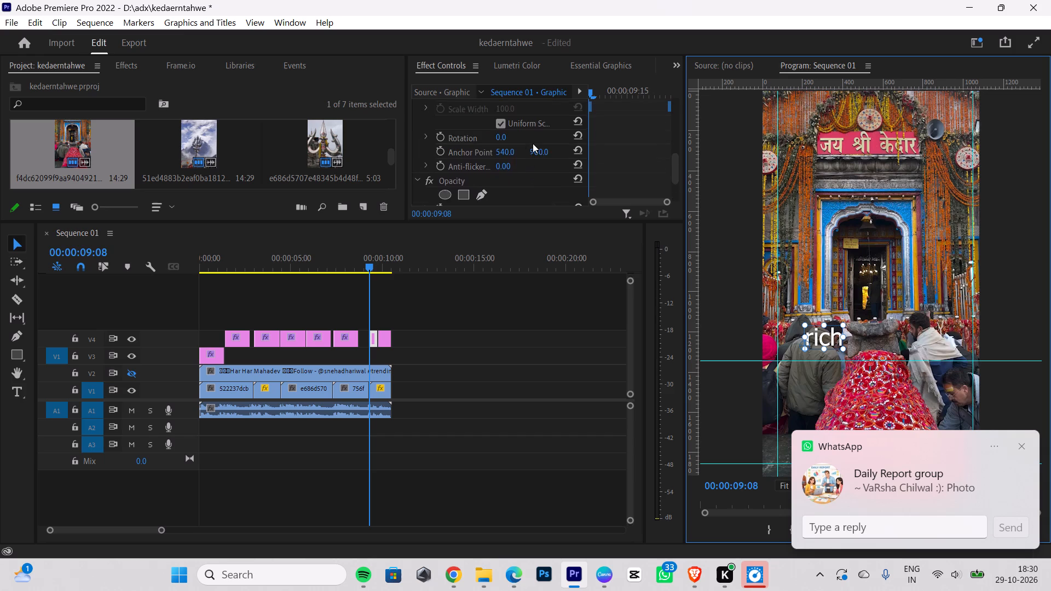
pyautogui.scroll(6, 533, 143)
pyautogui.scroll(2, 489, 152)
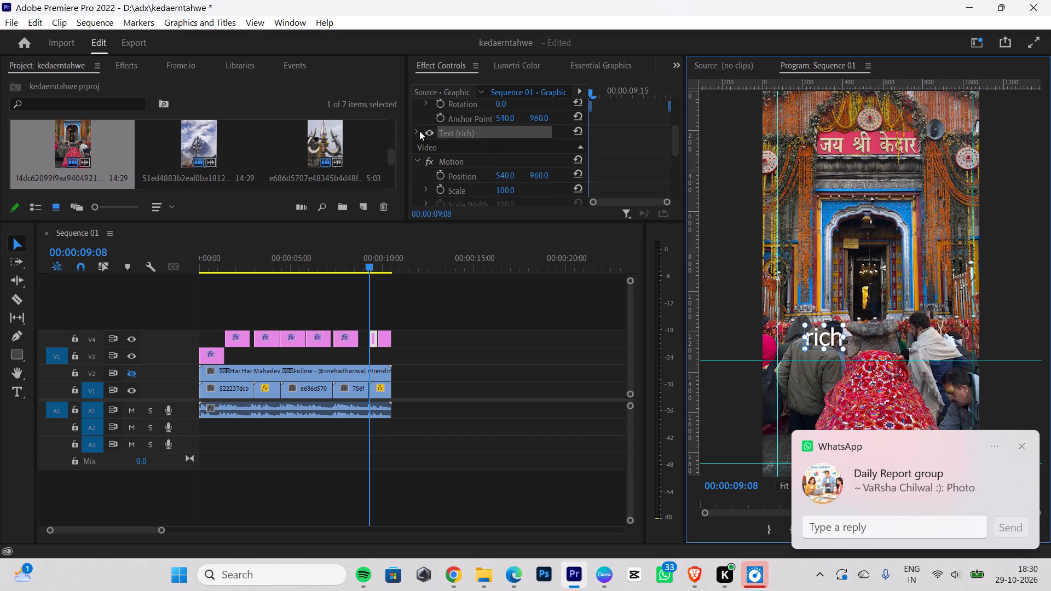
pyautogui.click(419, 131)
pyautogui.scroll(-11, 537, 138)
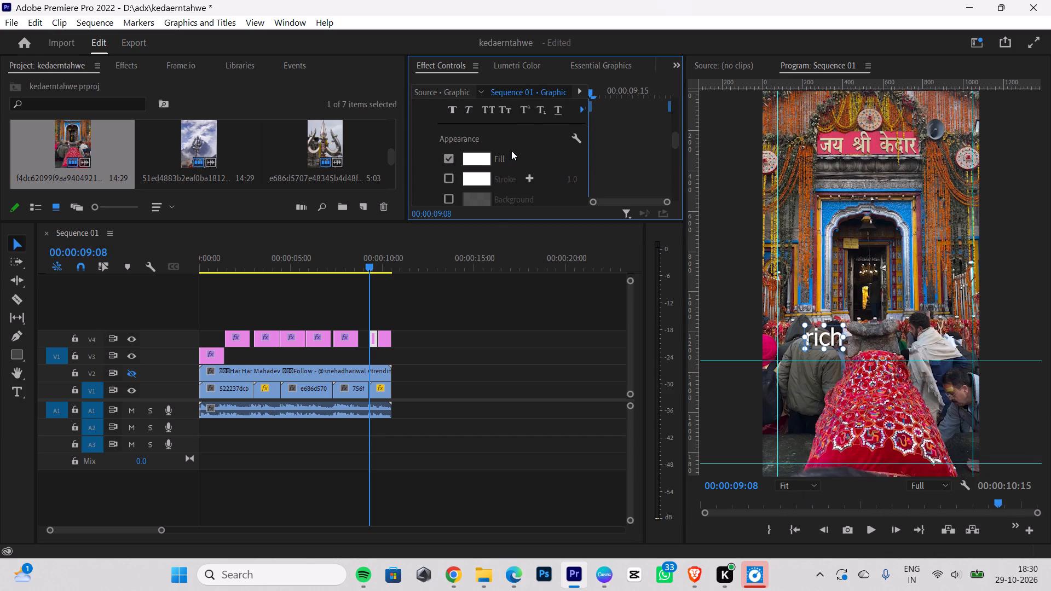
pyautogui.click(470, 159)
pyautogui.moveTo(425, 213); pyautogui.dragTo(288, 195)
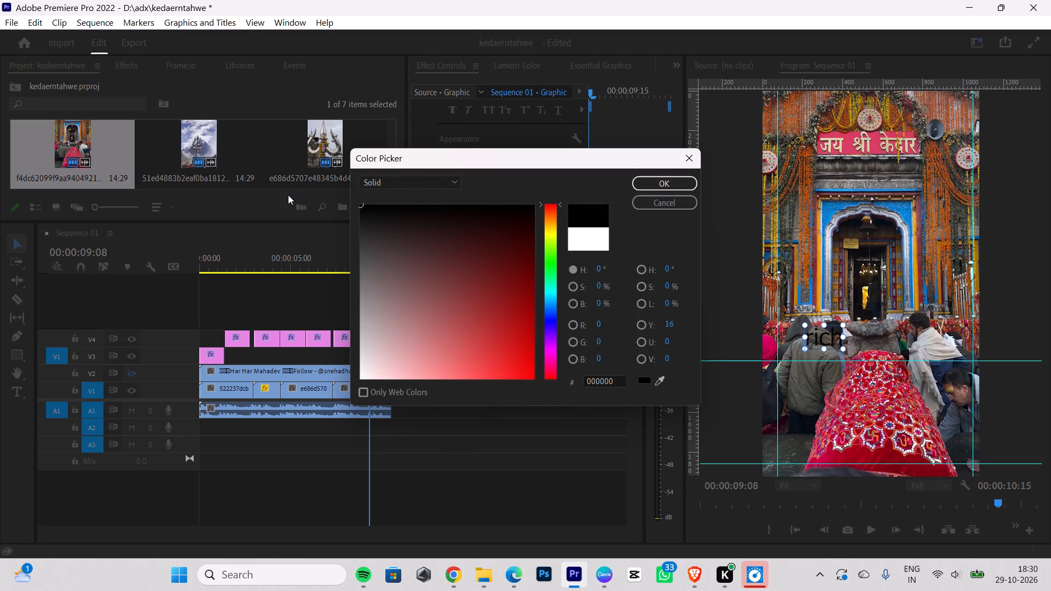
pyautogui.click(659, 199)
# Play on to the "life" caption, enlarge it and move it down over the seated man beside the red cloth.
pyautogui.press('space')
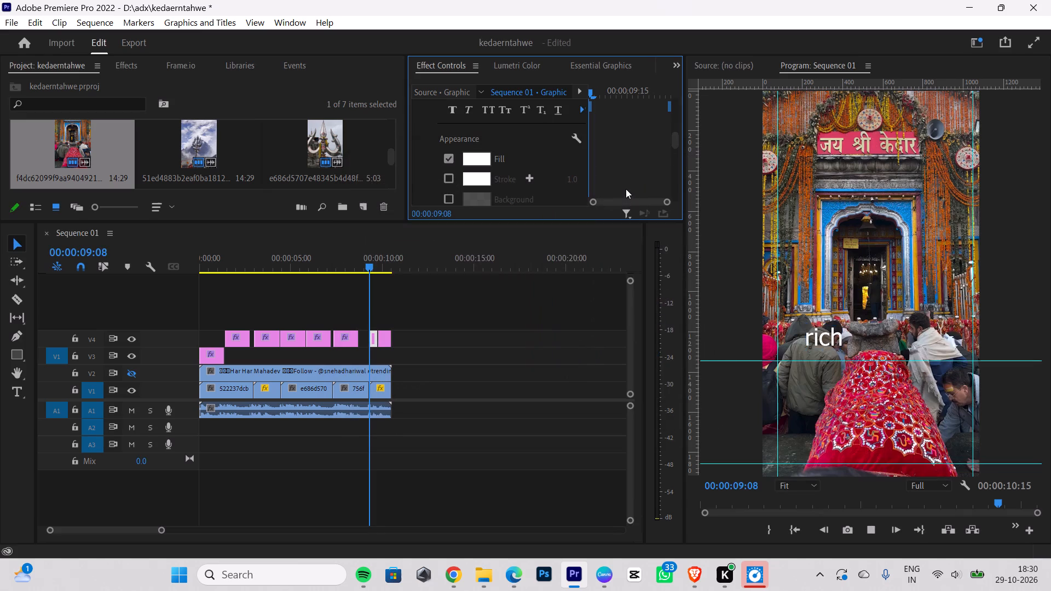
pyautogui.press('space')
pyautogui.click(802, 304)
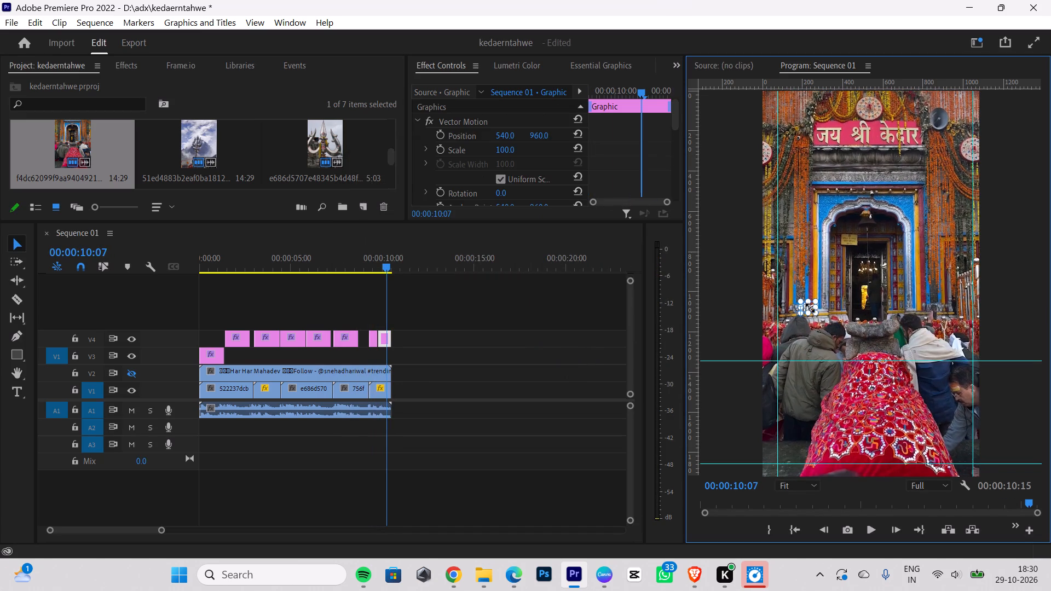
pyautogui.moveTo(813, 315); pyautogui.dragTo(824, 332)
pyautogui.moveTo(818, 302); pyautogui.dragTo(811, 333)
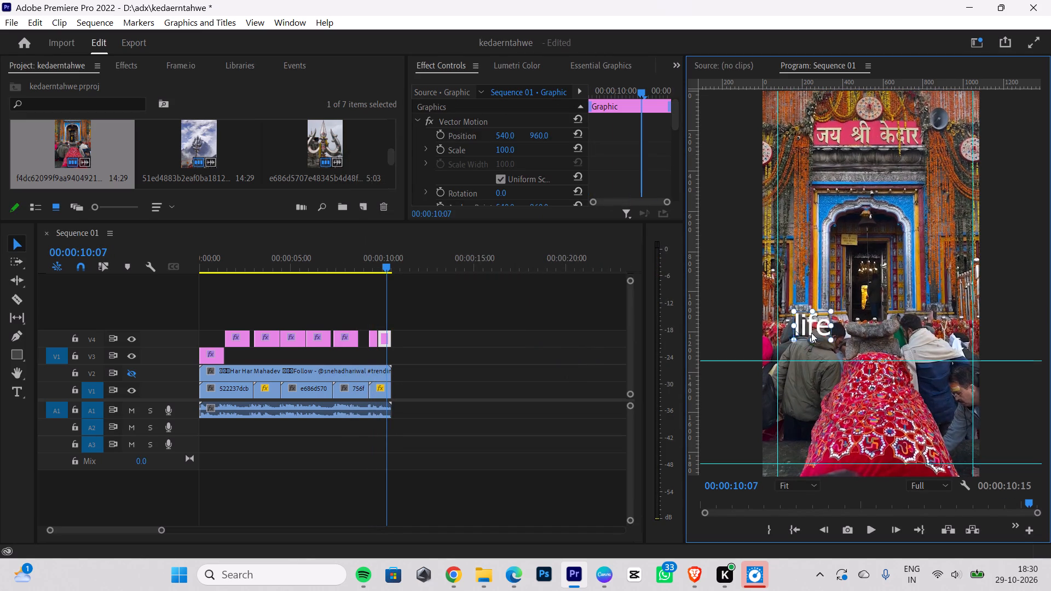
pyautogui.moveTo(811, 333); pyautogui.dragTo(813, 347)
pyautogui.click(814, 331)
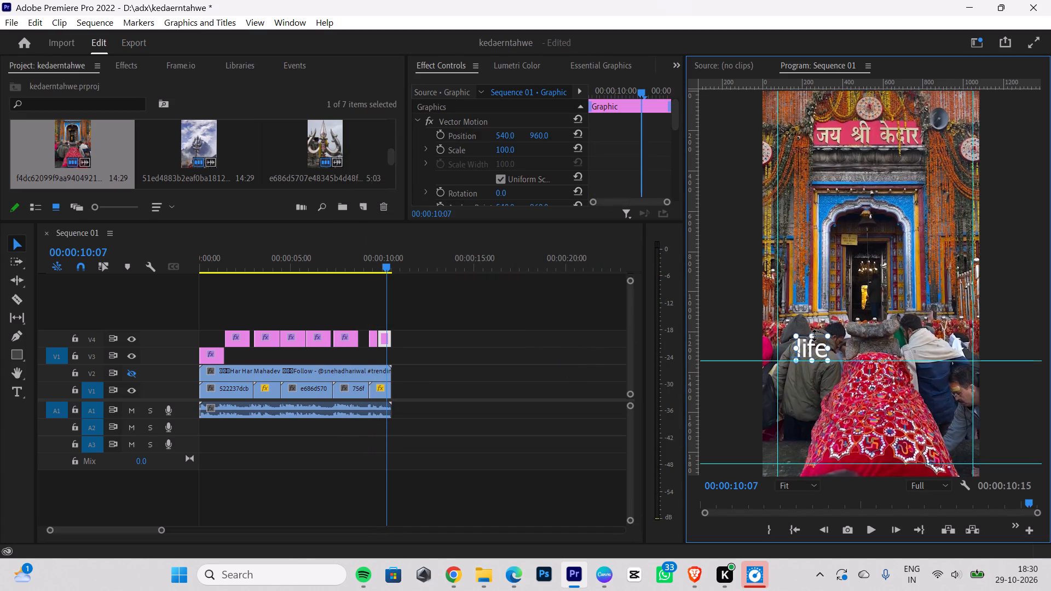
pyautogui.click(792, 400)
pyautogui.moveTo(810, 349); pyautogui.dragTo(818, 350)
# Play the sequence from the start to review the captions on the footage.
pyautogui.moveTo(395, 264); pyautogui.dragTo(0, 241)
pyautogui.press('space')
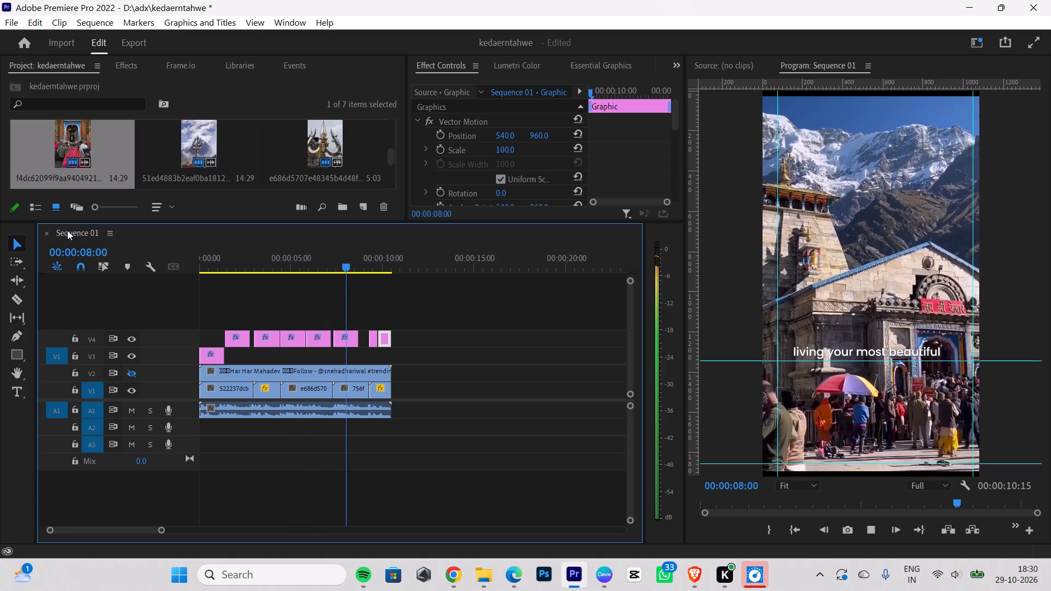
pyautogui.press('space')
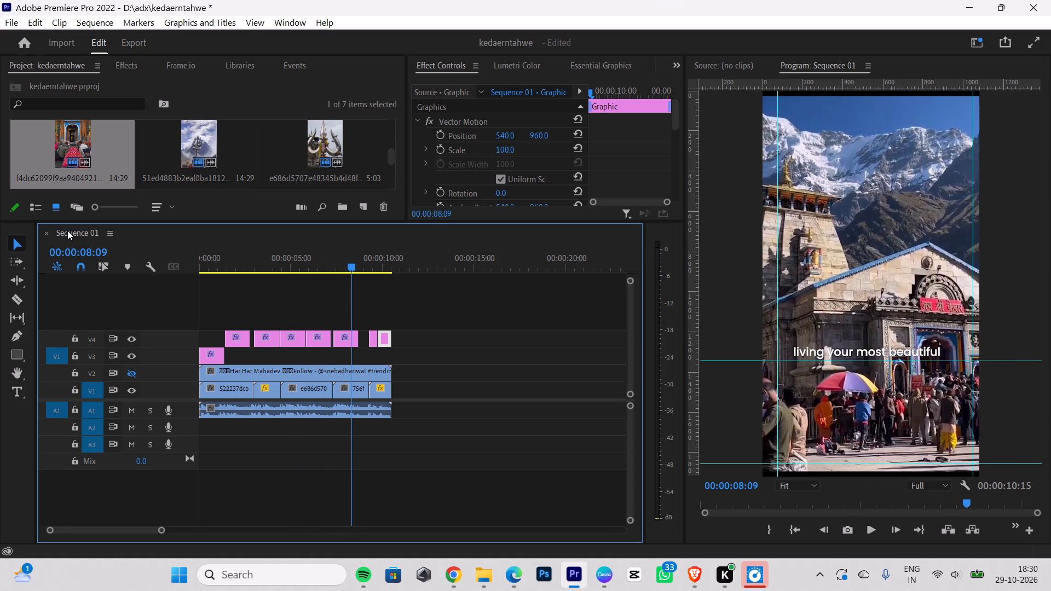
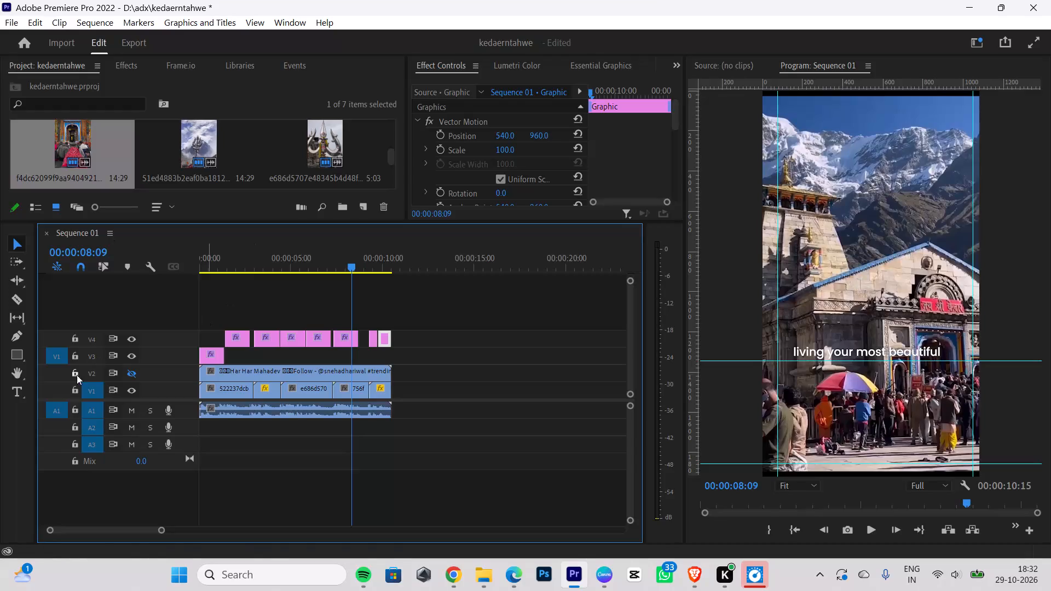
# Return the playhead to the start of the sequence at 00:00:00:00.
pyautogui.moveTo(347, 263); pyautogui.dragTo(4, 321)
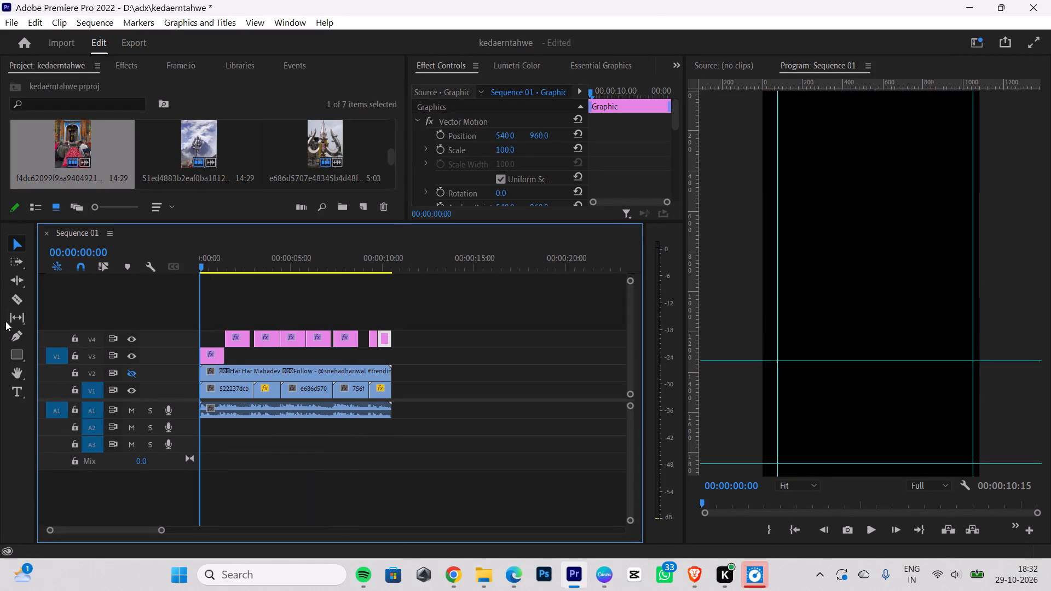
# Play the whole sequence from the start to its end to review the captioned edit.
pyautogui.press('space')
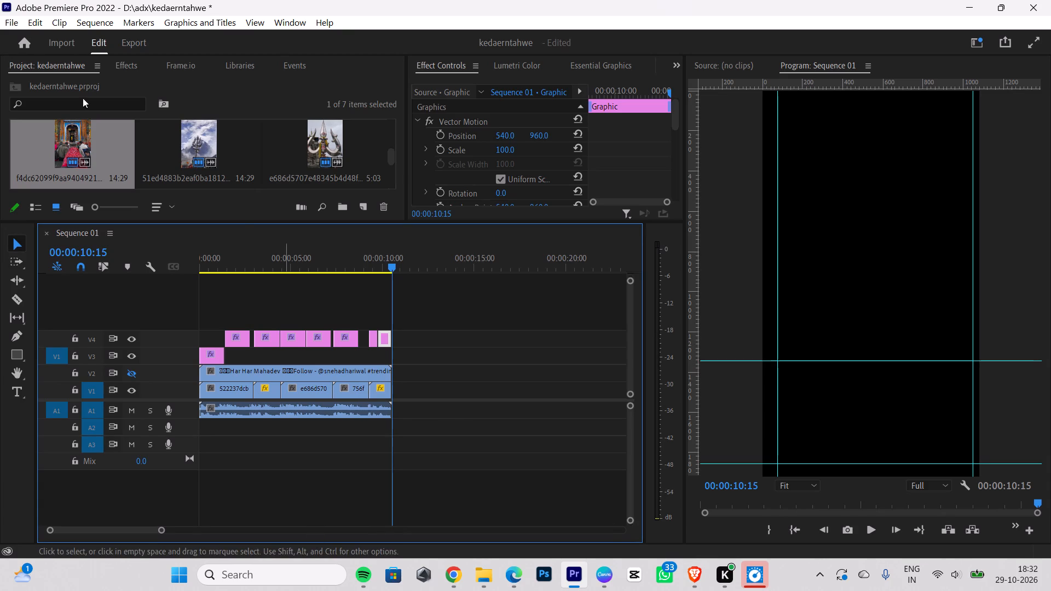
# Export the sequence as a media file named "seequence 2".
pyautogui.click(130, 43)
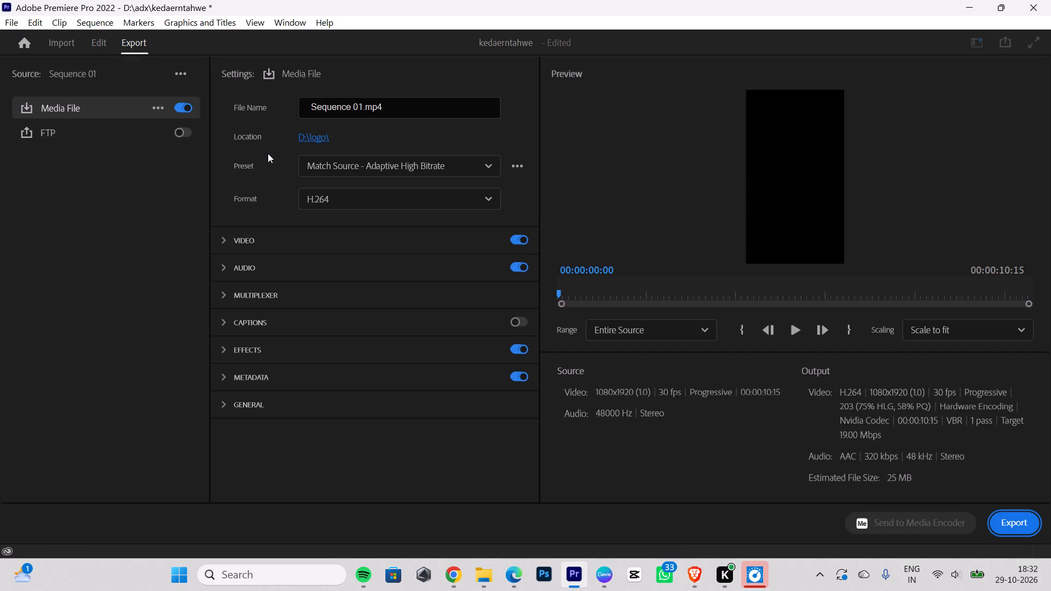
pyautogui.moveTo(406, 101); pyautogui.dragTo(325, 119)
pyautogui.tripleClick(386, 106)
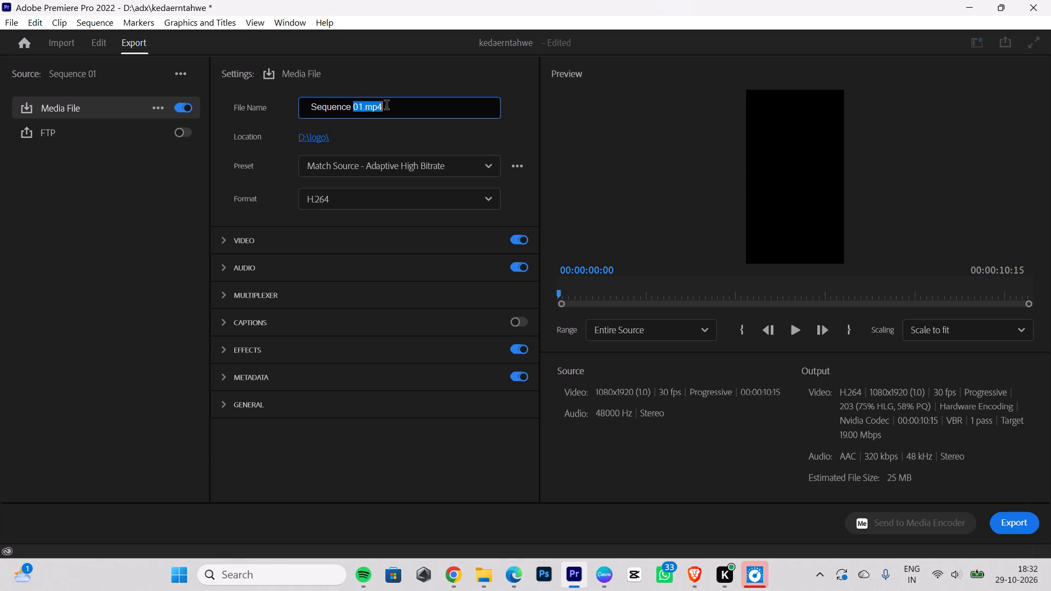
pyautogui.doubleClick(388, 106)
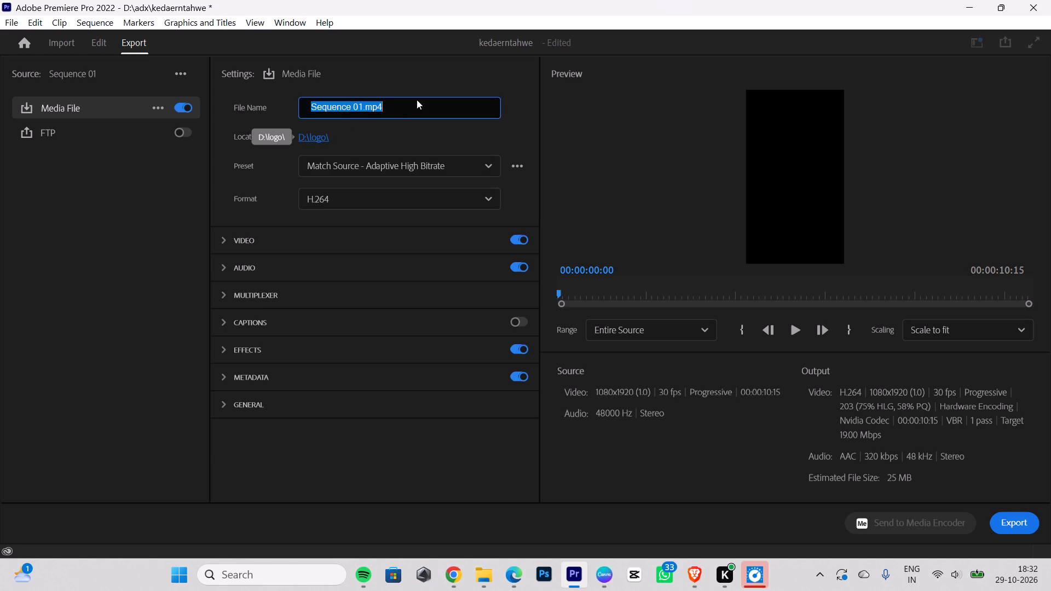
pyautogui.press('BackSpace')
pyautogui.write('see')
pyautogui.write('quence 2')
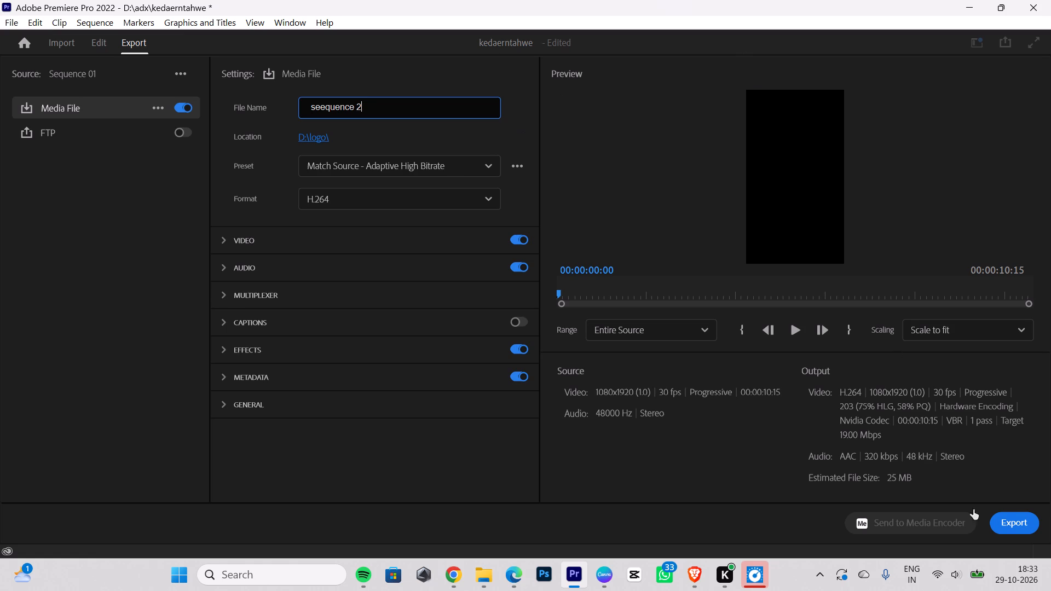
pyautogui.click(1009, 523)
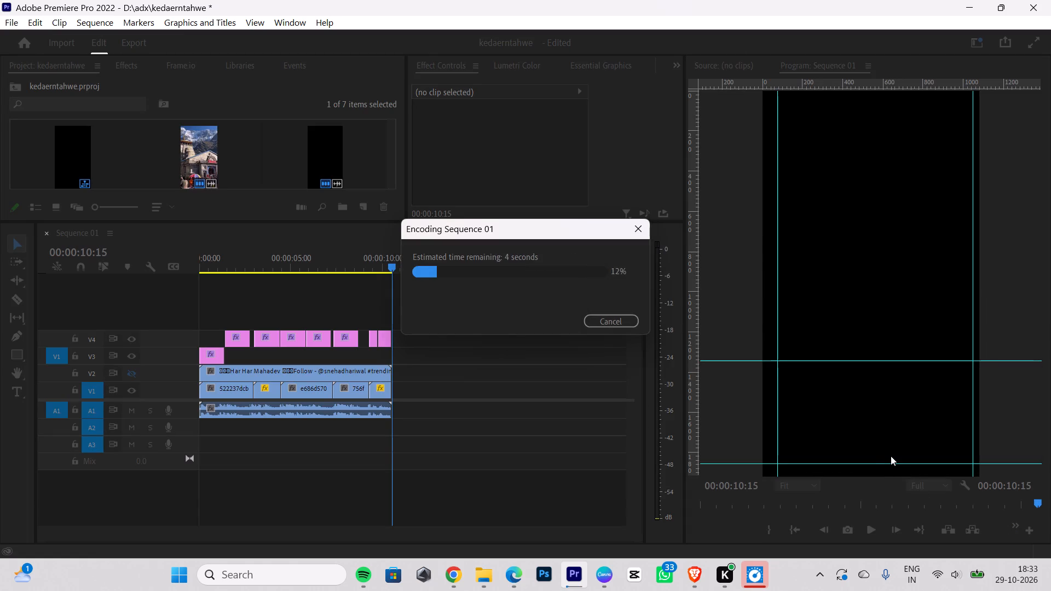
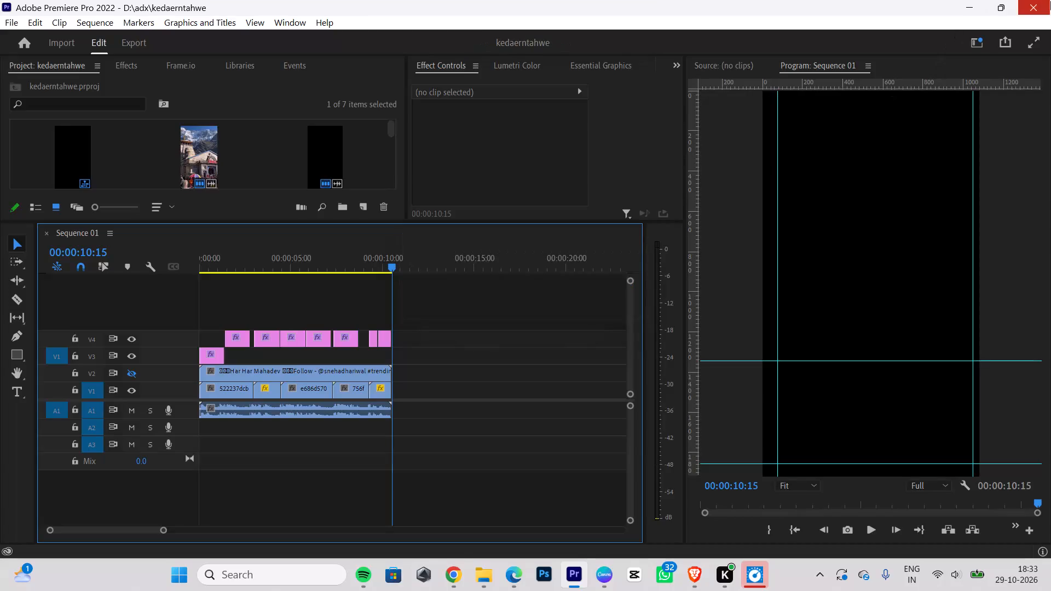
# Close the kedaerntahwe project together with Premiere Pro.
pyautogui.click(1050, 1)
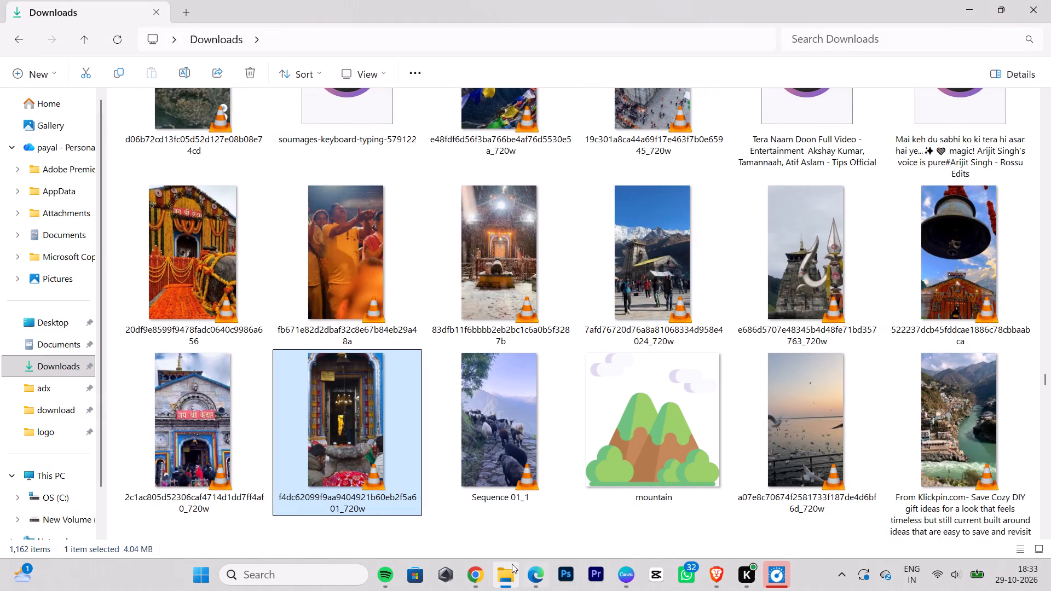
# Switch to Chrome and open Instagram in a new browser tab.
pyautogui.click(481, 574)
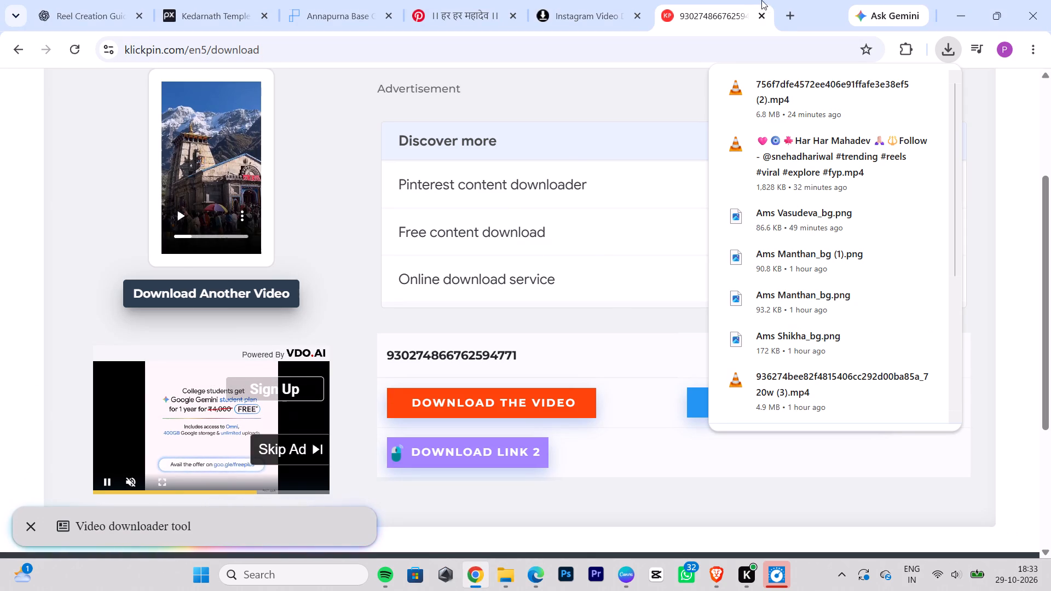
pyautogui.click(789, 19)
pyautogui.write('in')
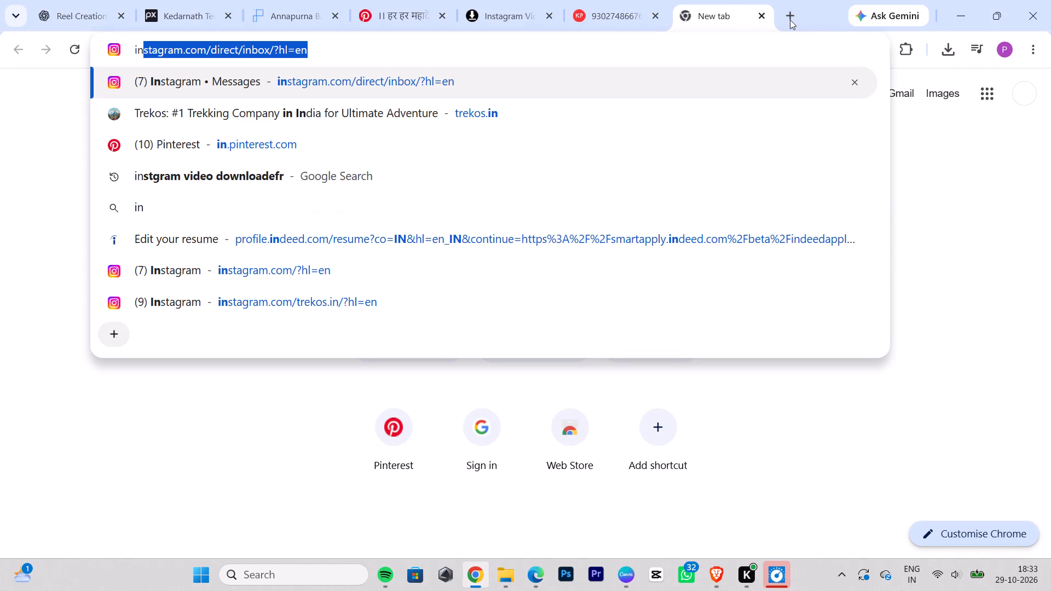